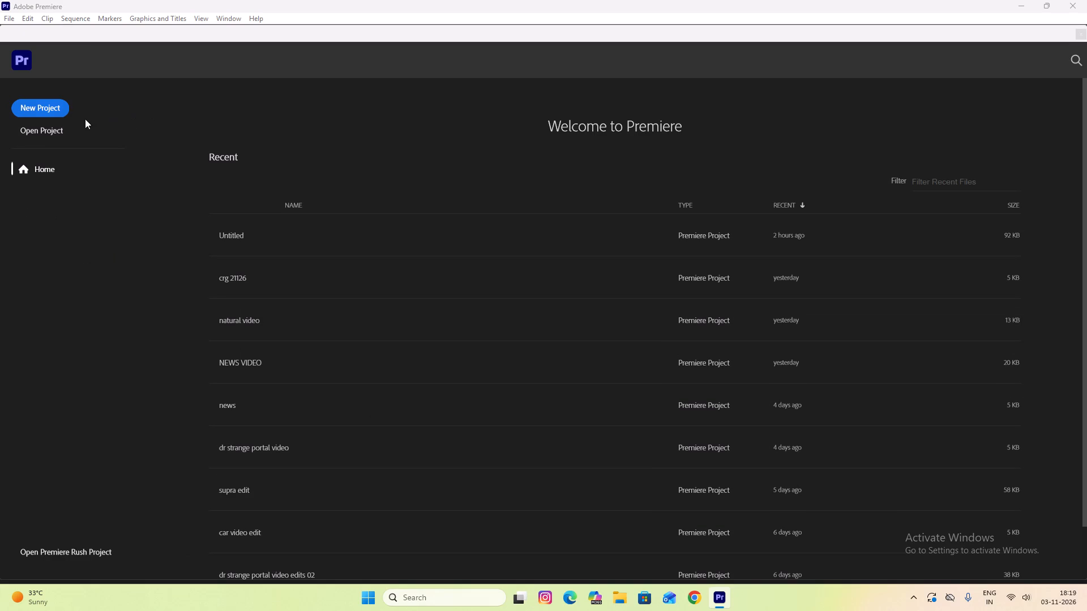
Create a new project named c31126 in the default location, with no template.
left_click(43, 102)
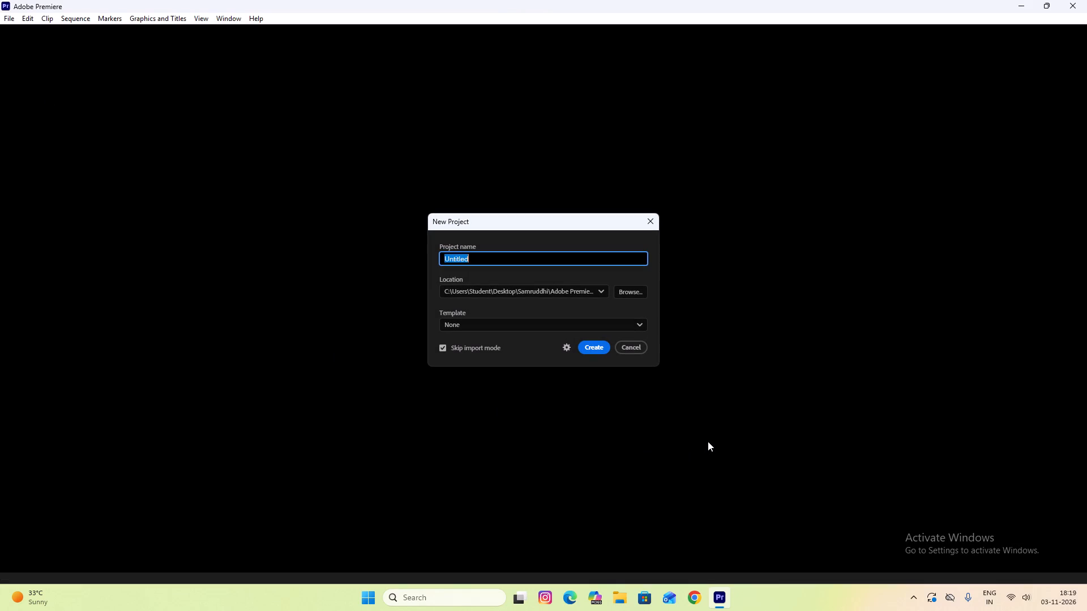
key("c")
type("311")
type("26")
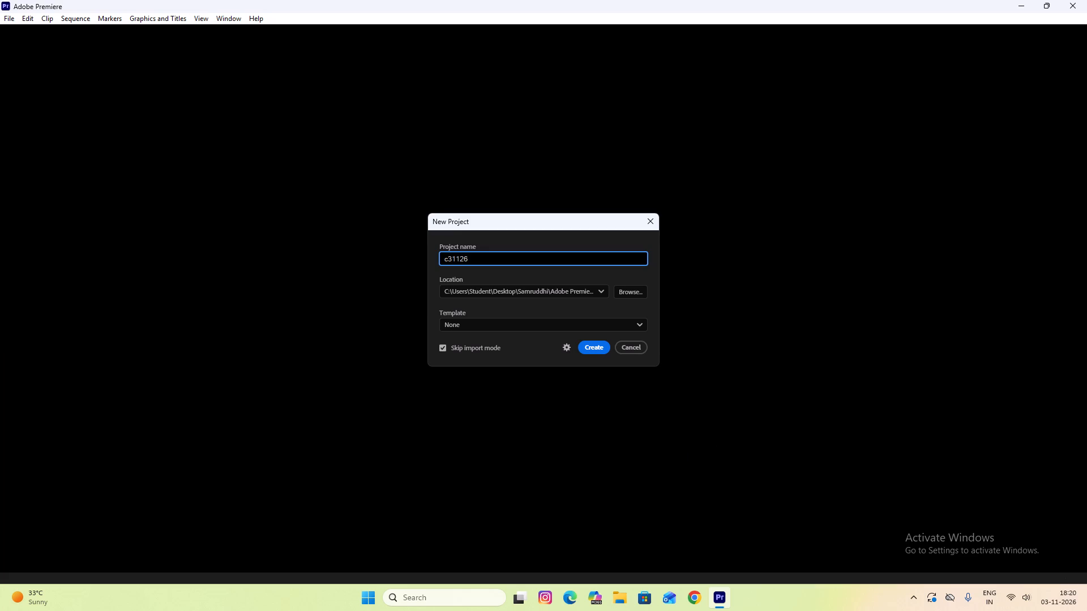
left_click(591, 351)
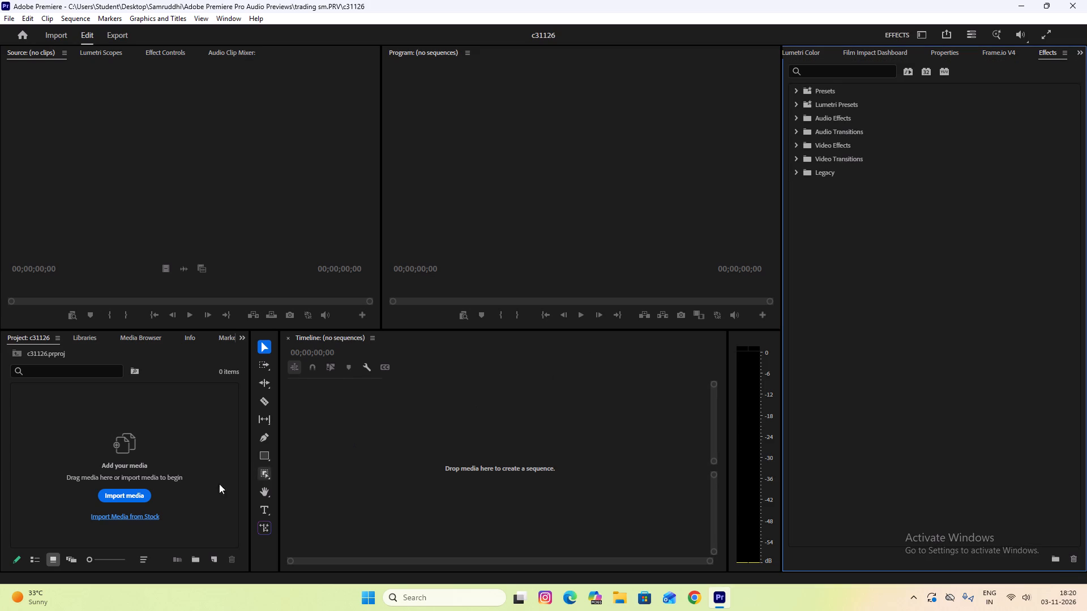
Import the mixkit man-traveling-by-motorcycle-on-an-empty-road video from Downloads and place it in the empty timeline as a new sequence.
left_click(130, 497)
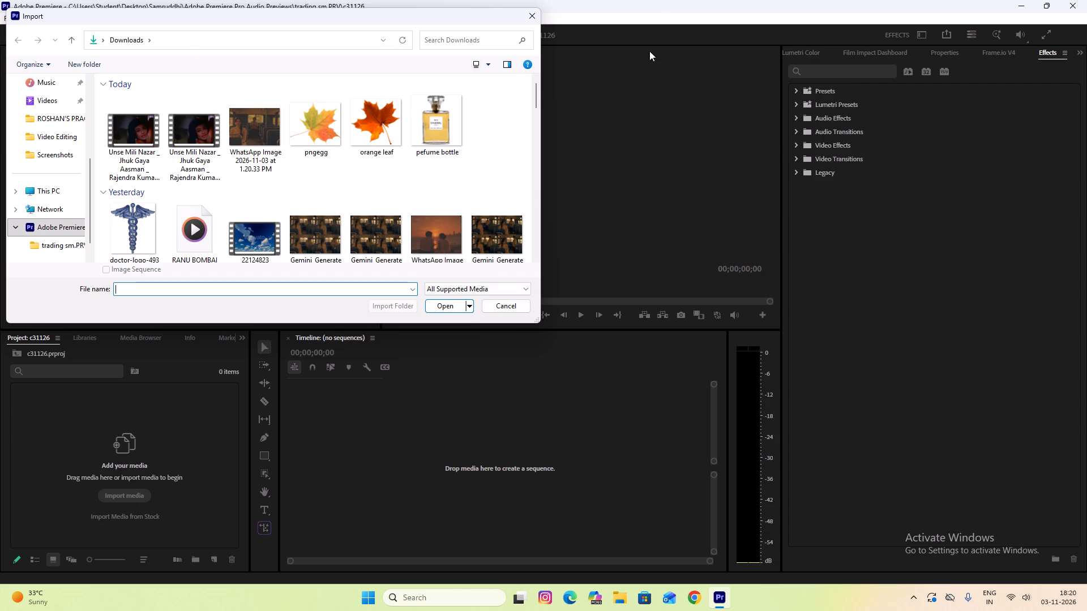
left_click_drag(538, 103, 530, 191)
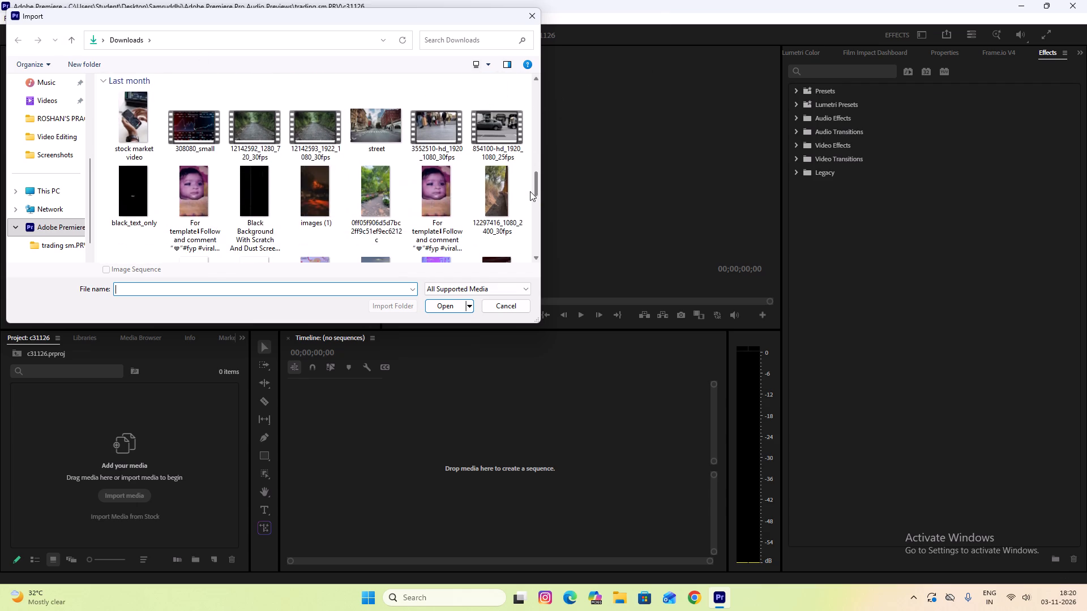
left_click_drag(530, 191, 532, 231)
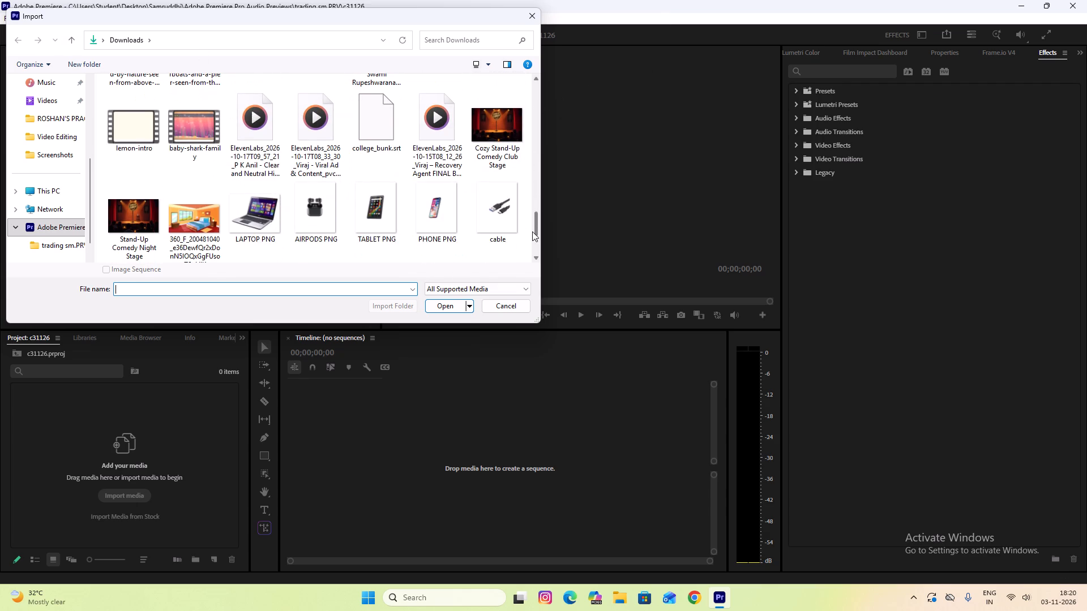
left_click_drag(532, 231, 532, 211)
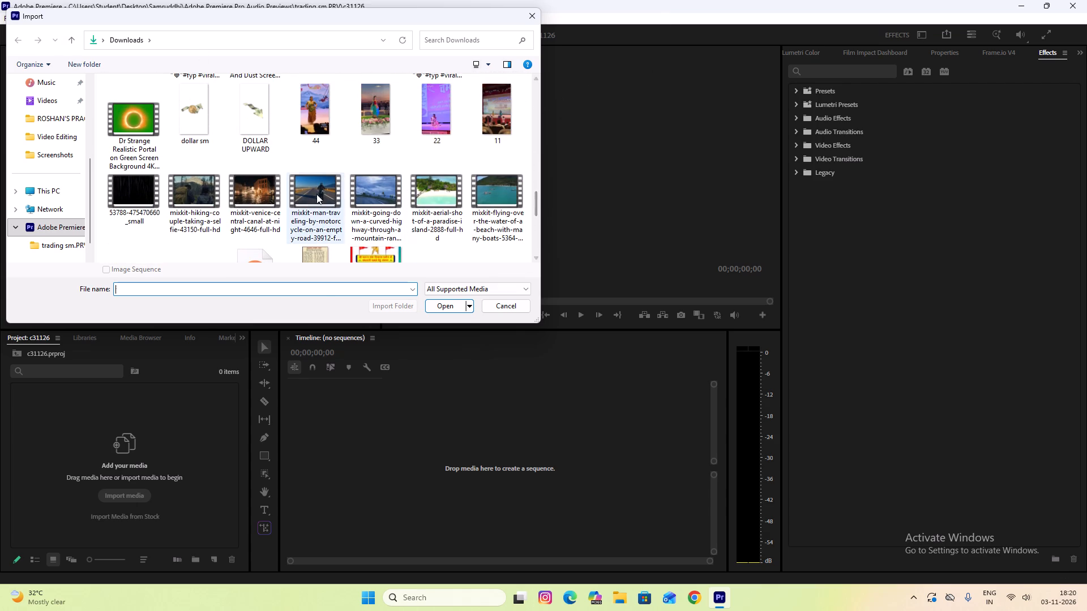
left_click(315, 192)
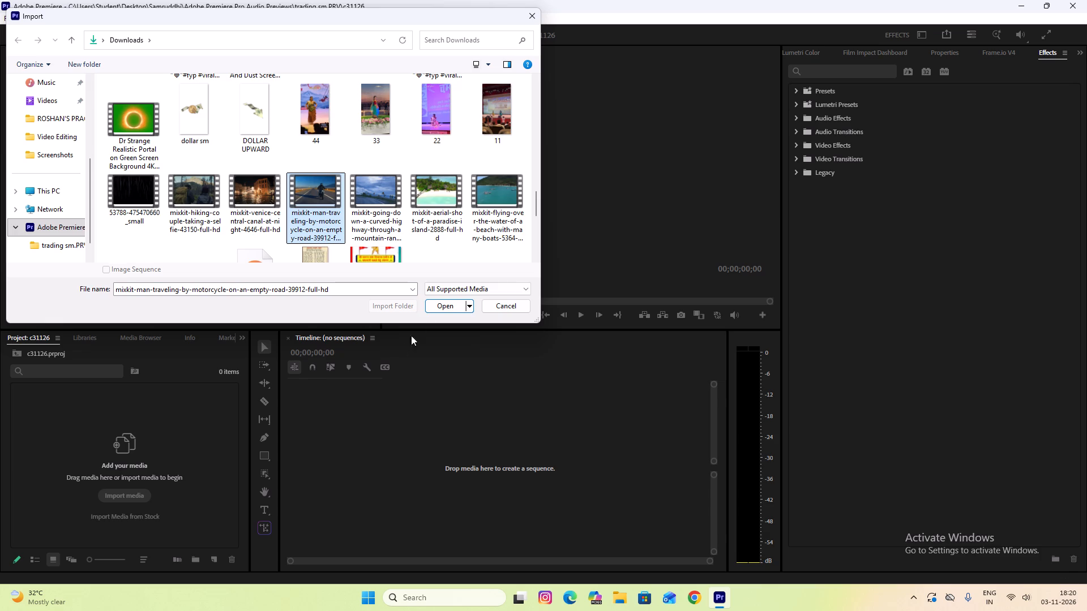
left_click(438, 305)
left_click_drag(77, 430, 499, 464)
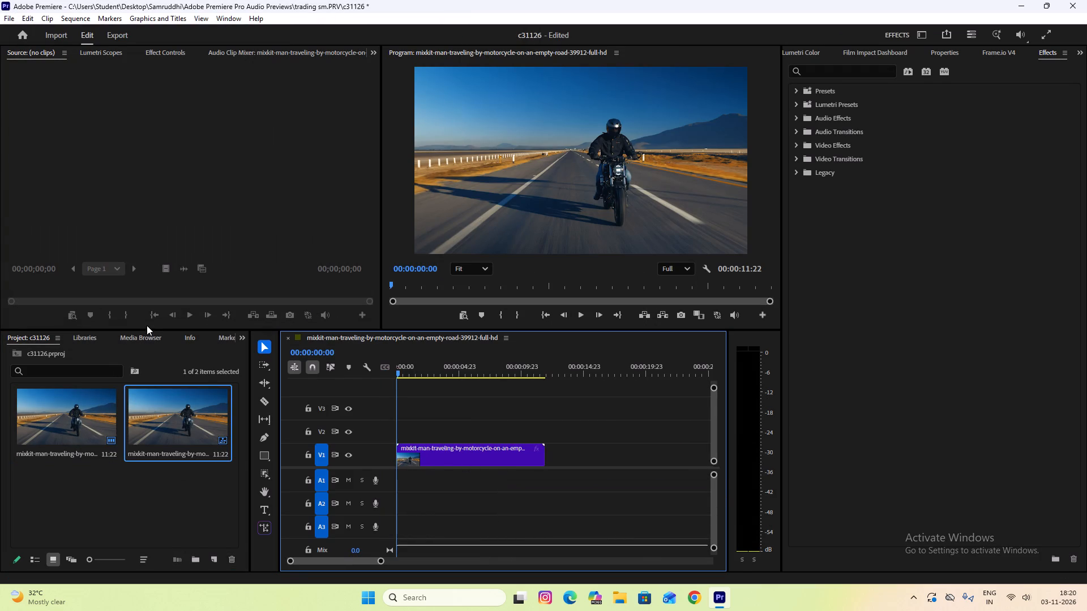
Import the RANU BOMBAI KI RANU audio file from Downloads and place it on track A1 at the sequence start.
double_click(136, 536)
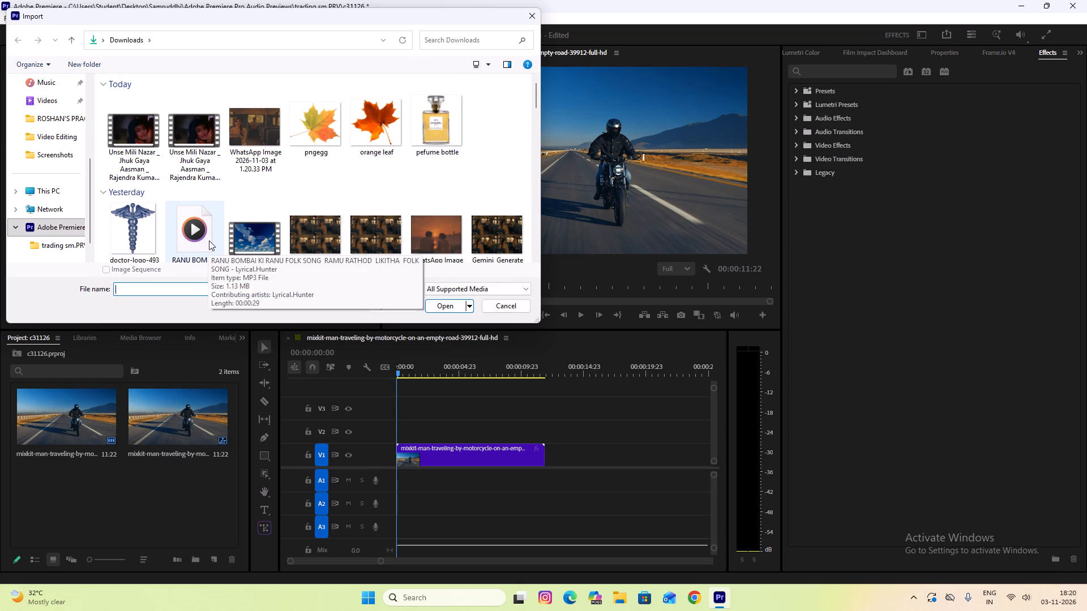
left_click(207, 225)
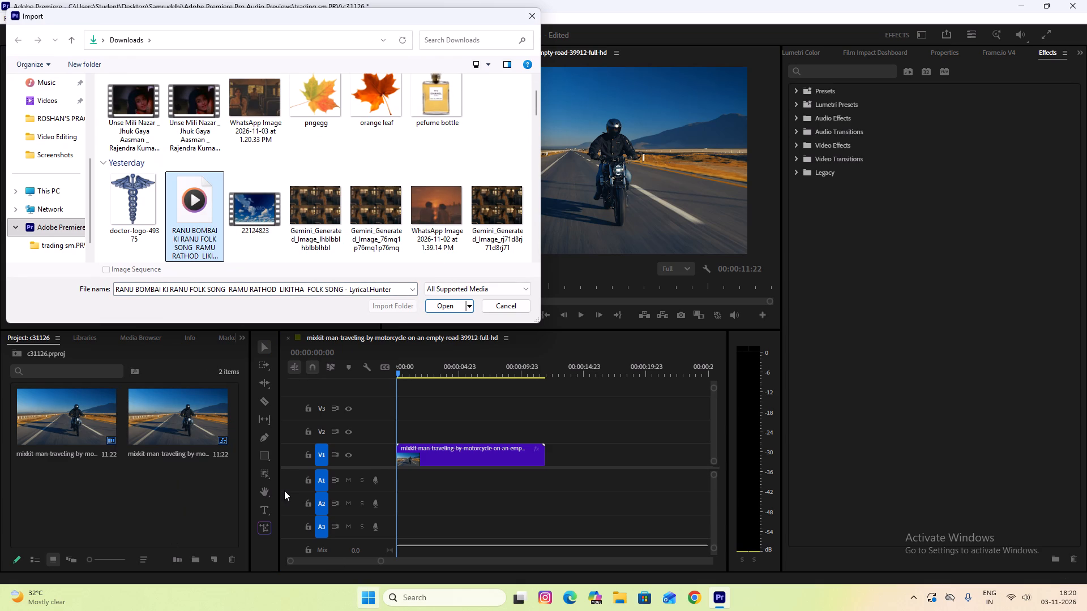
left_click(450, 304)
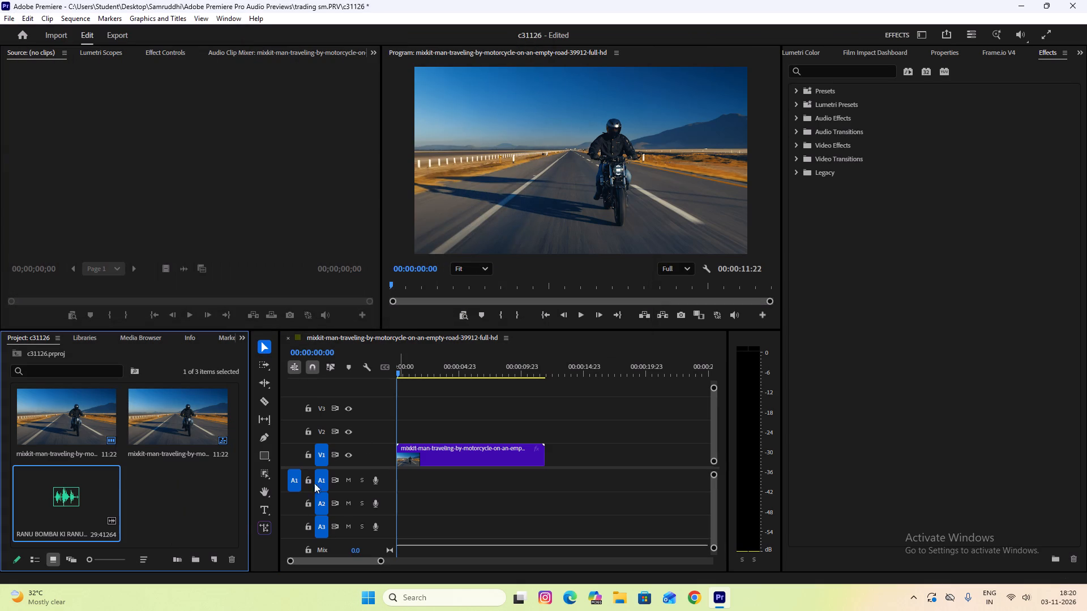
left_click_drag(67, 485, 401, 476)
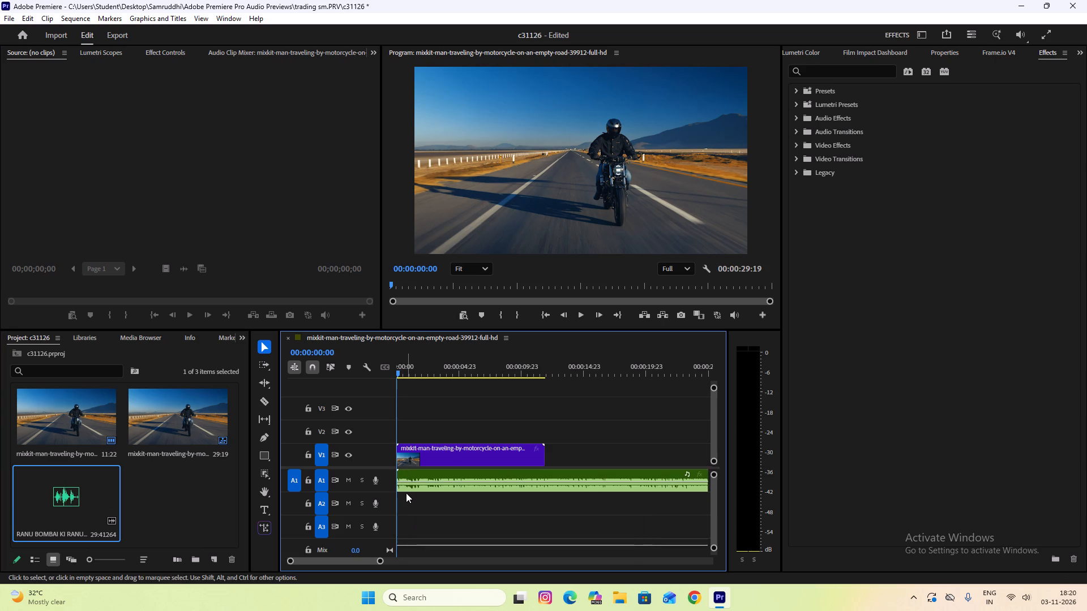
Add a text title with the person's full name over the horizon beside the motorcyclist, at the start of the sequence.
left_click(433, 455)
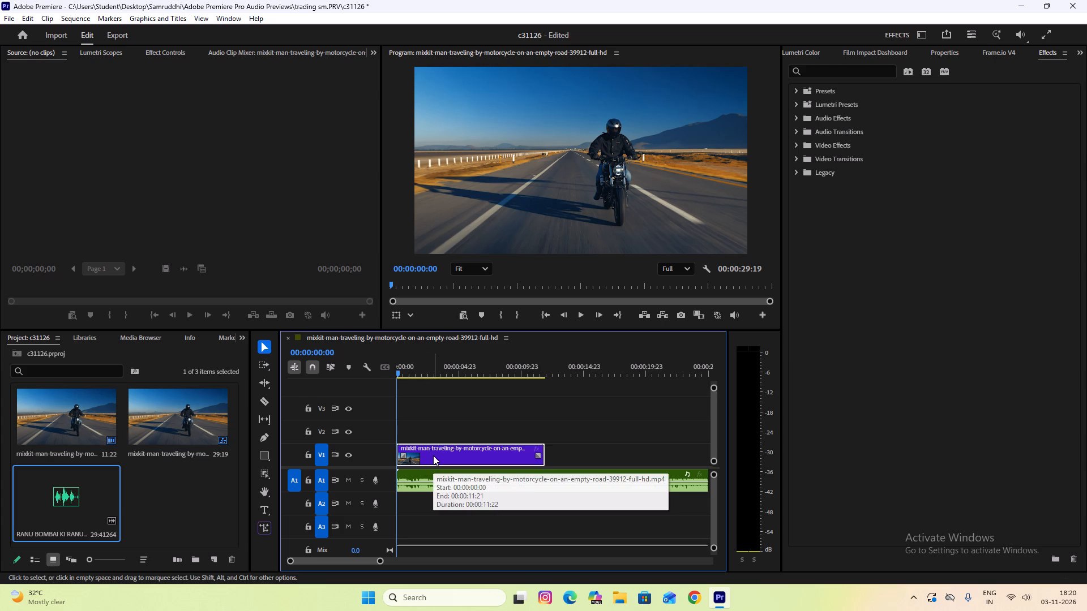
left_click(260, 507)
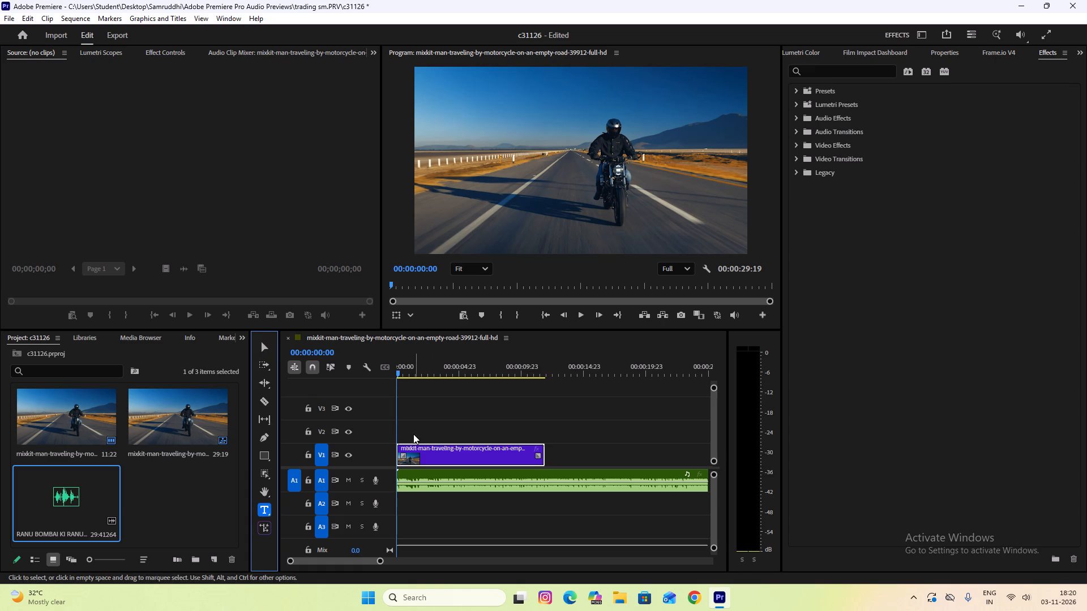
left_click(413, 449)
left_click(480, 144)
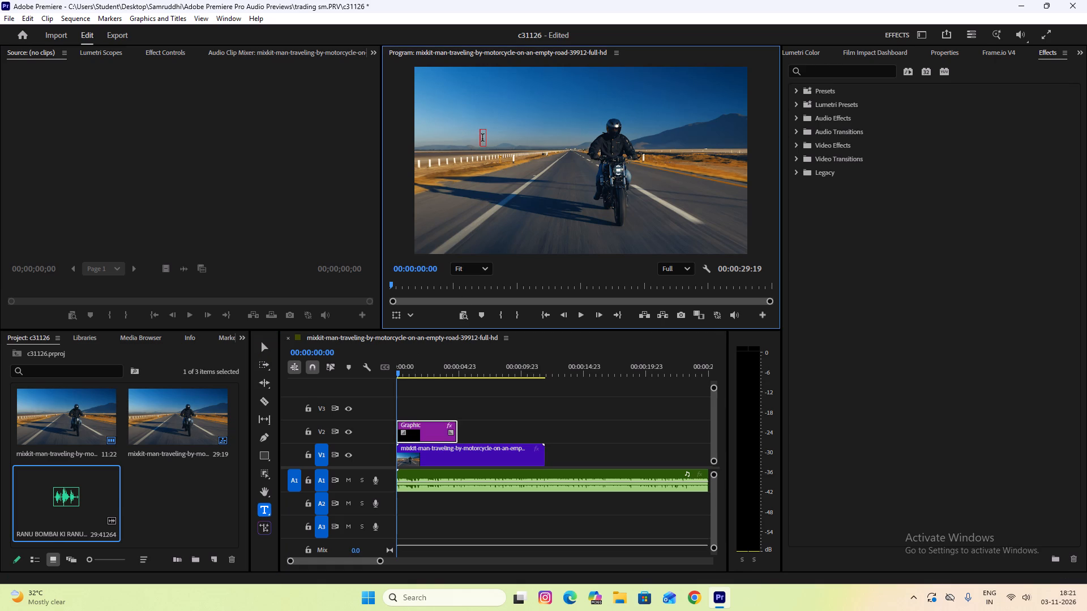
left_click(482, 139)
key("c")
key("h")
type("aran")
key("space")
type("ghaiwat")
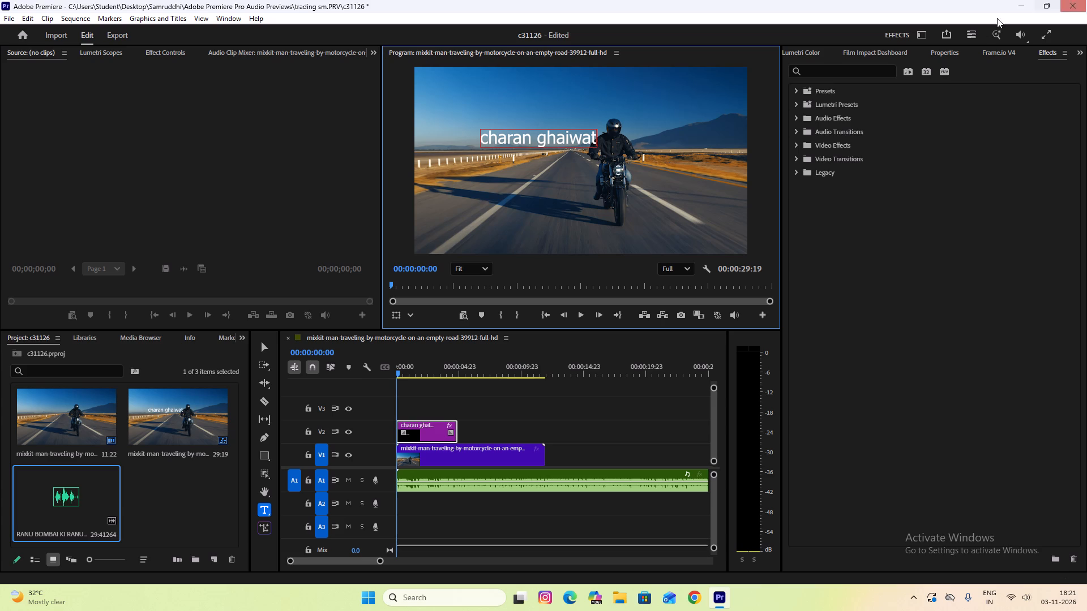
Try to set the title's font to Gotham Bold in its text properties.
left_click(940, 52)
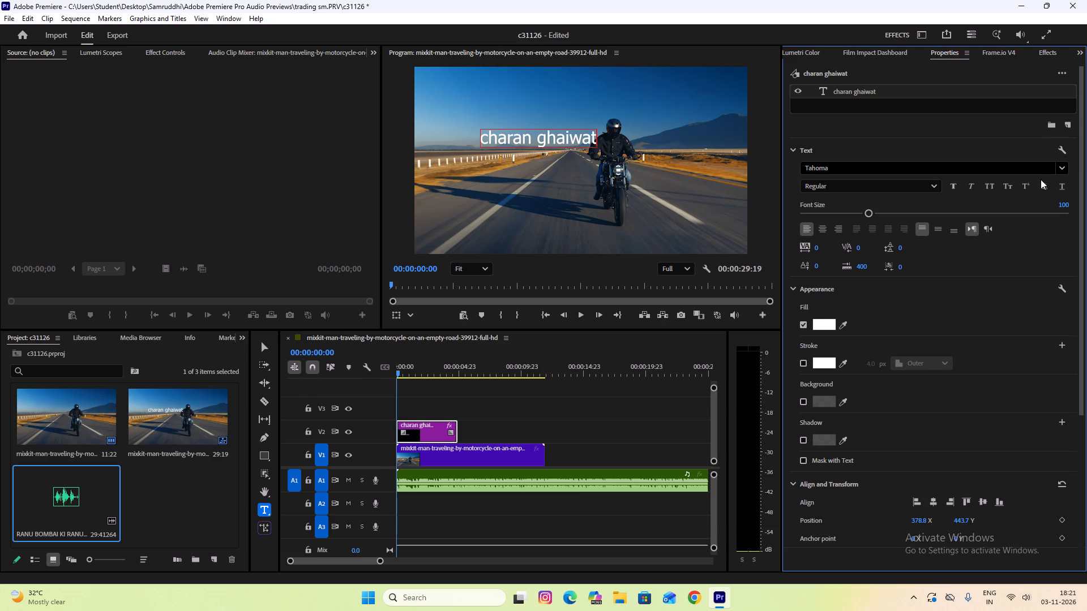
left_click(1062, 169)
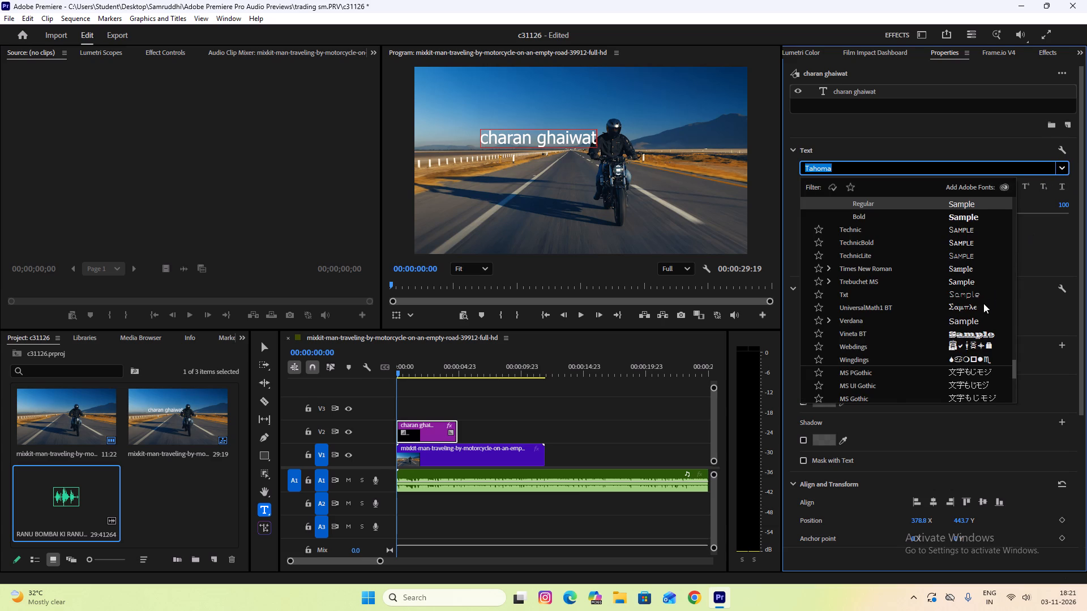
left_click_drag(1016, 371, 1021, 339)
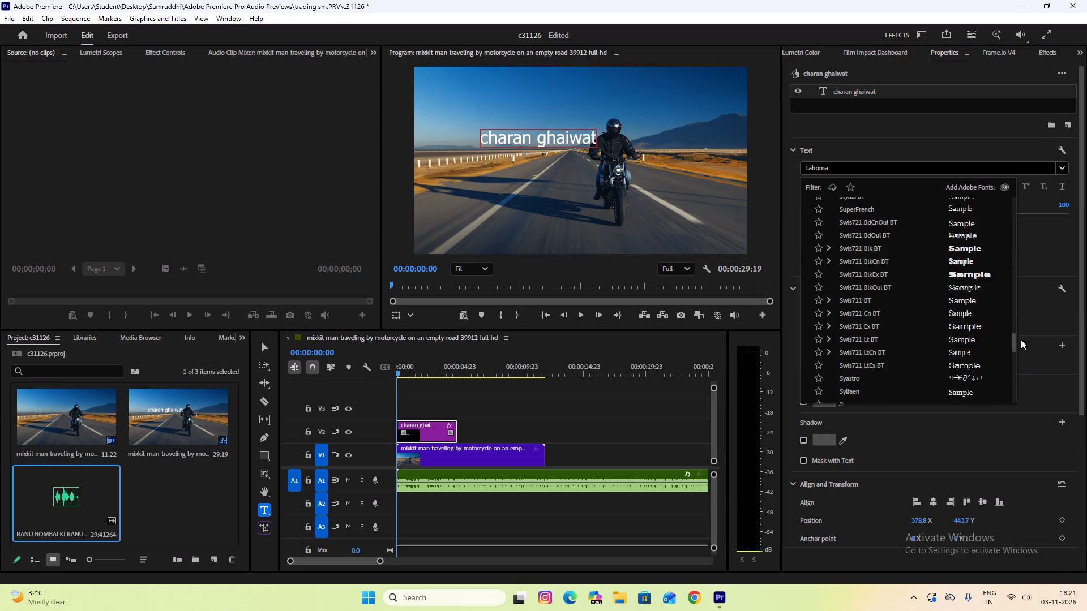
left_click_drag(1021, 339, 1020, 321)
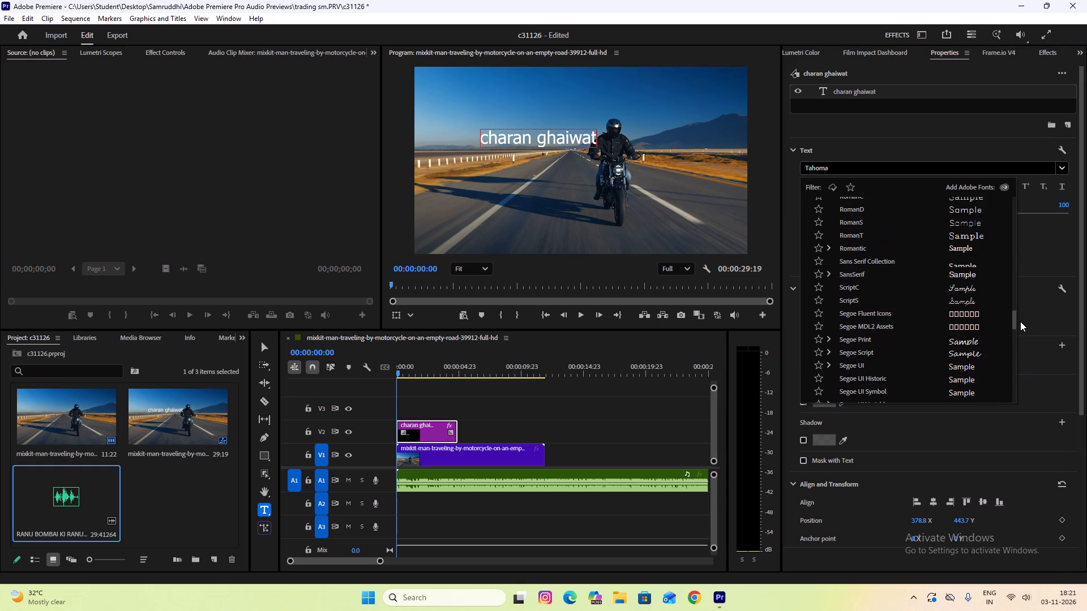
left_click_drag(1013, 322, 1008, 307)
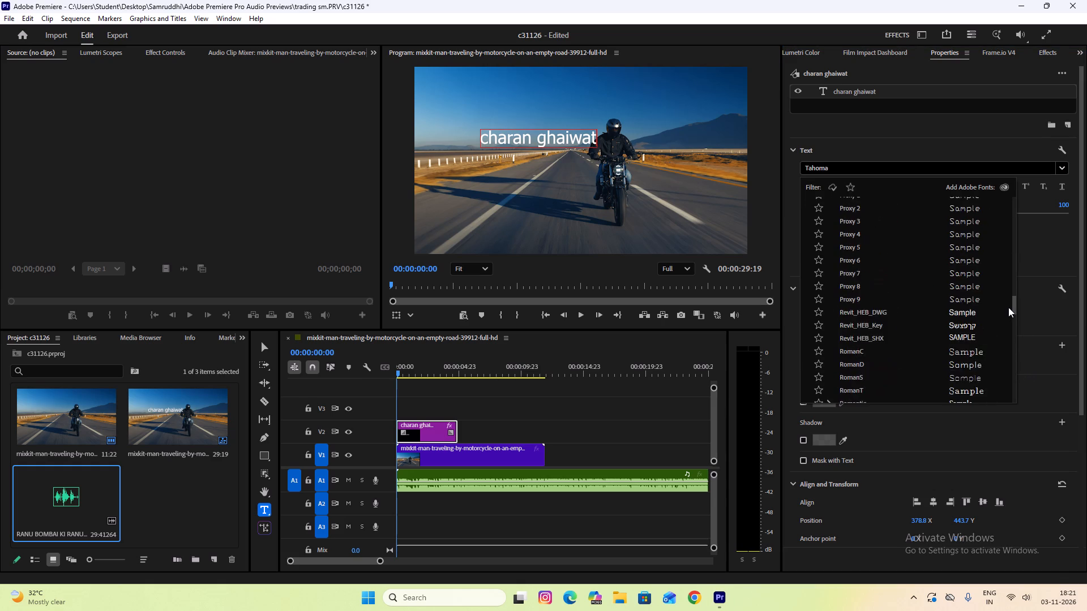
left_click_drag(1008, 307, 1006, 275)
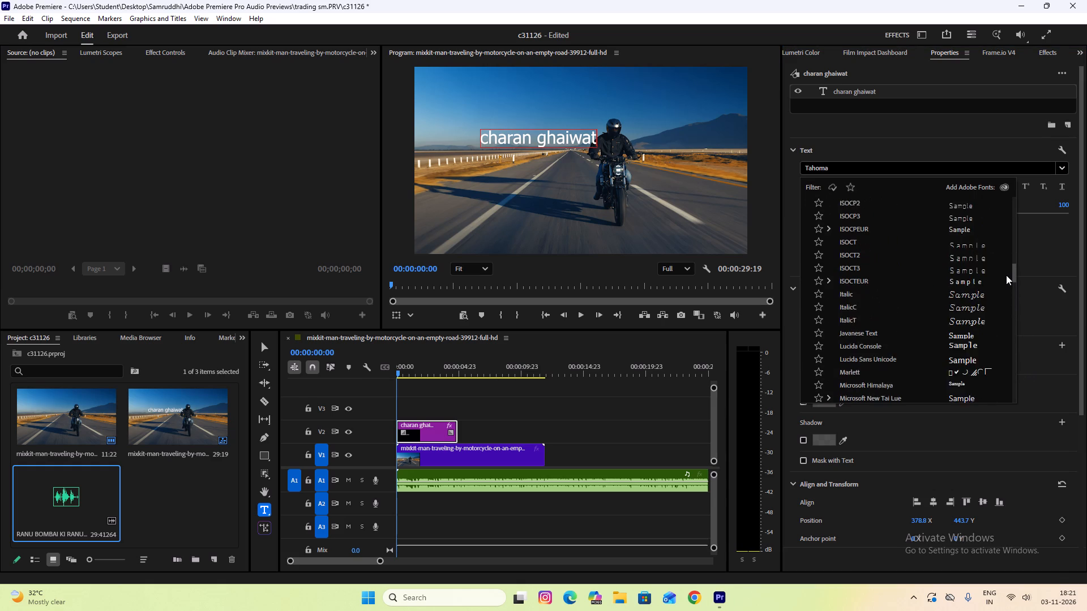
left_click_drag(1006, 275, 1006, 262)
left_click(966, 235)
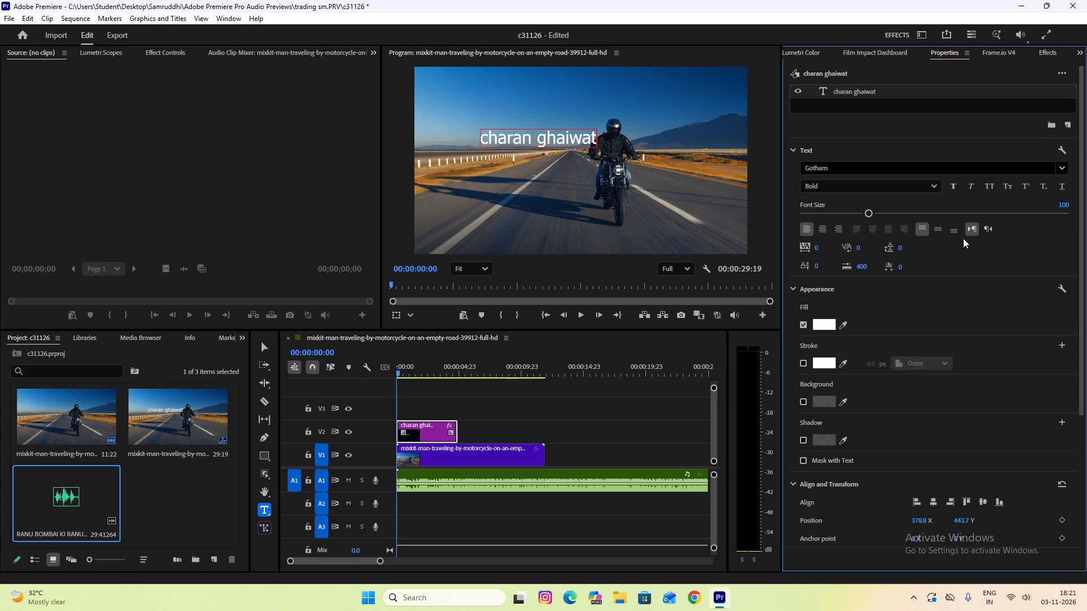
Select the whole title text and set its font to Vineta BT.
left_click_drag(483, 134, 541, 144)
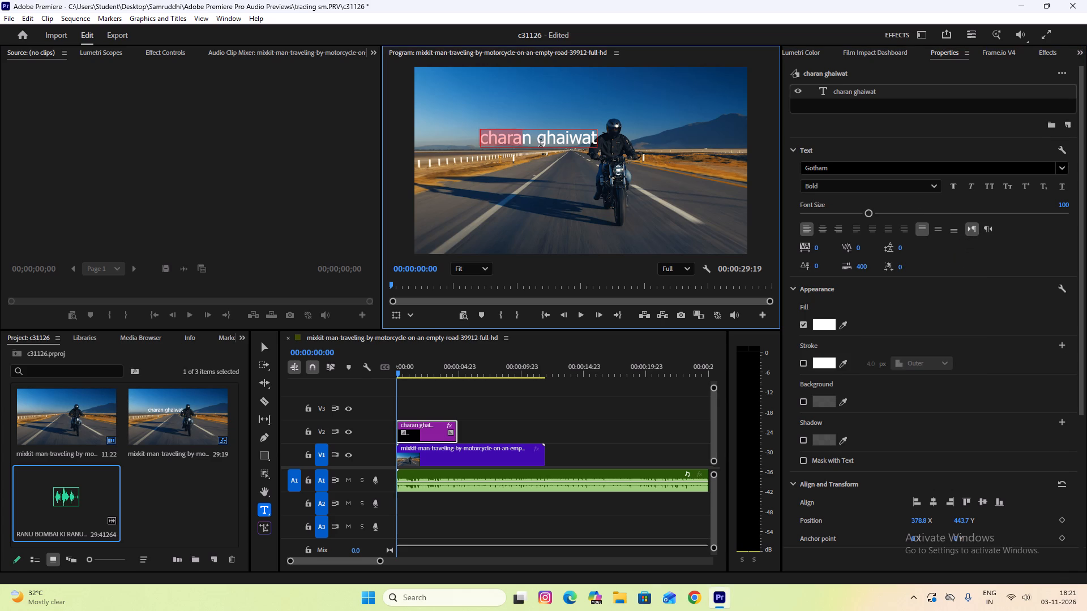
left_click_drag(541, 144, 601, 146)
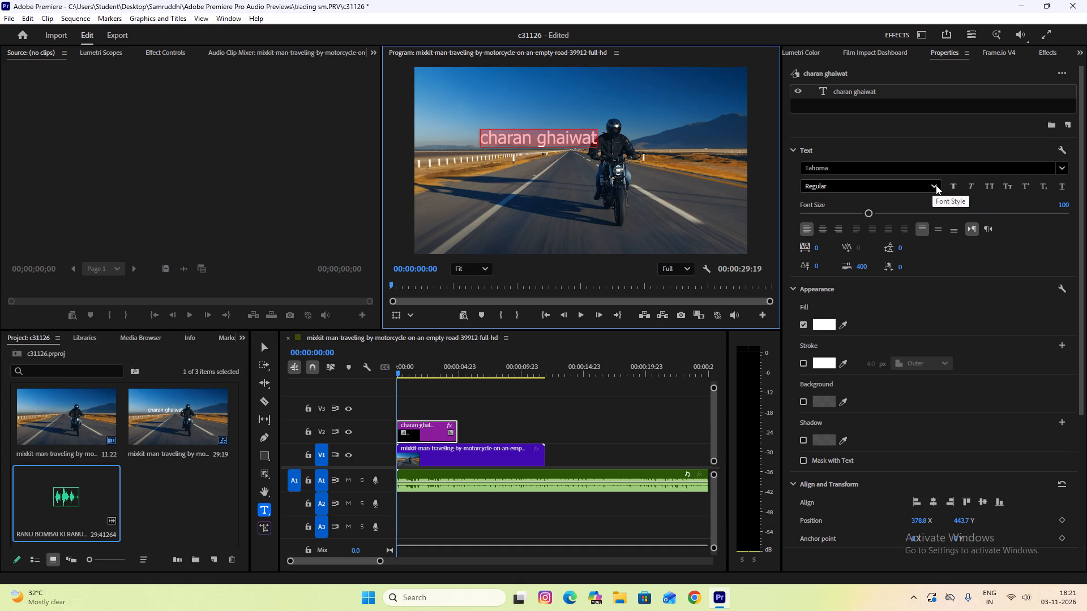
left_click(1063, 168)
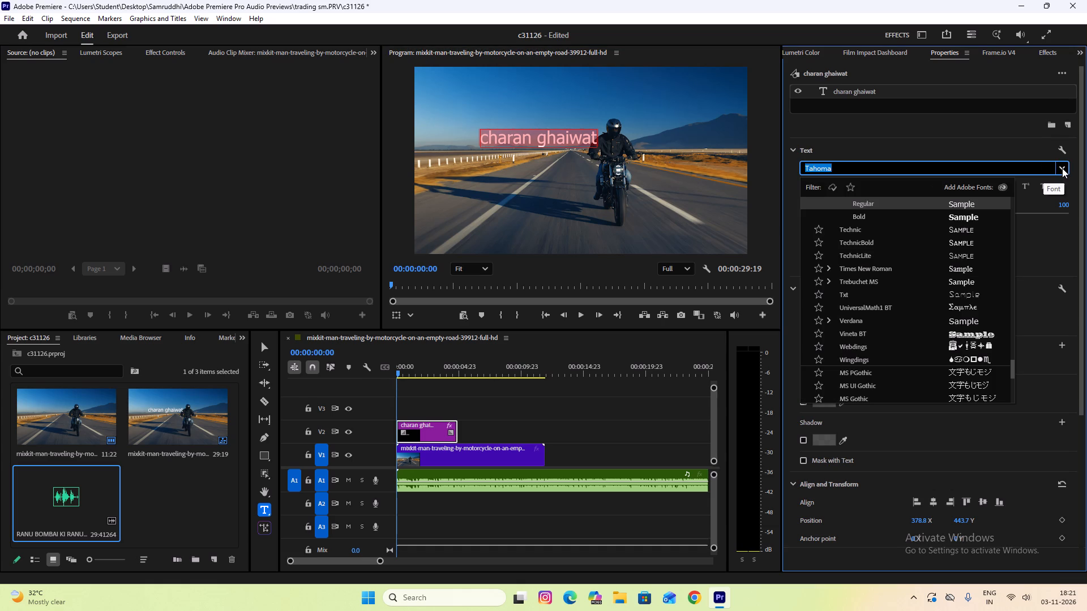
left_click_drag(1011, 368, 1007, 301)
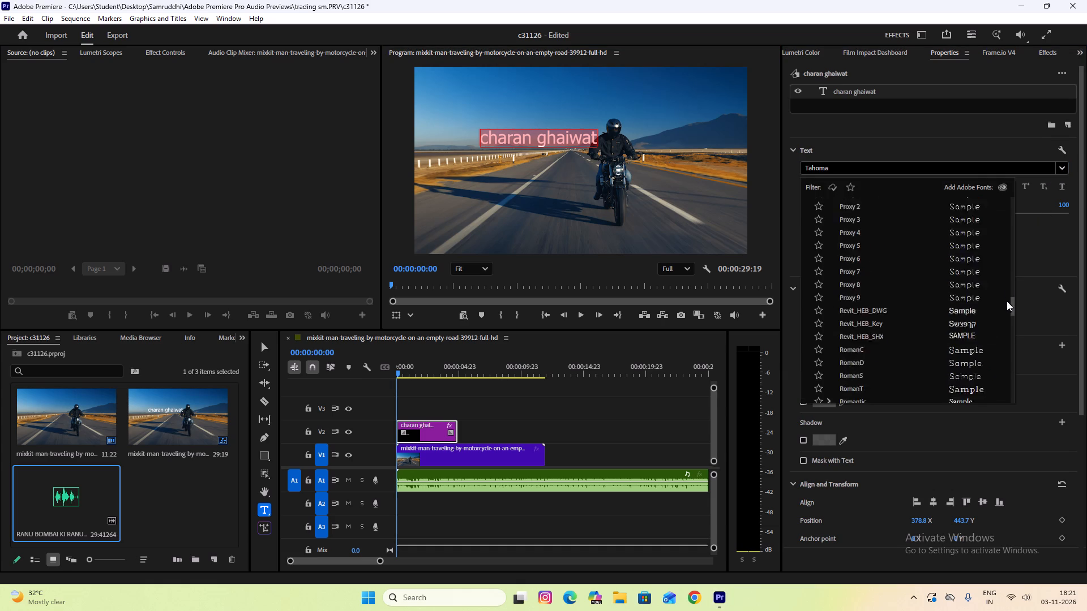
left_click_drag(1007, 301, 1016, 204)
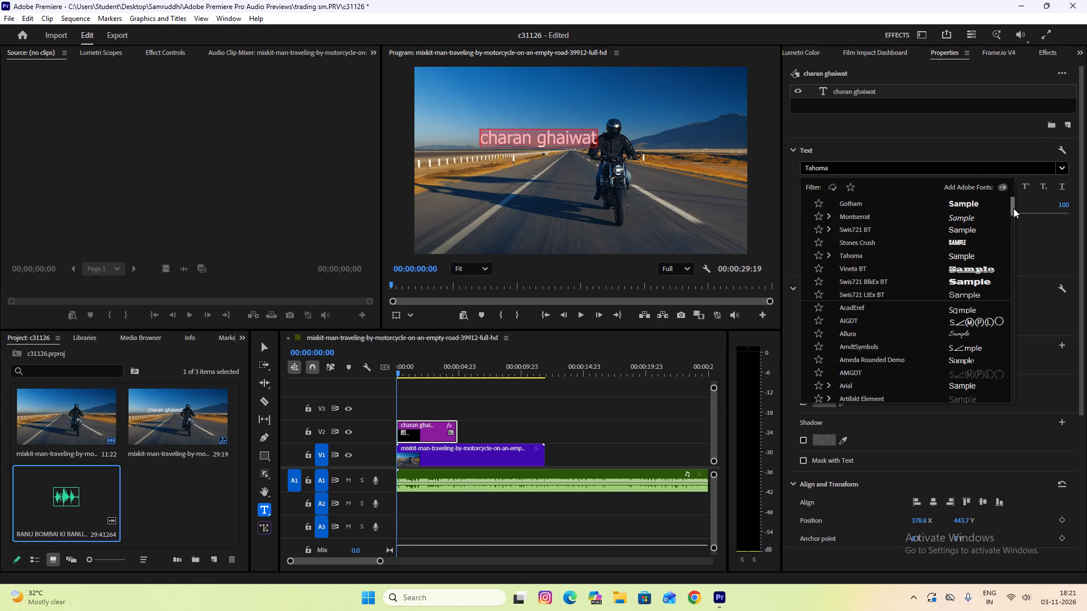
left_click(982, 271)
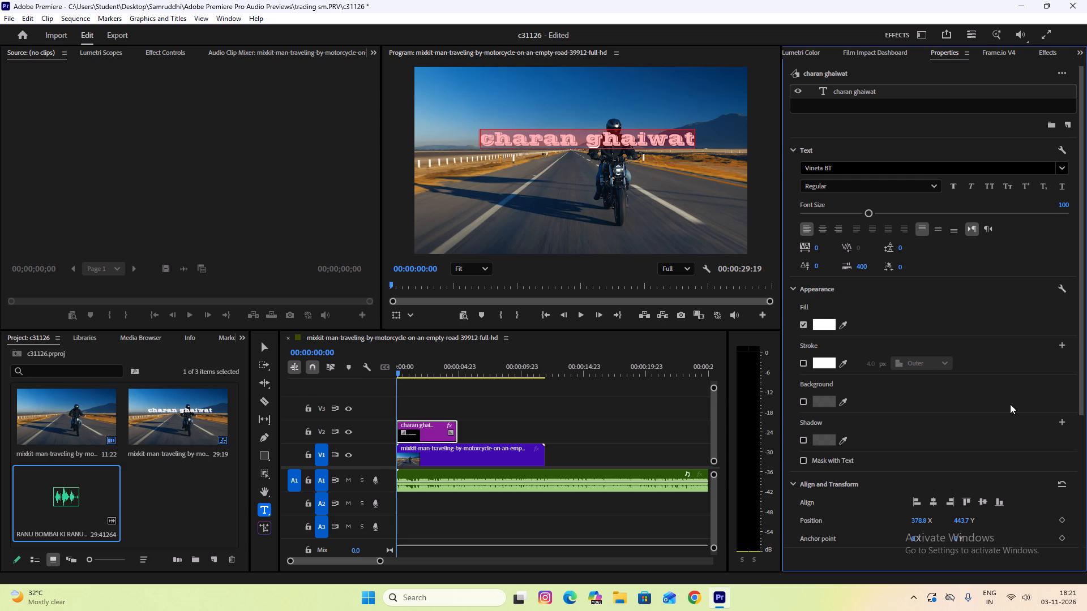
Set the name title's fill to a solid magenta-purple, hex 9C2D86.
left_click(832, 325)
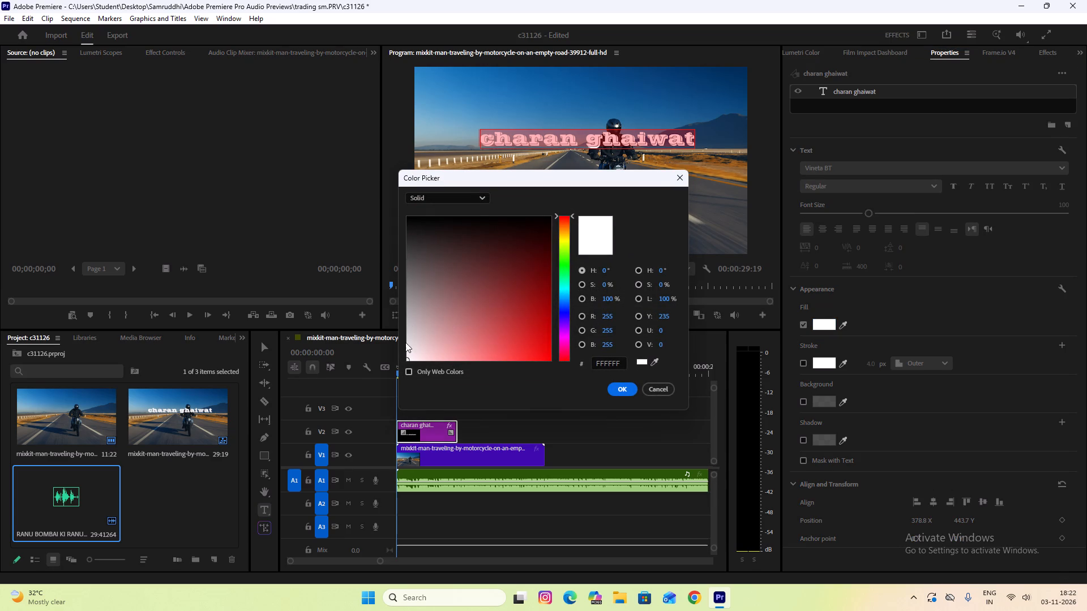
left_click(407, 358)
left_click_drag(554, 216, 557, 226)
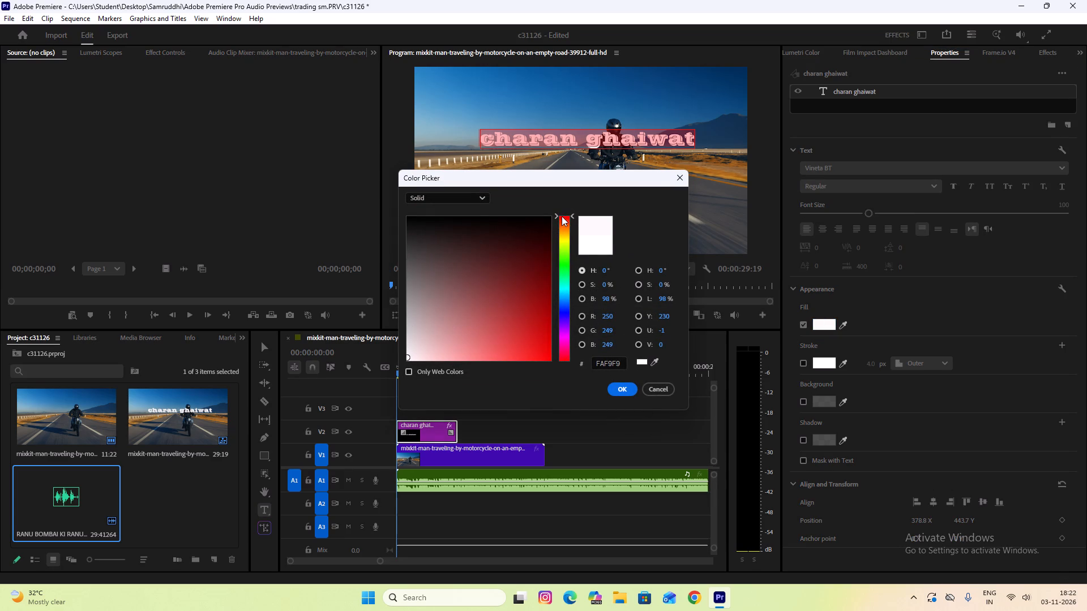
left_click(507, 300)
left_click_drag(558, 217, 567, 268)
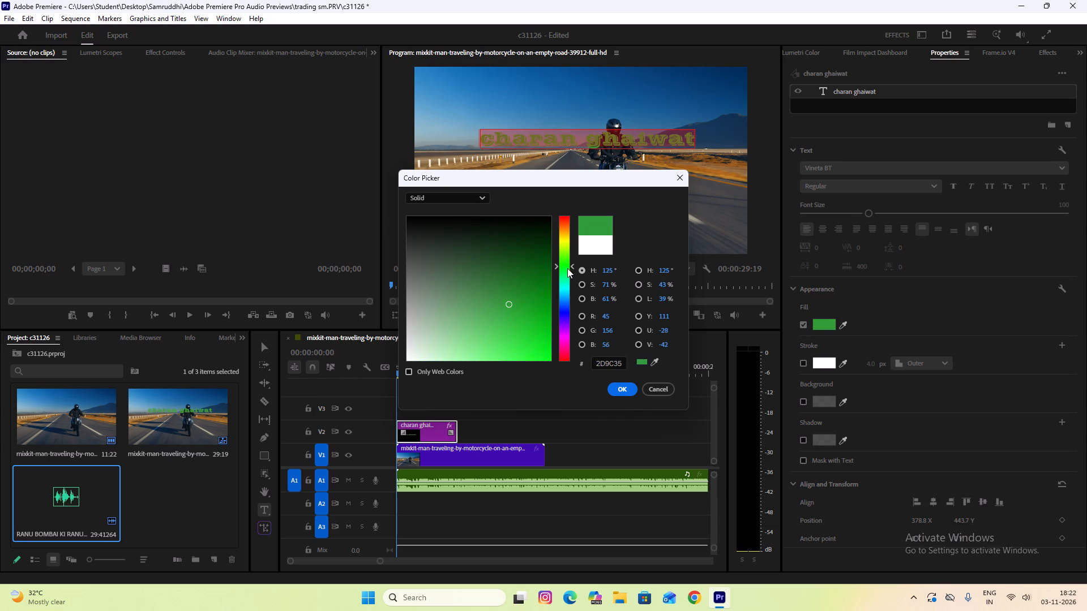
left_click_drag(567, 268, 568, 294)
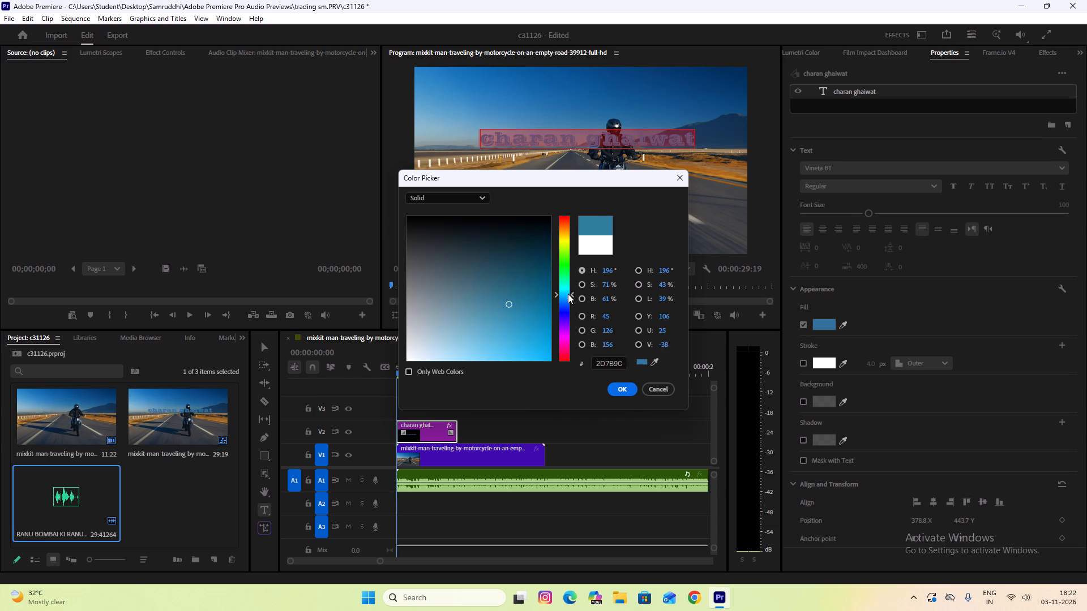
left_click_drag(568, 294, 570, 339)
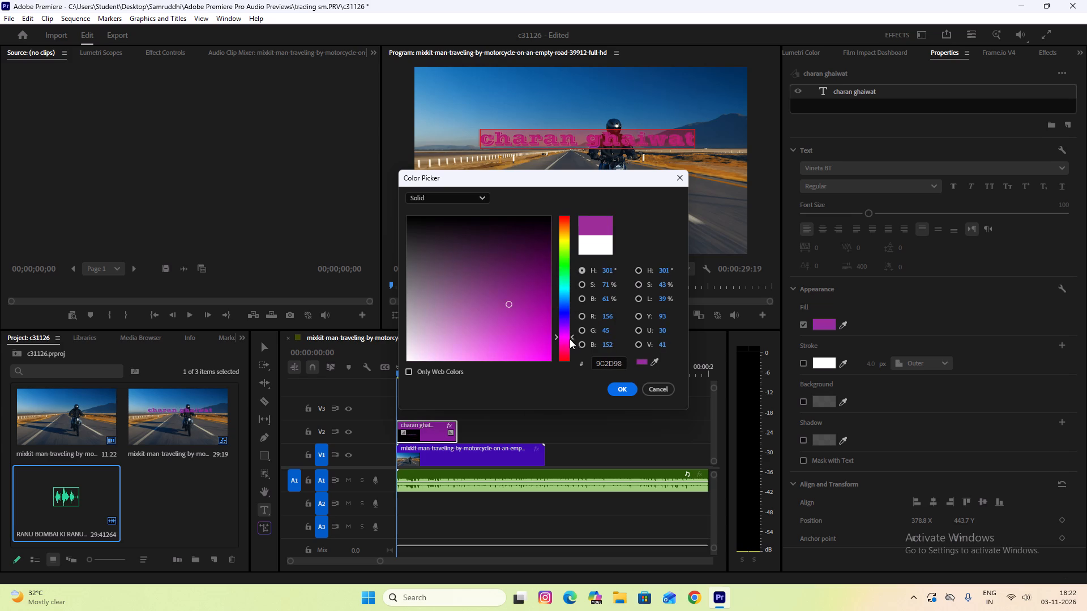
left_click_drag(570, 339, 570, 341)
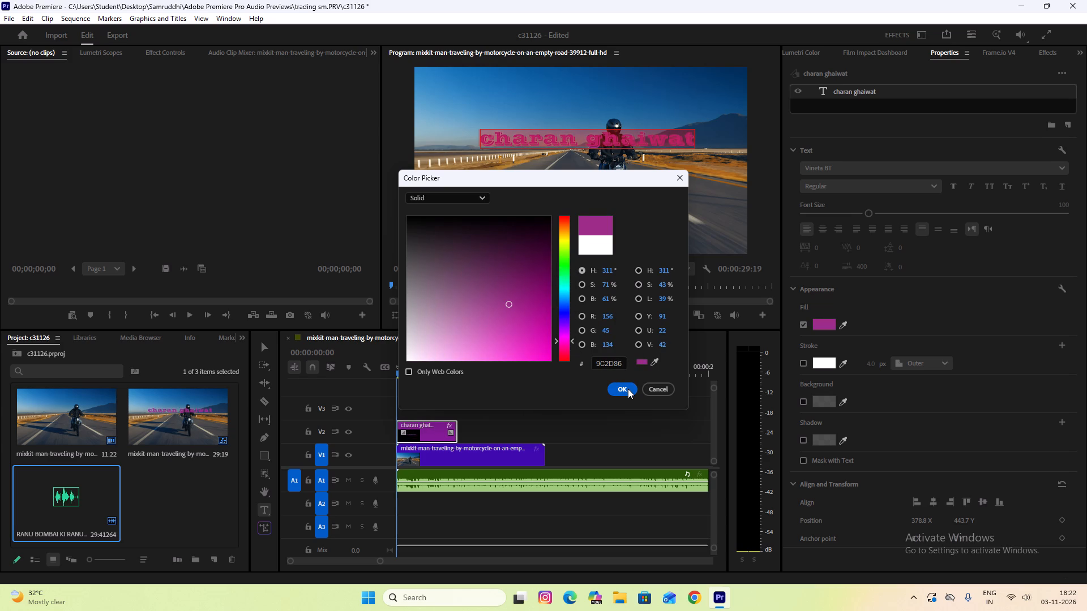
left_click(628, 389)
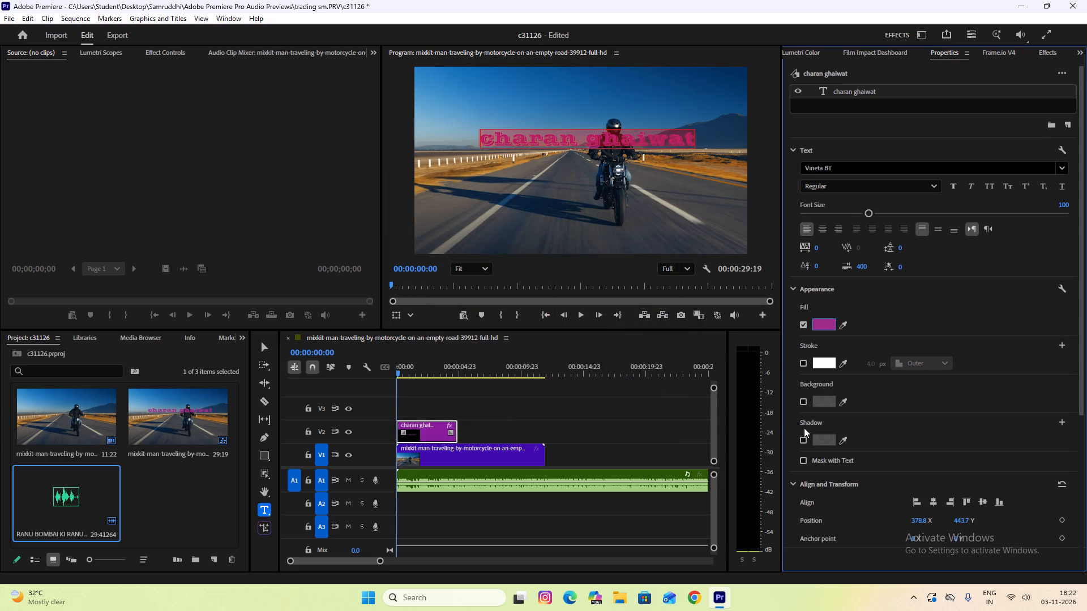
Enable an outer stroke on the name title and set its colour to light green, hex 6BDC8E.
left_click(830, 361)
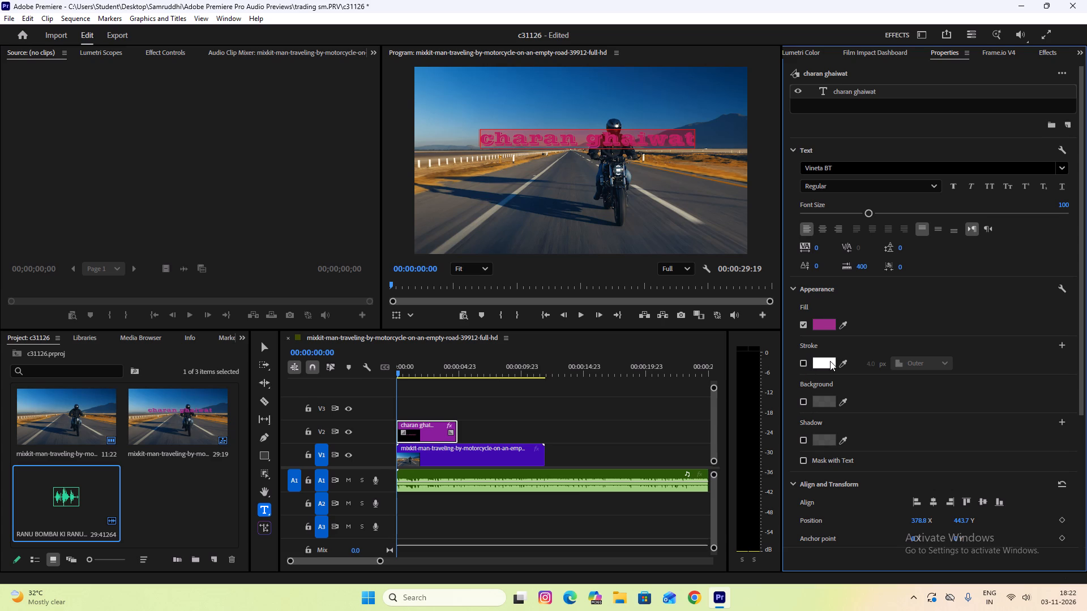
left_click(842, 365)
left_click(802, 363)
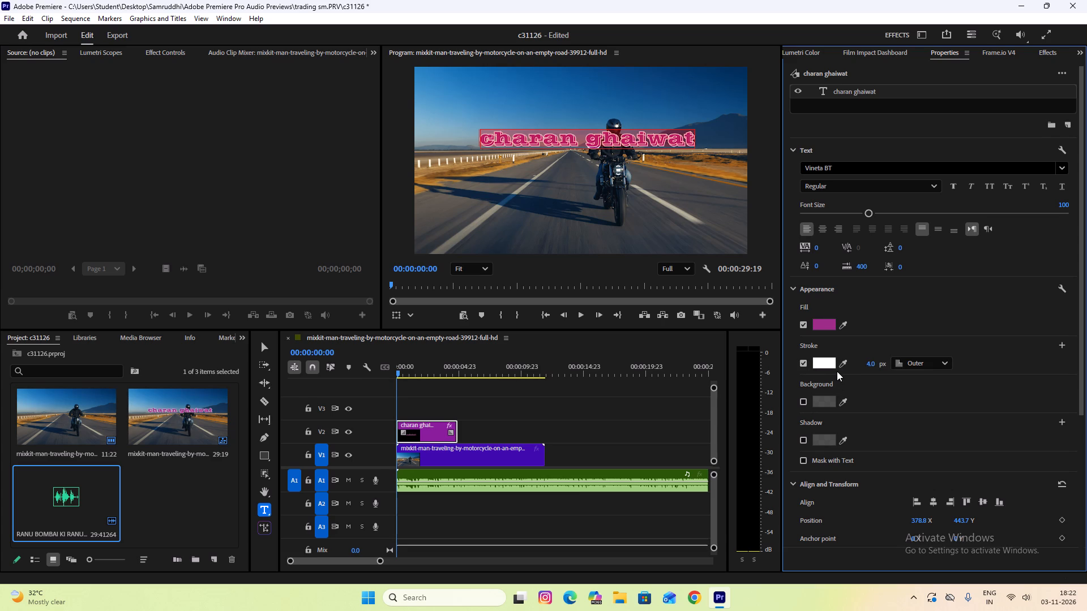
left_click(840, 363)
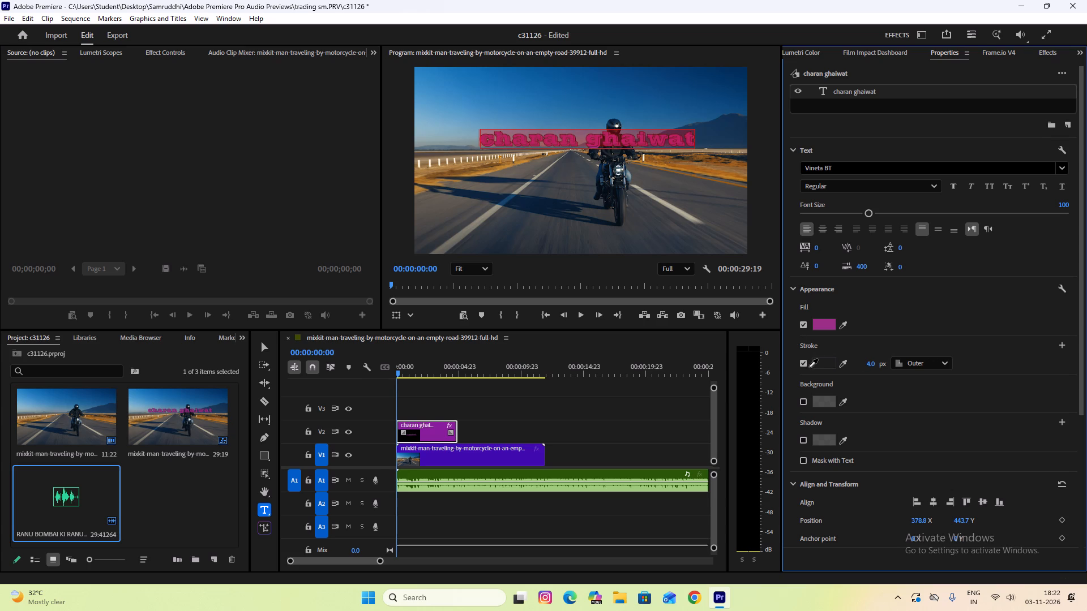
left_click(816, 363)
left_click(816, 363)
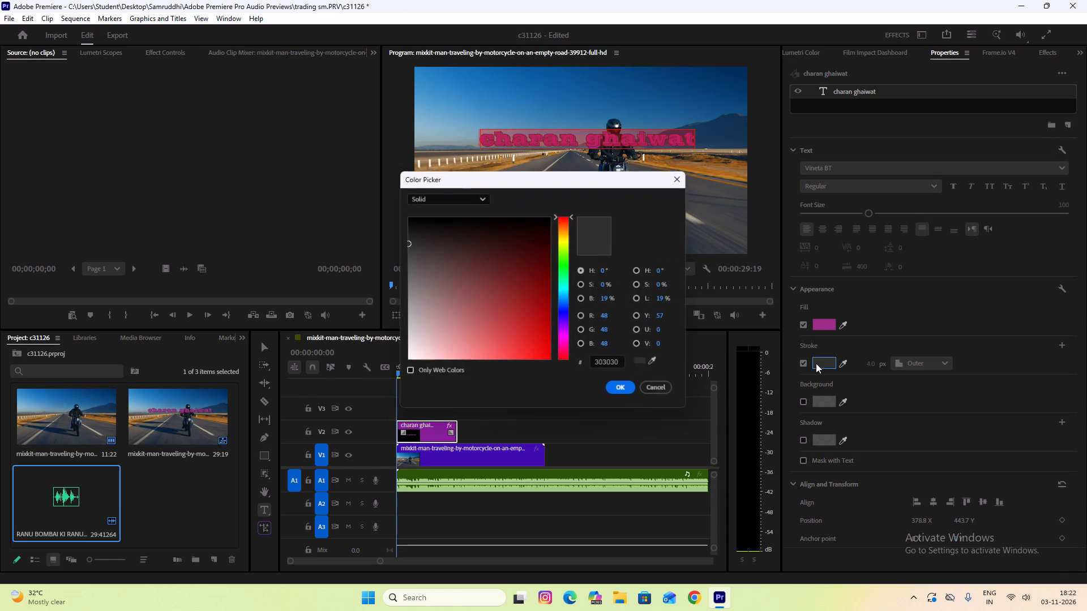
left_click(413, 354)
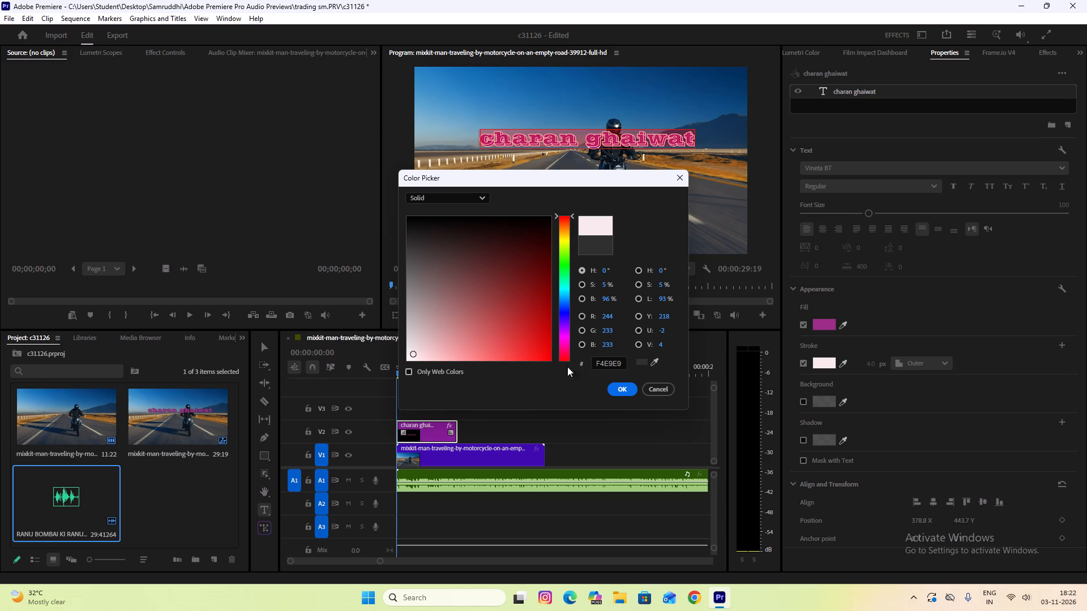
left_click_drag(572, 215, 571, 223)
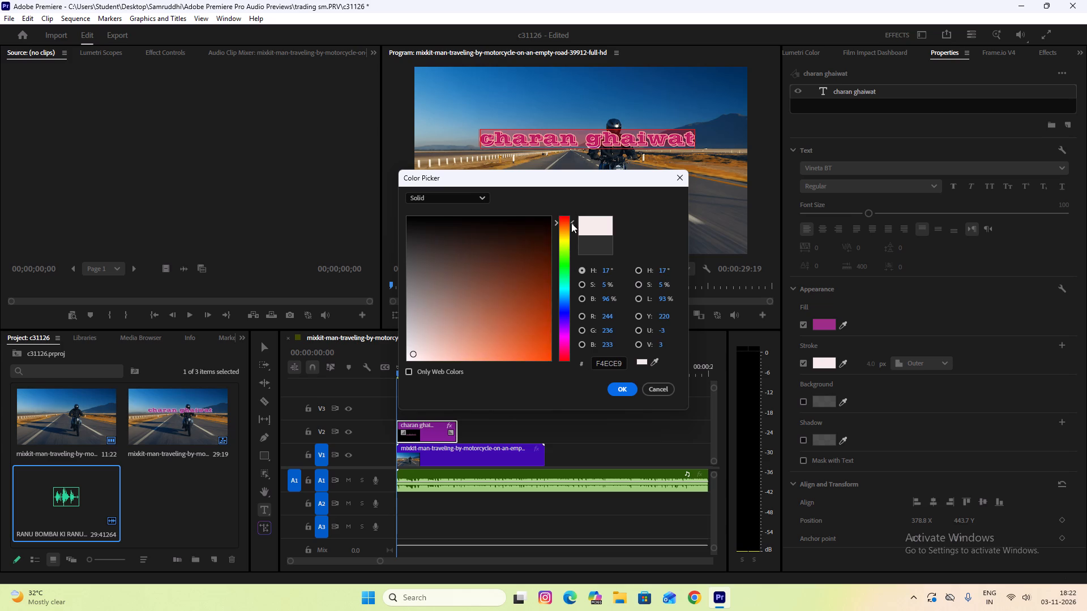
left_click_drag(571, 223, 575, 272)
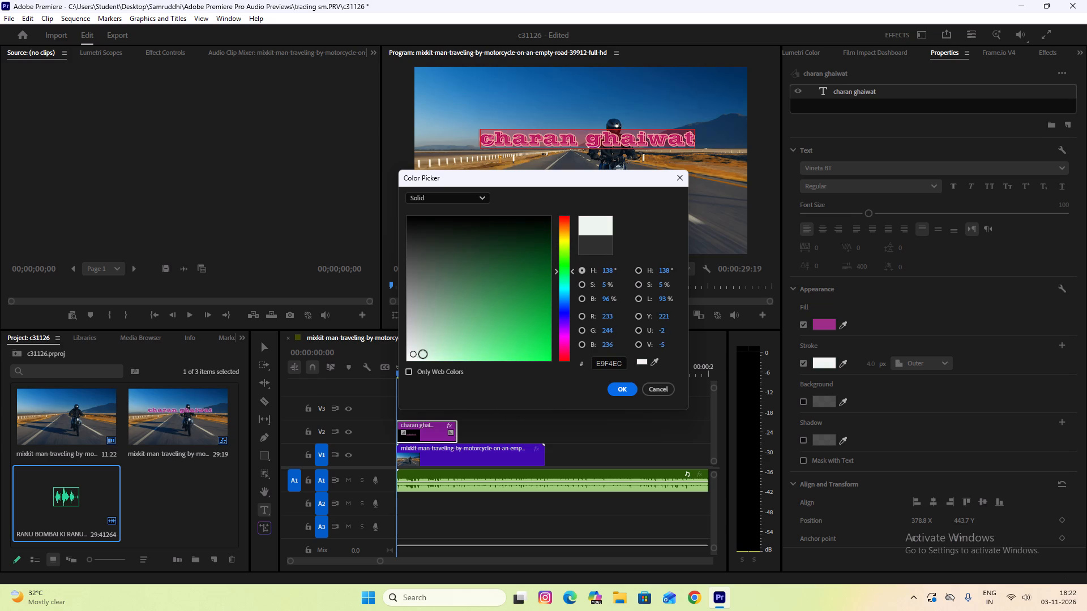
left_click_drag(474, 344, 481, 341)
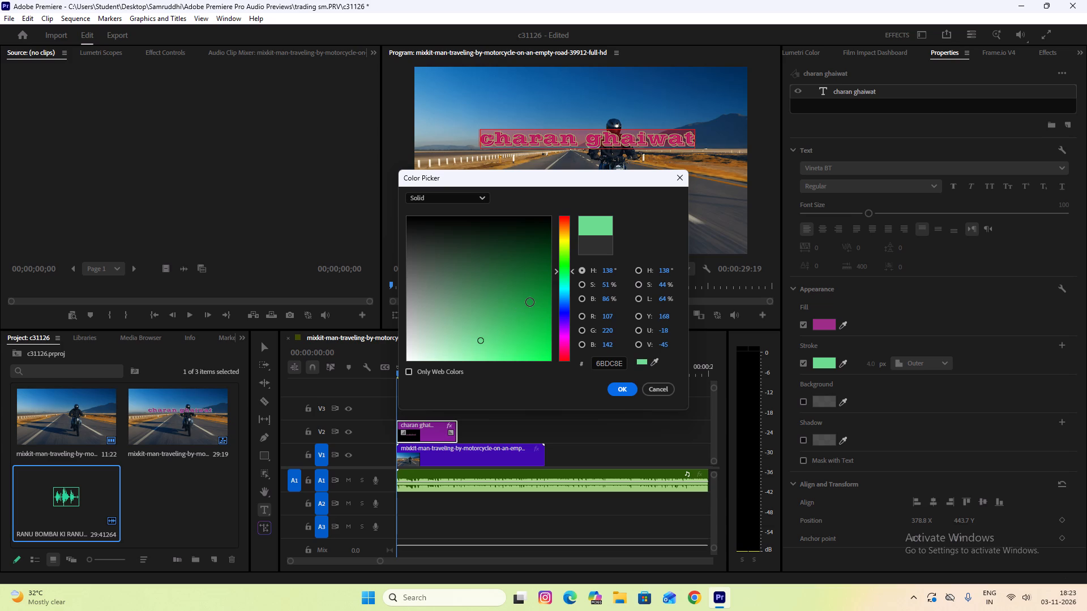
left_click(637, 270)
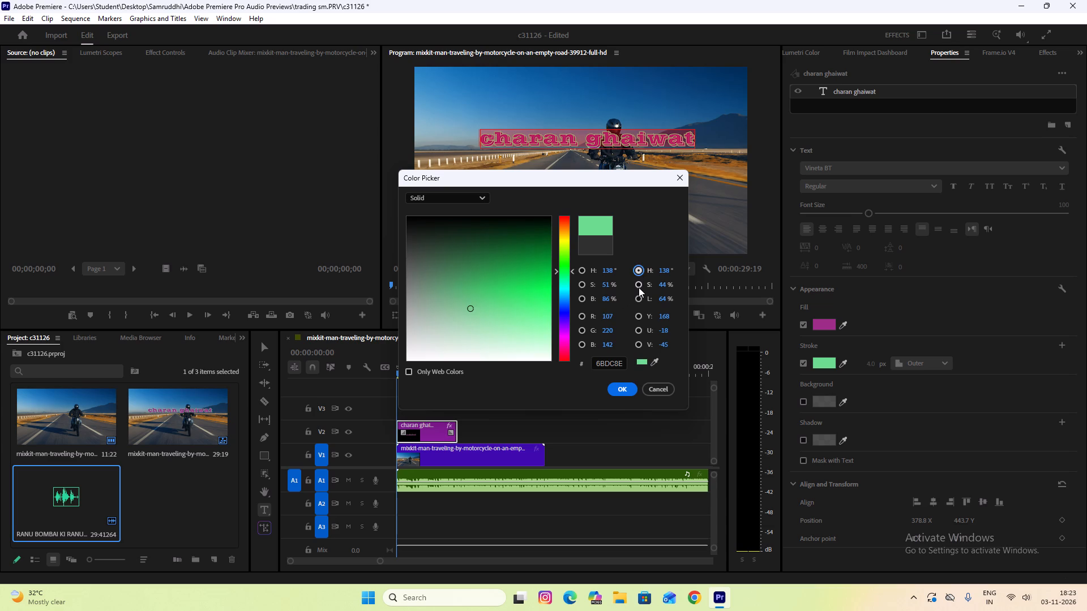
left_click(639, 287)
left_click(639, 299)
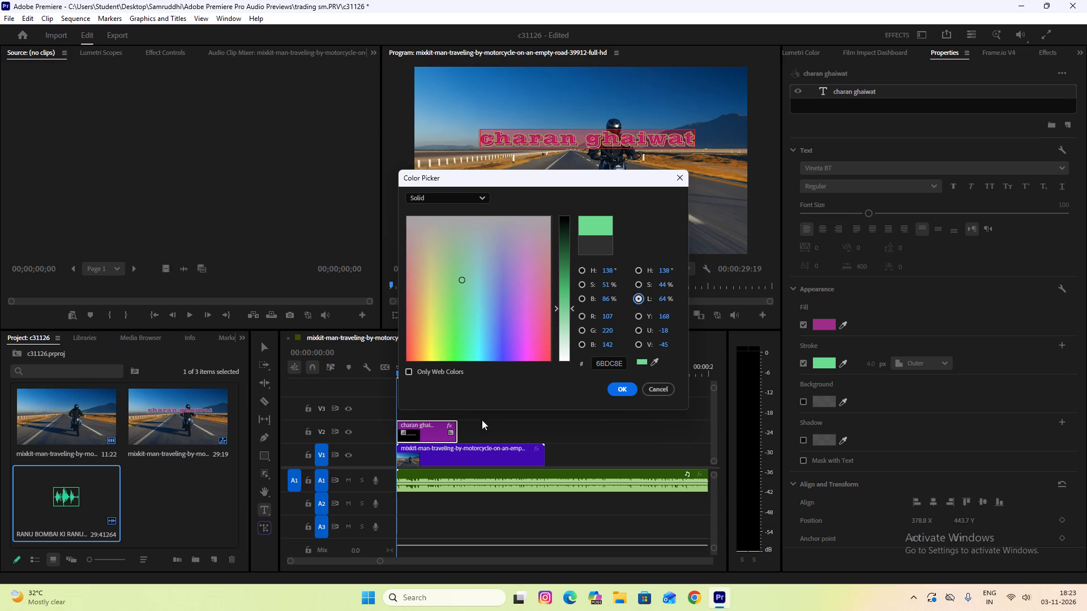
left_click(620, 389)
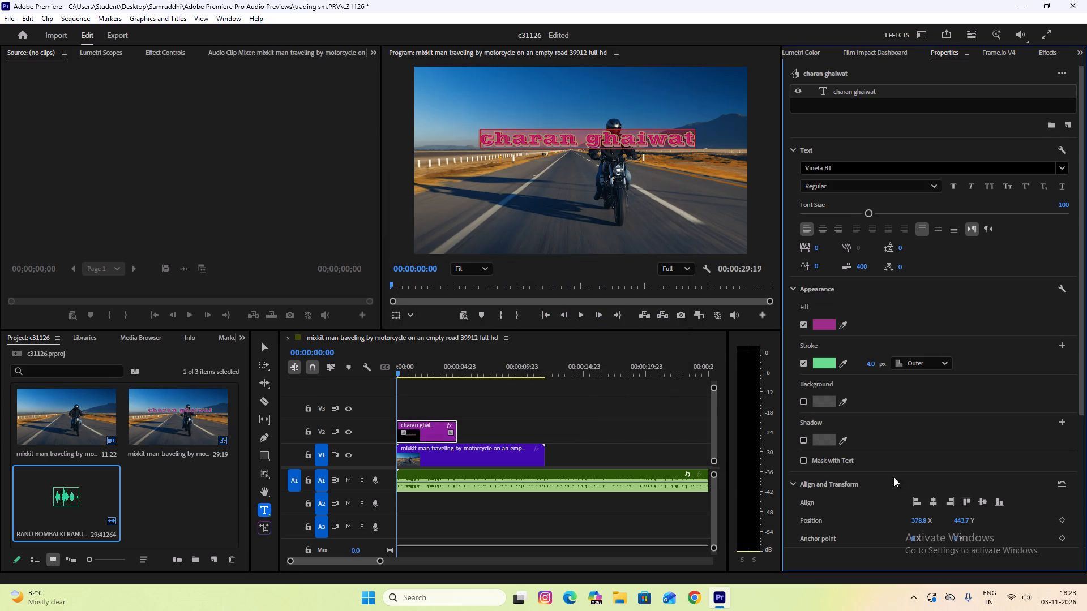
Enable a background behind the name title with opacity 62, size about 40.6 and corner radius 7.
left_click(805, 402)
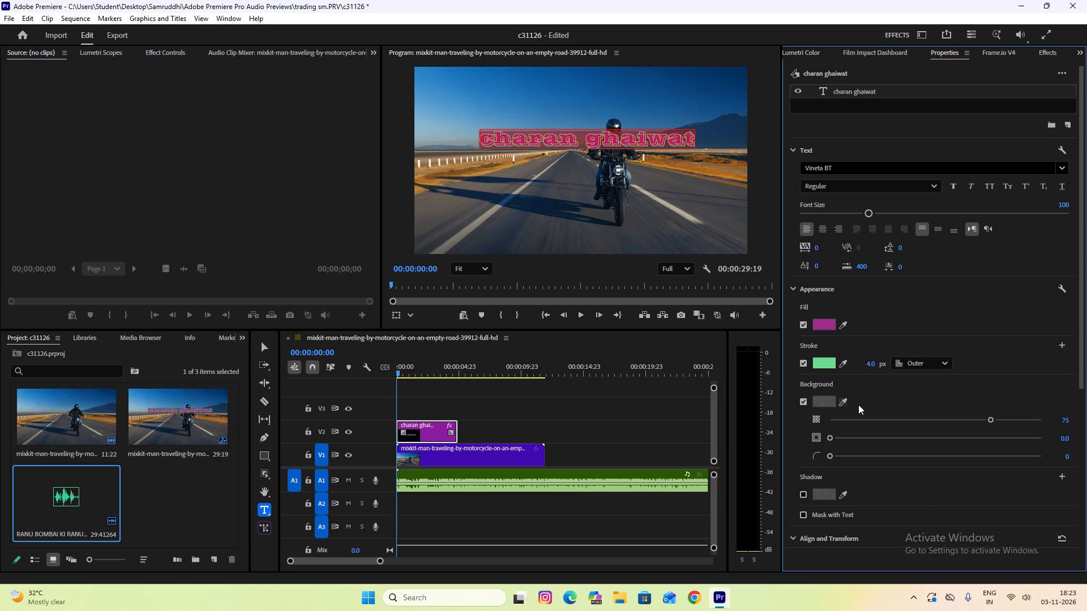
left_click(841, 401)
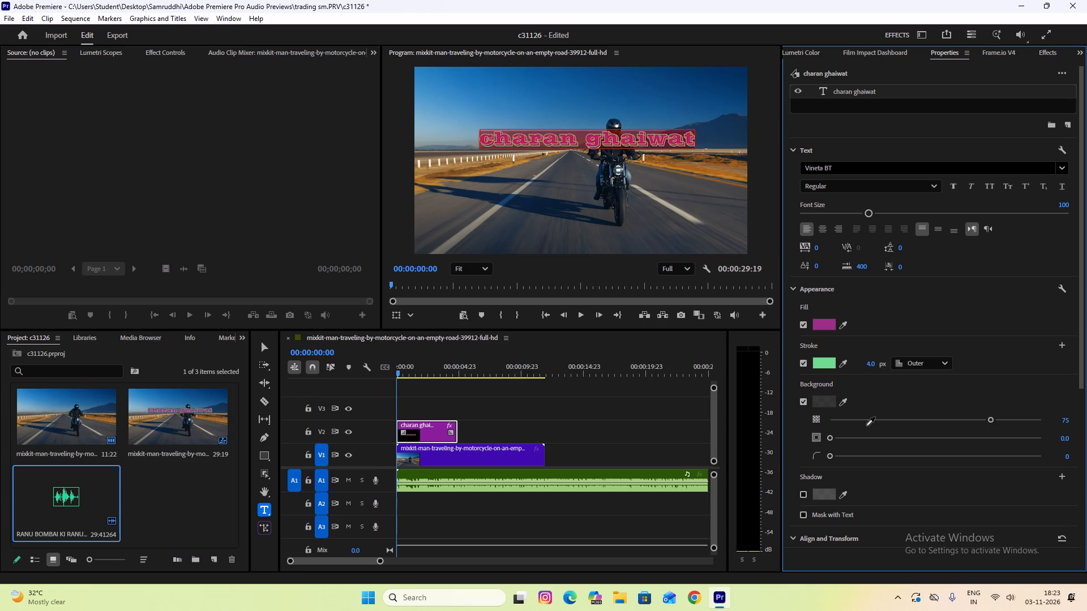
left_click(817, 402)
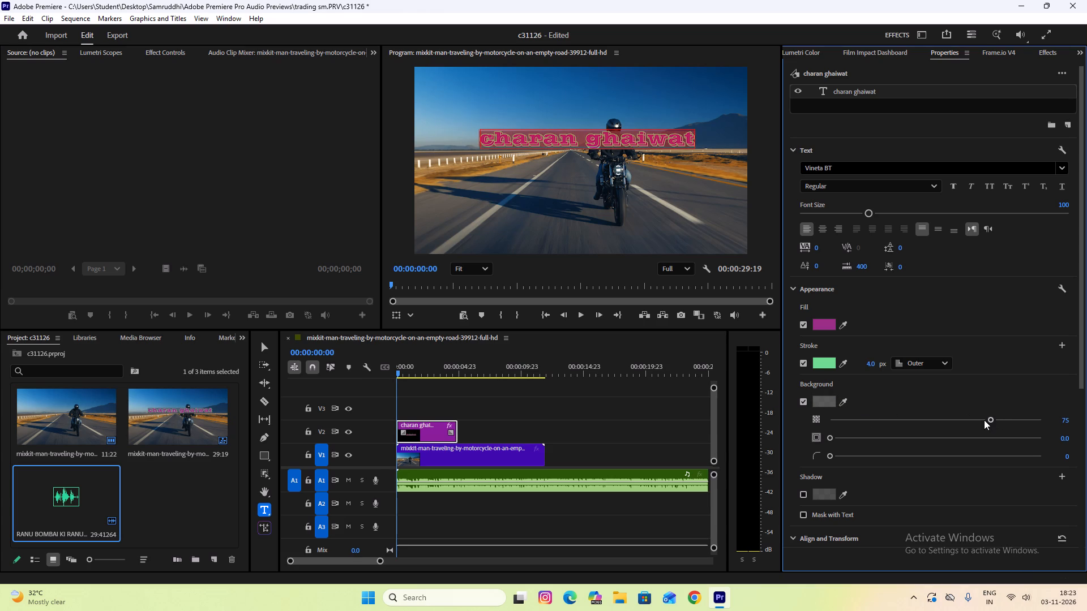
left_click_drag(990, 419, 960, 428)
left_click_drag(832, 437, 916, 438)
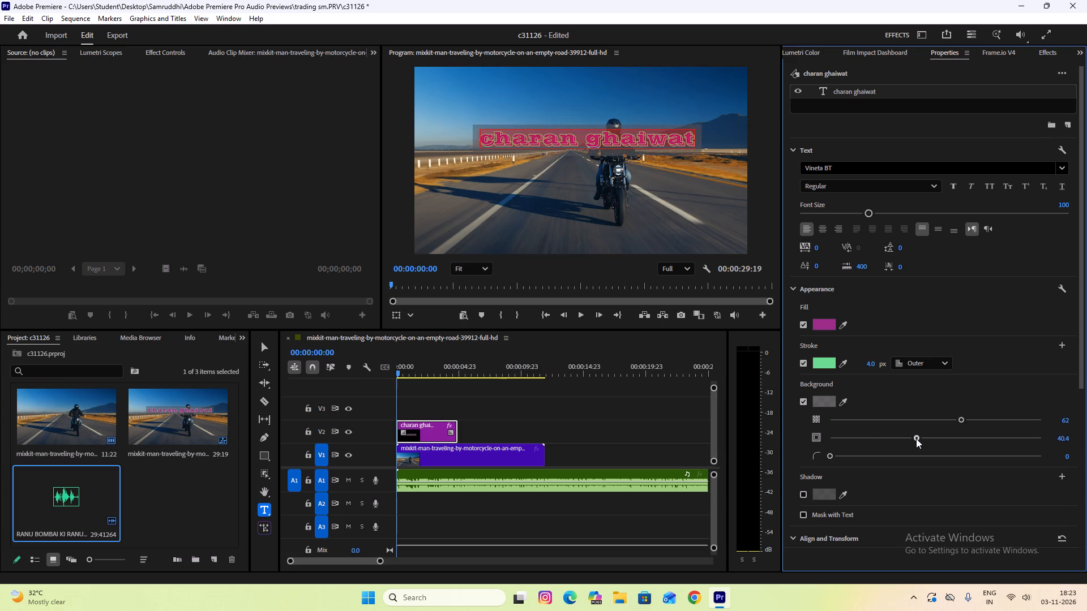
left_click_drag(916, 438, 915, 442)
left_click_drag(833, 455, 845, 455)
Add a separate text layer below the name title containing only the surname, with its first letter capitalised.
left_click(650, 127)
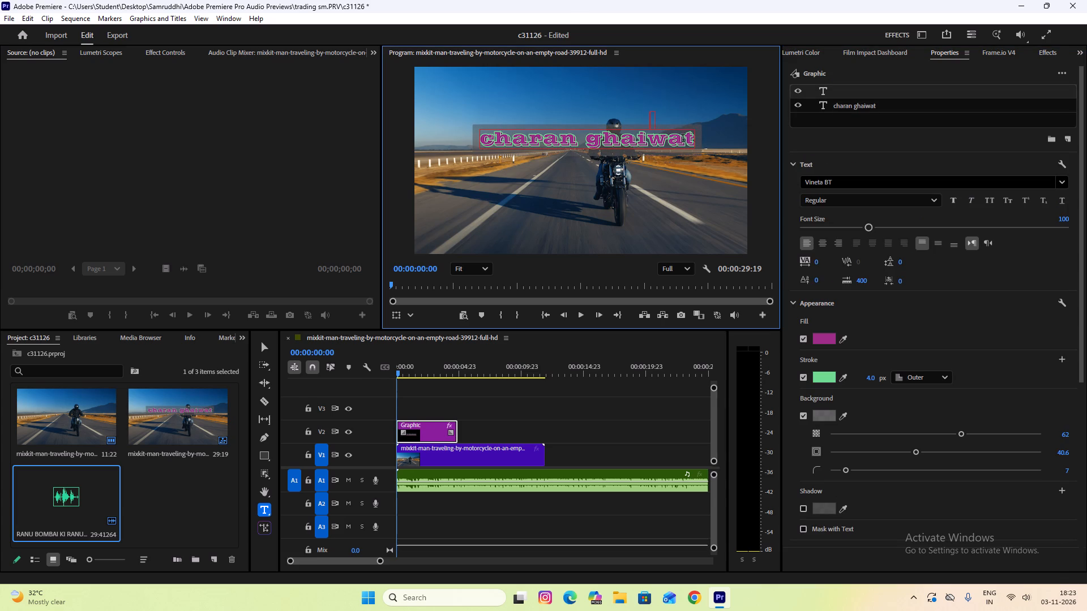
left_click(692, 131)
left_click(552, 177)
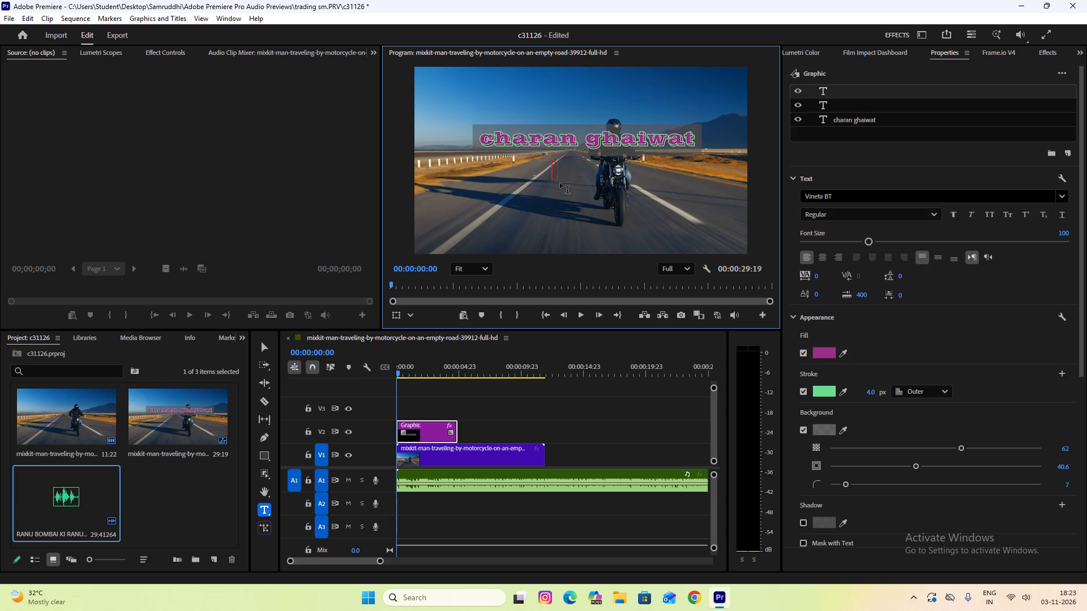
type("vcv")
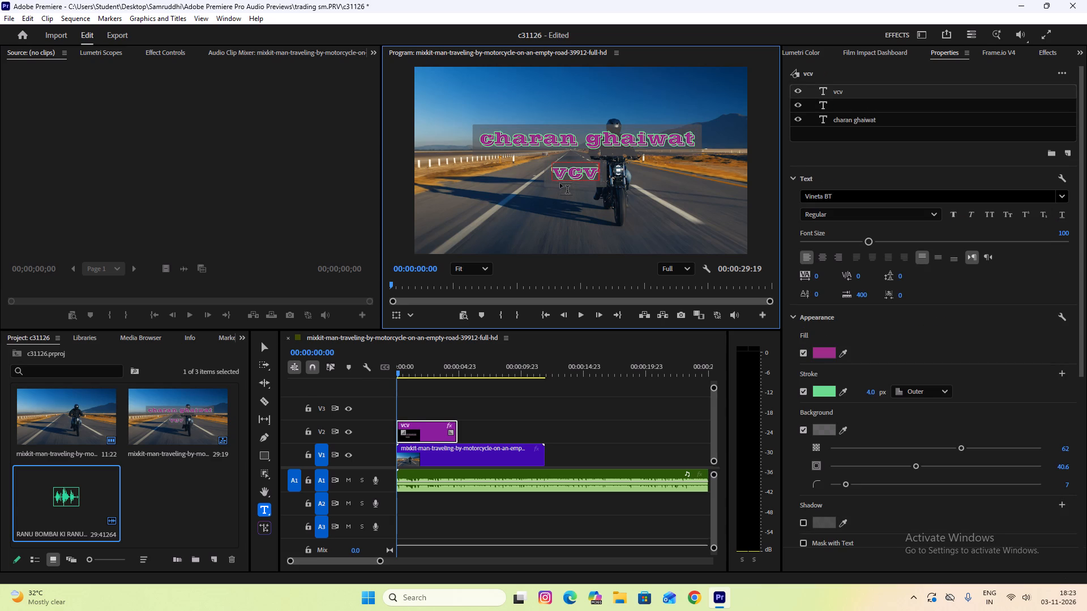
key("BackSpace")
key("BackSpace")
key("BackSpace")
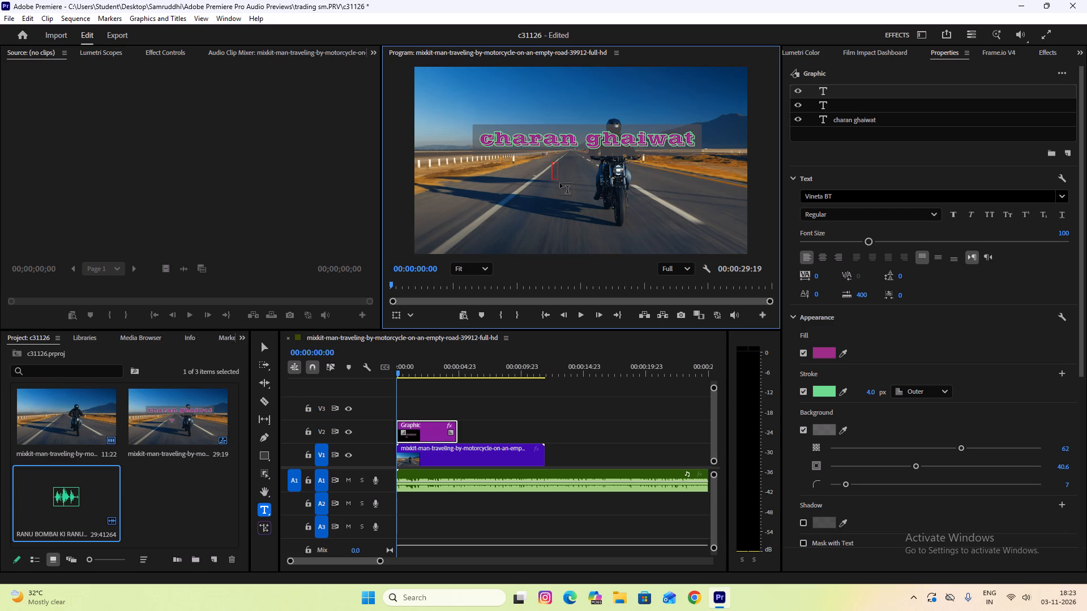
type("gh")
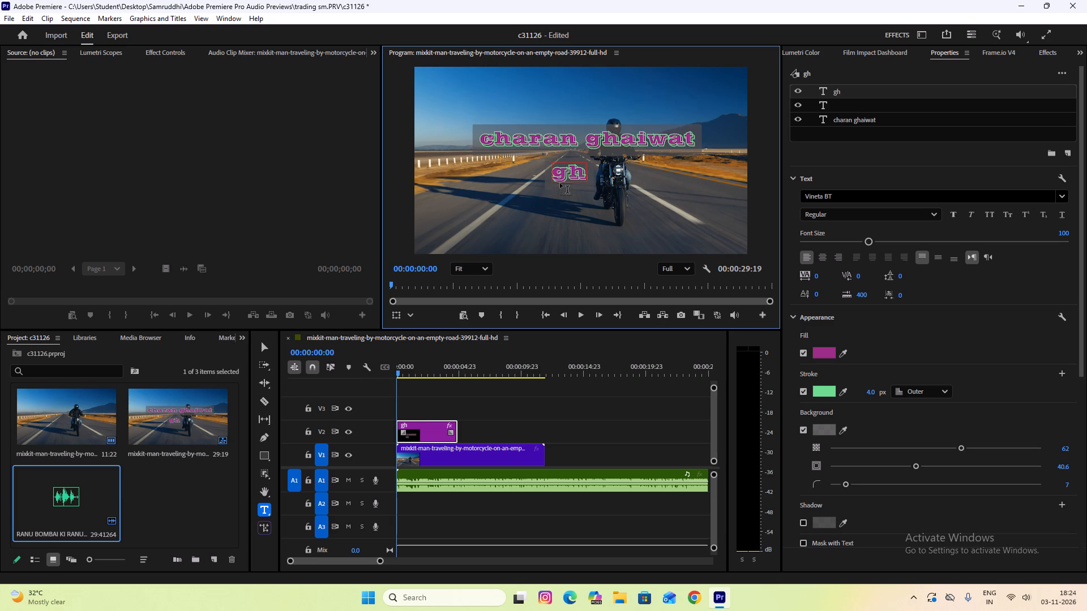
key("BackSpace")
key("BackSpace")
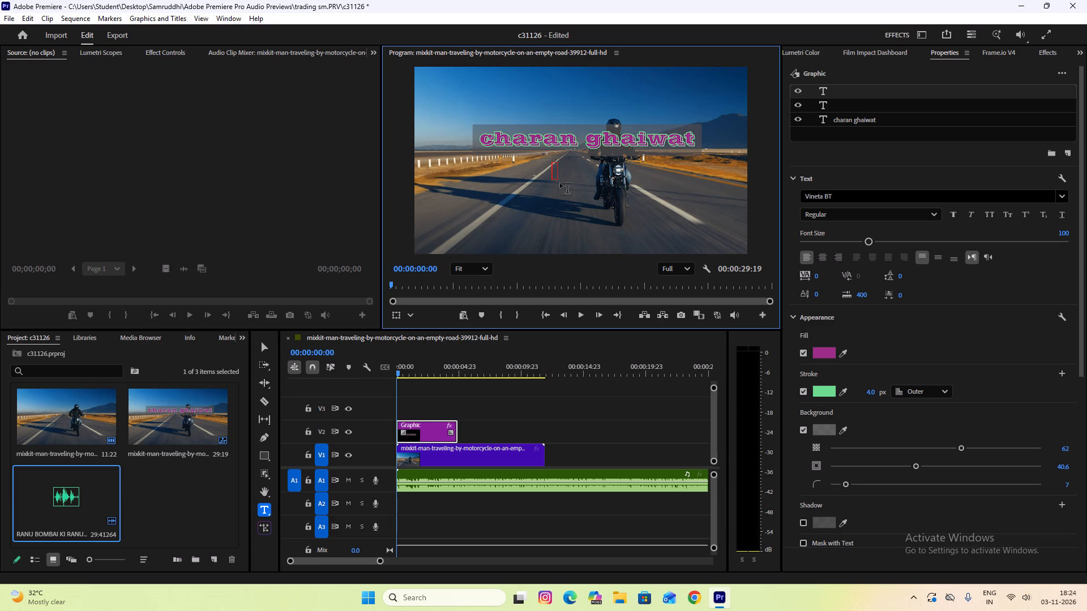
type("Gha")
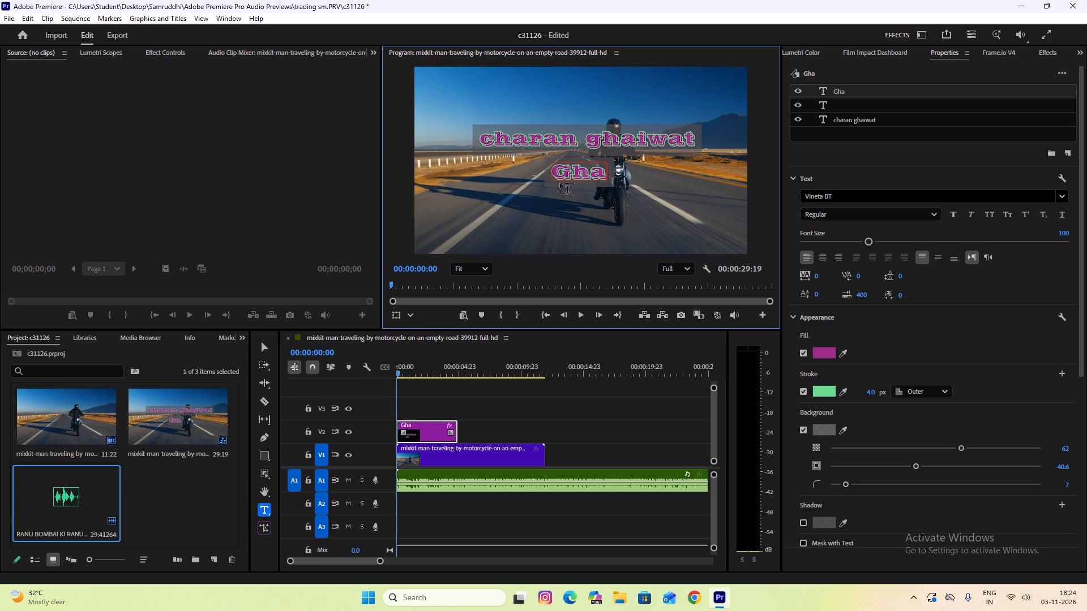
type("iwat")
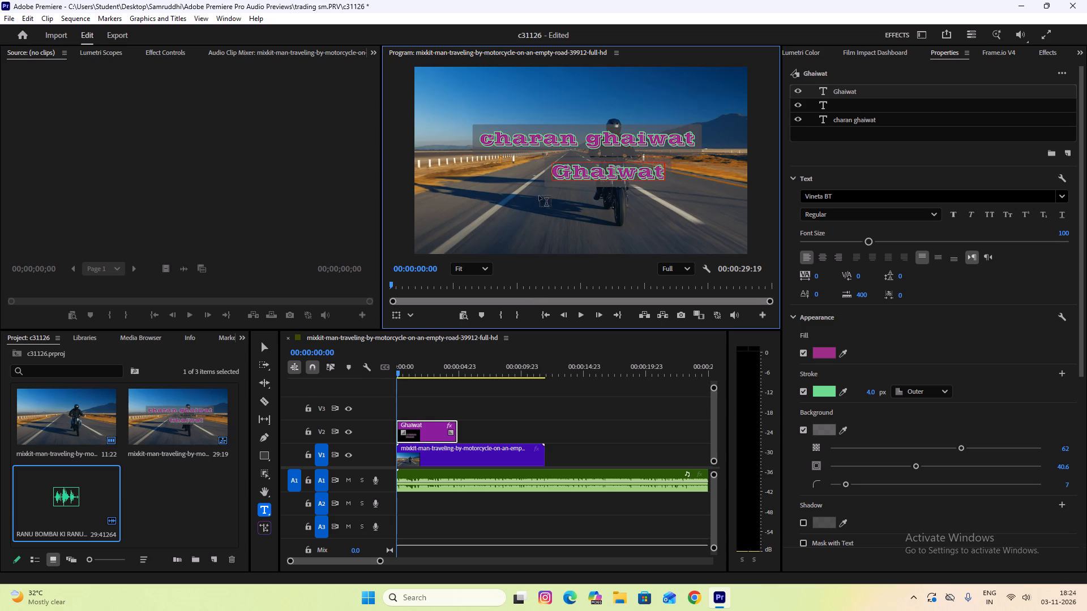
Start an empty text layer below the surname line and enable a shadow on it.
left_click(664, 206)
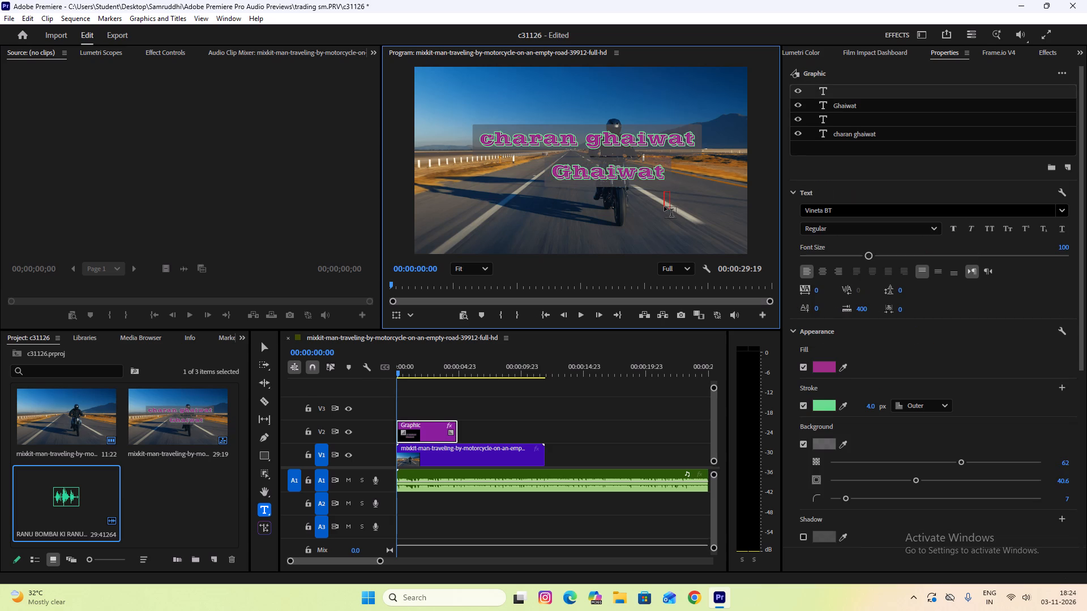
scroll(842, 486, "down", 2)
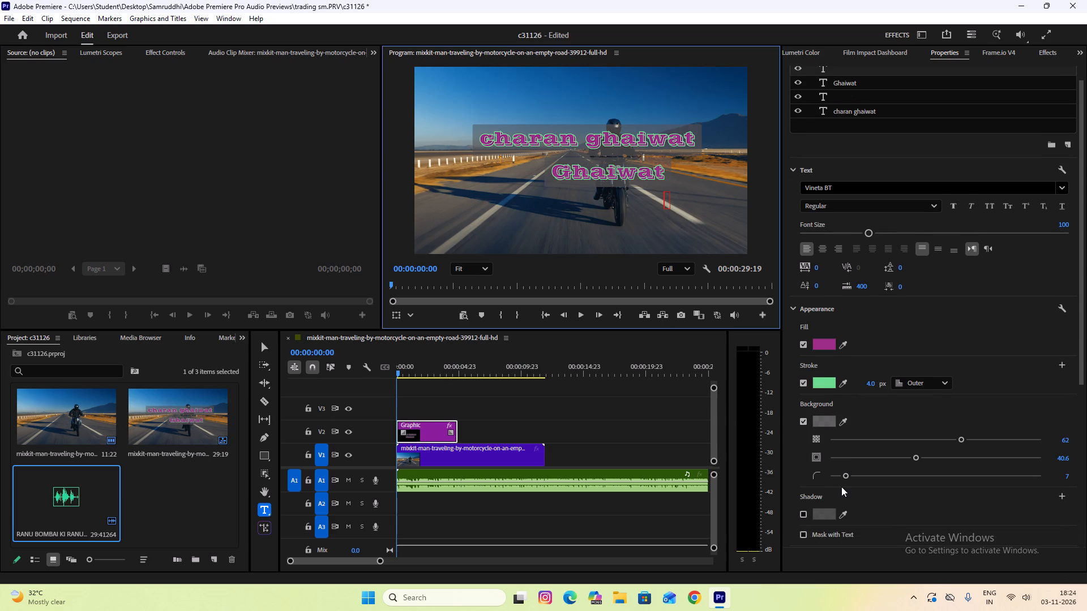
scroll(841, 487, "down", 2)
scroll(841, 487, "up", 1)
scroll(841, 487, "down", 1)
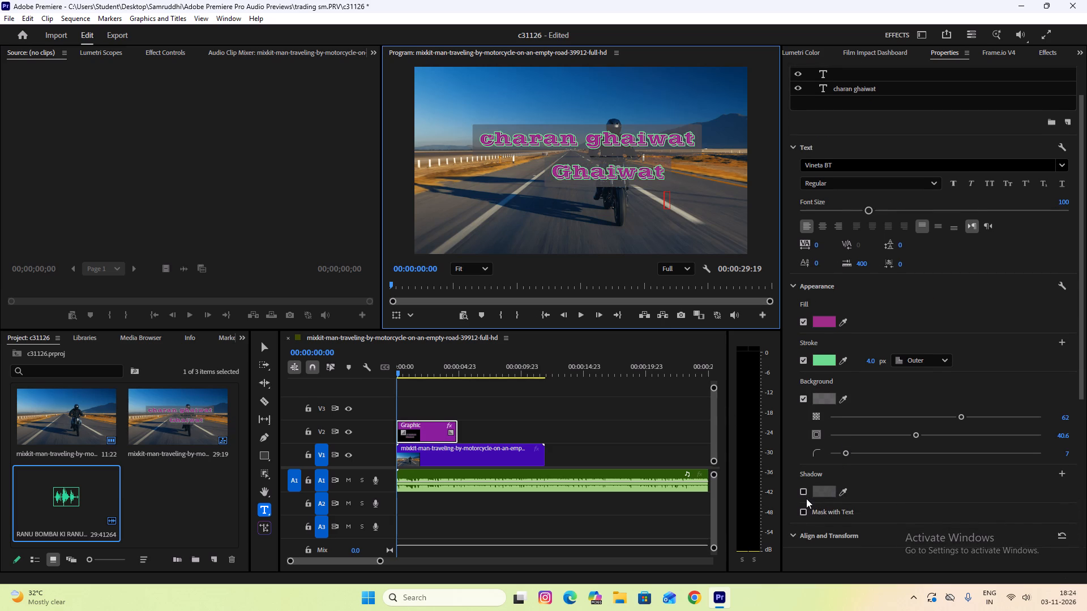
left_click(805, 493)
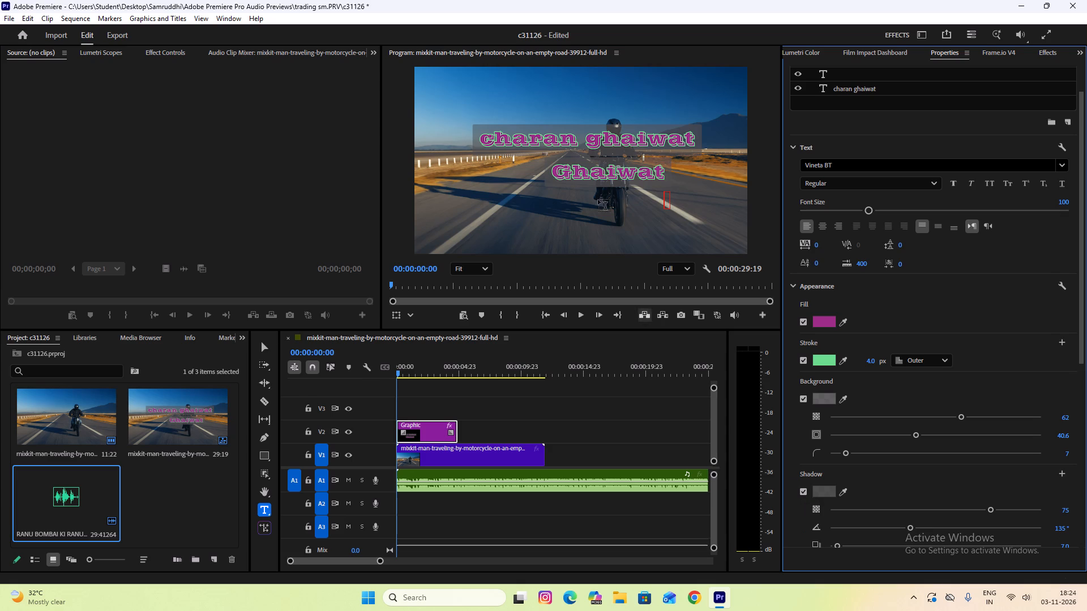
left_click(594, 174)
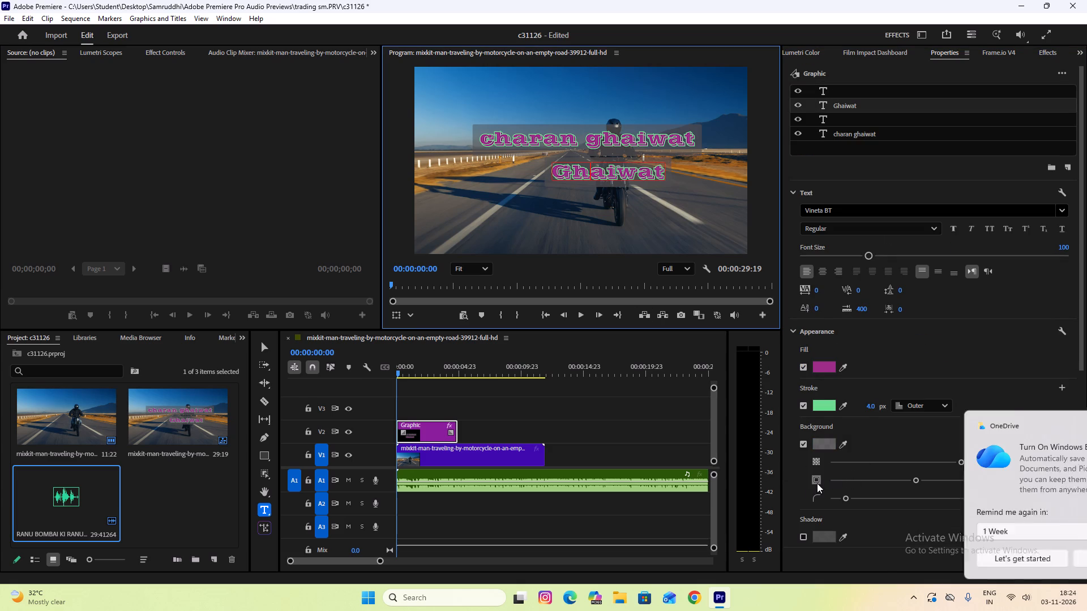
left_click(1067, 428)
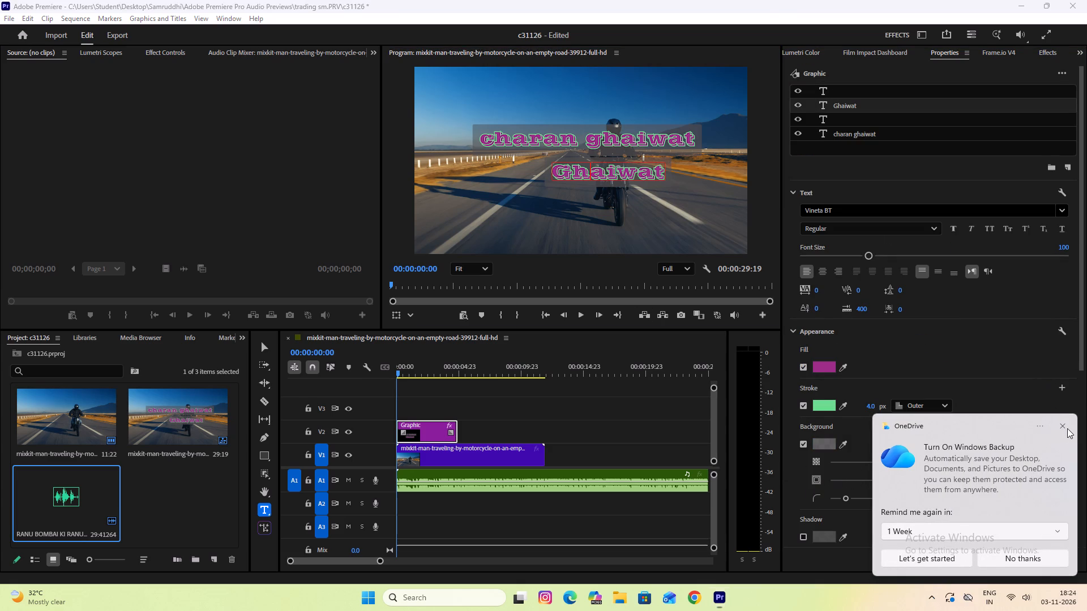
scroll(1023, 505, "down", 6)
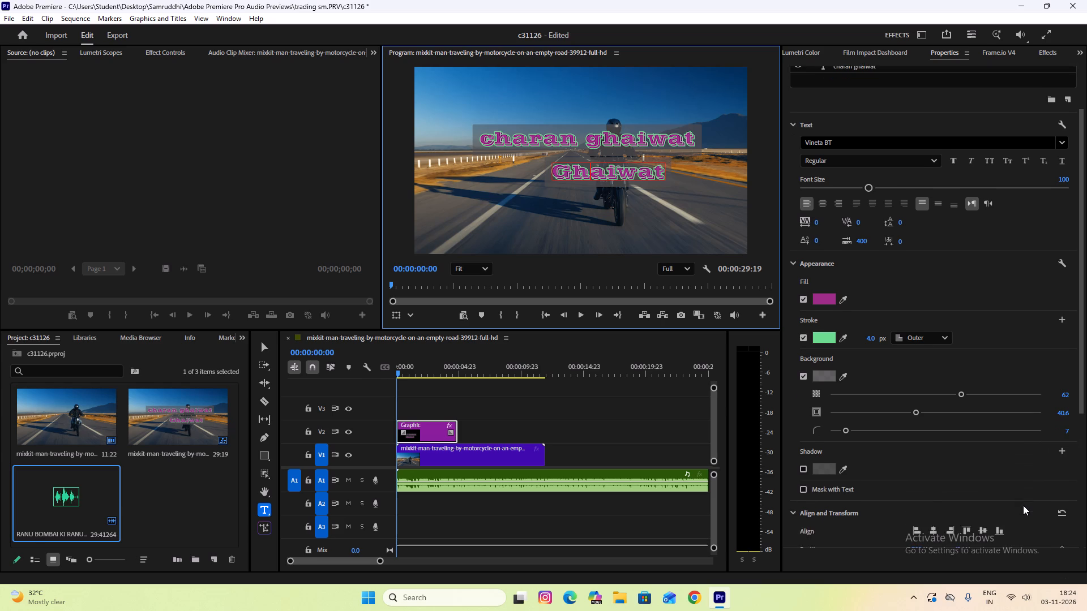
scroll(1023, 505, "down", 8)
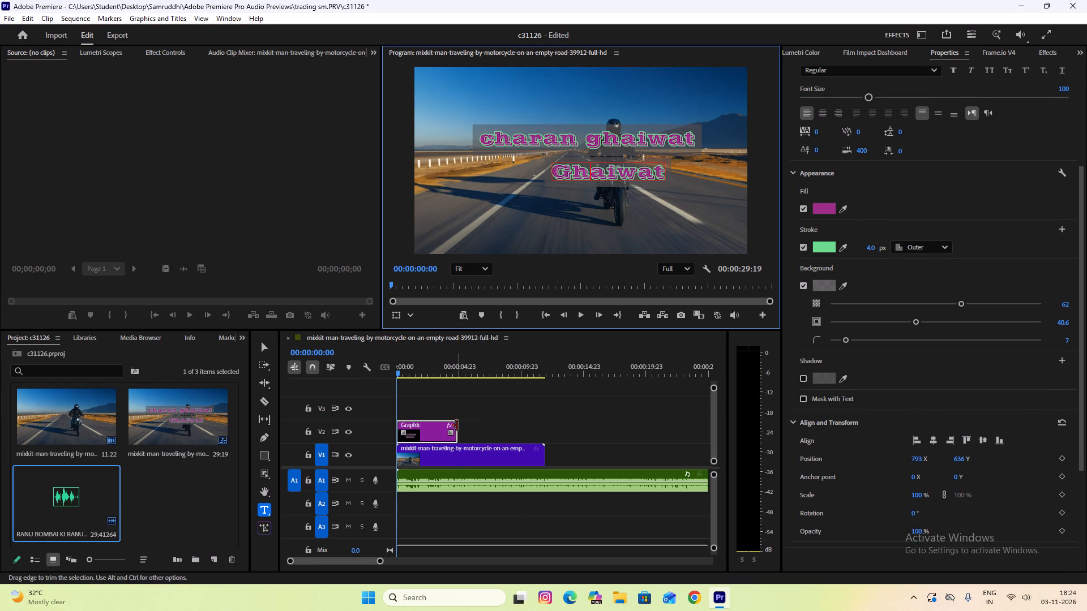
Trim the end of the title graphic on V2 so it lasts about 1.5 seconds.
left_click_drag(457, 425, 430, 437)
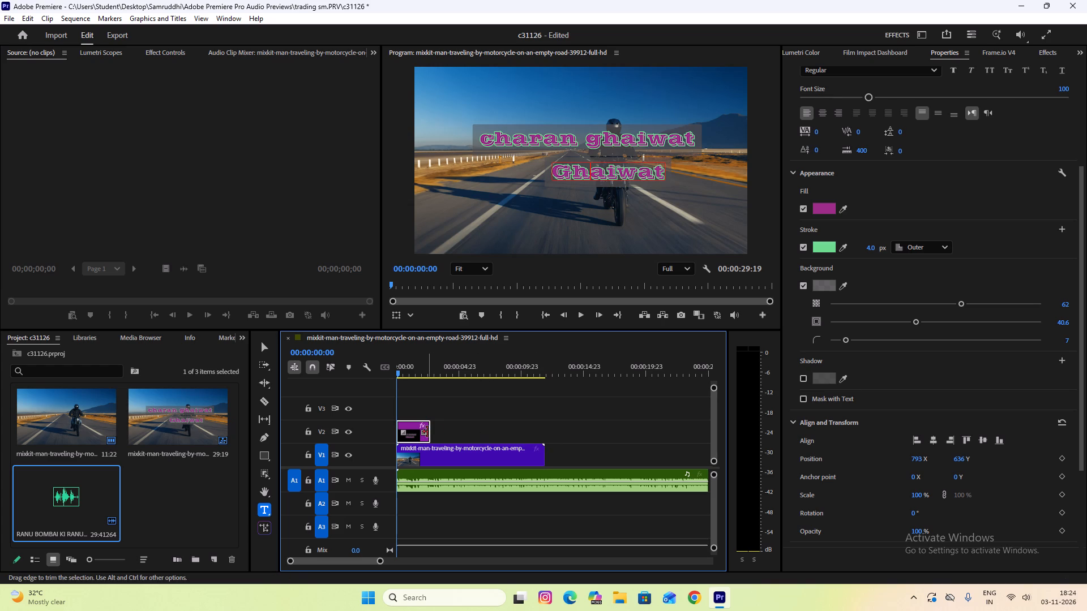
left_click_drag(429, 425, 416, 433)
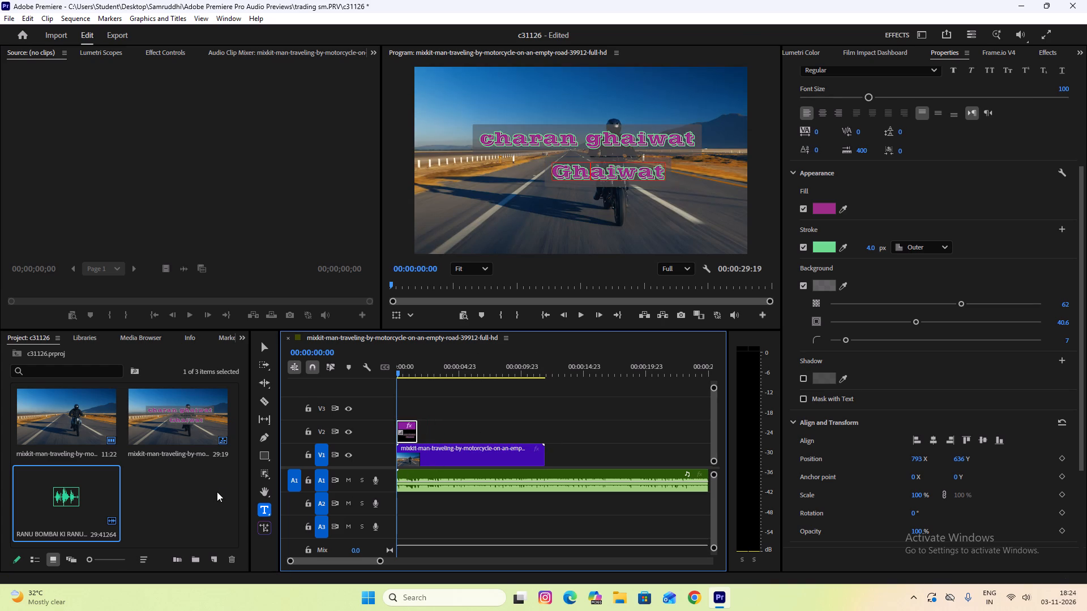
Import the sky video 22124823 from the Downloads folder into the project.
left_click(219, 484)
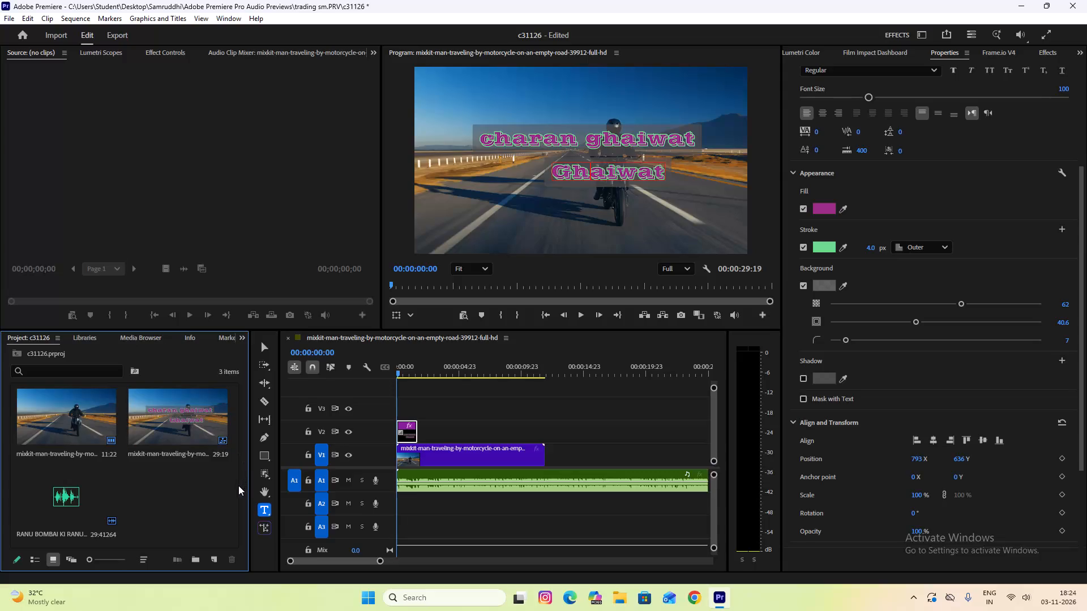
left_click(203, 526)
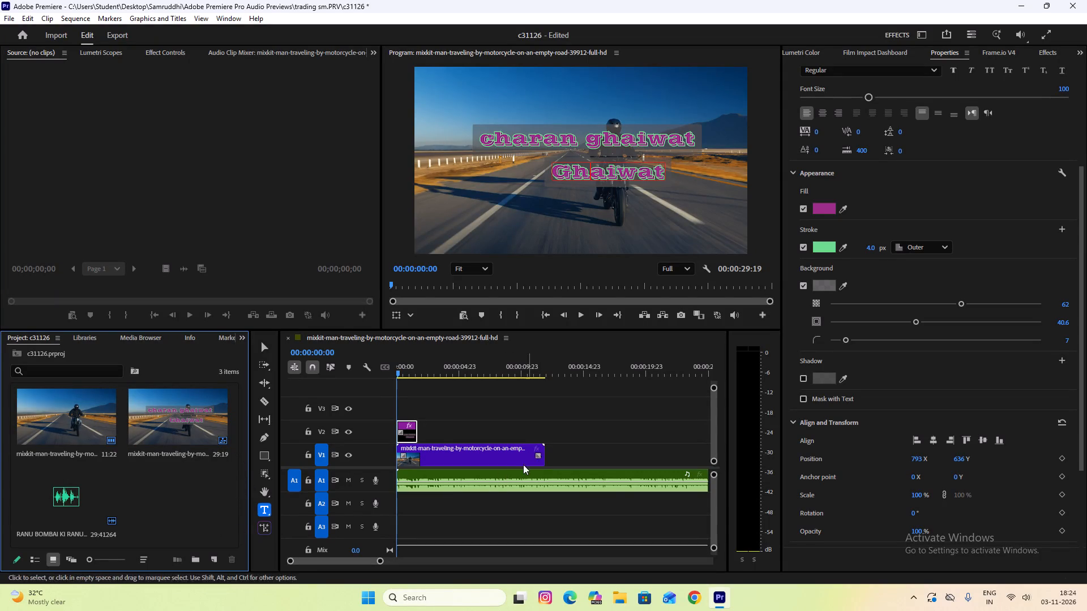
double_click(189, 526)
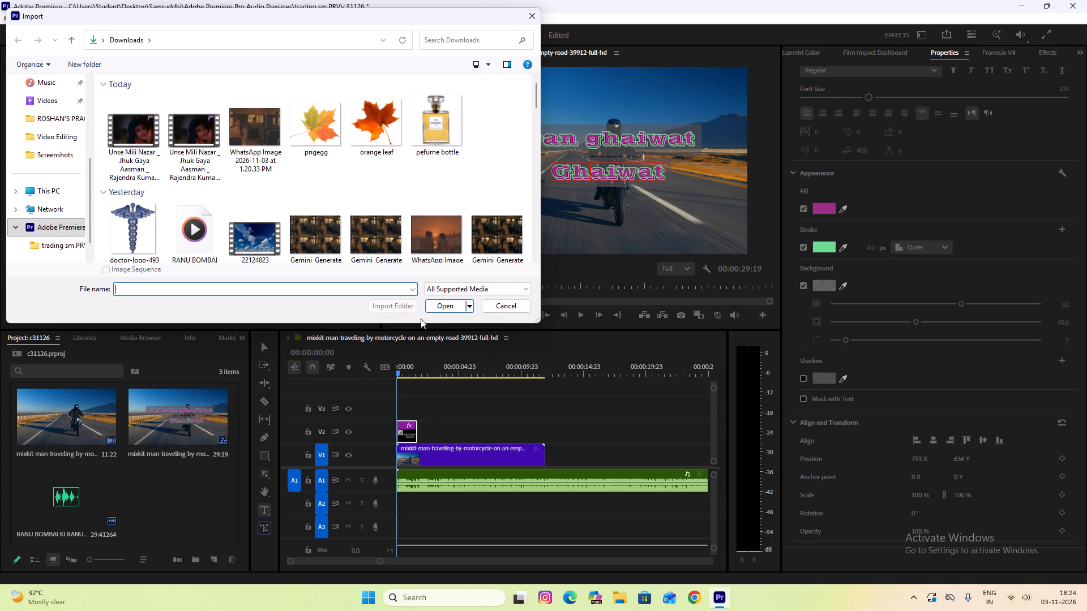
left_click(243, 238)
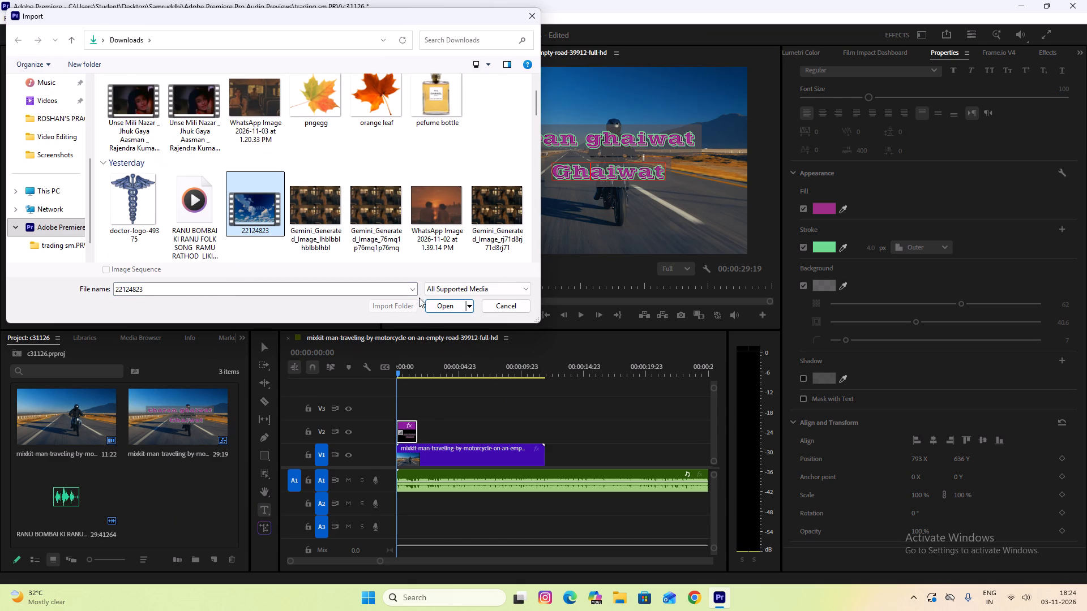
left_click(440, 304)
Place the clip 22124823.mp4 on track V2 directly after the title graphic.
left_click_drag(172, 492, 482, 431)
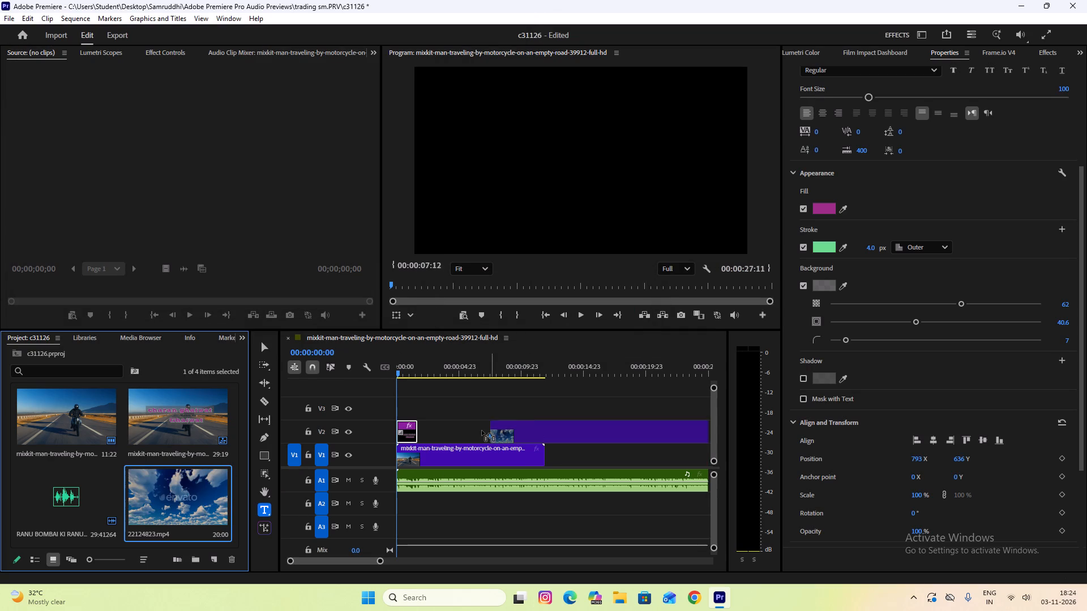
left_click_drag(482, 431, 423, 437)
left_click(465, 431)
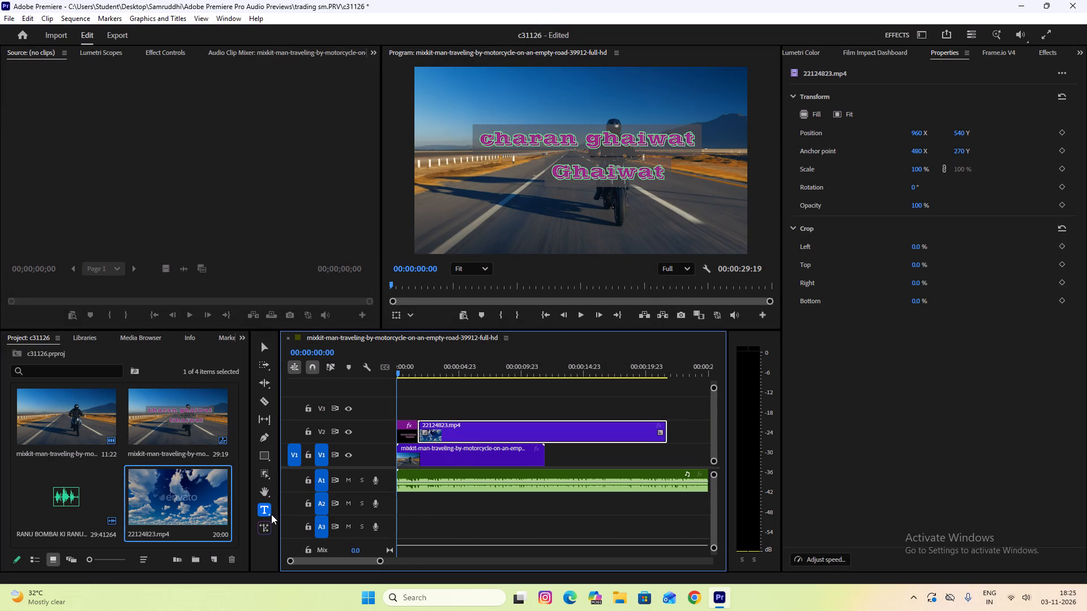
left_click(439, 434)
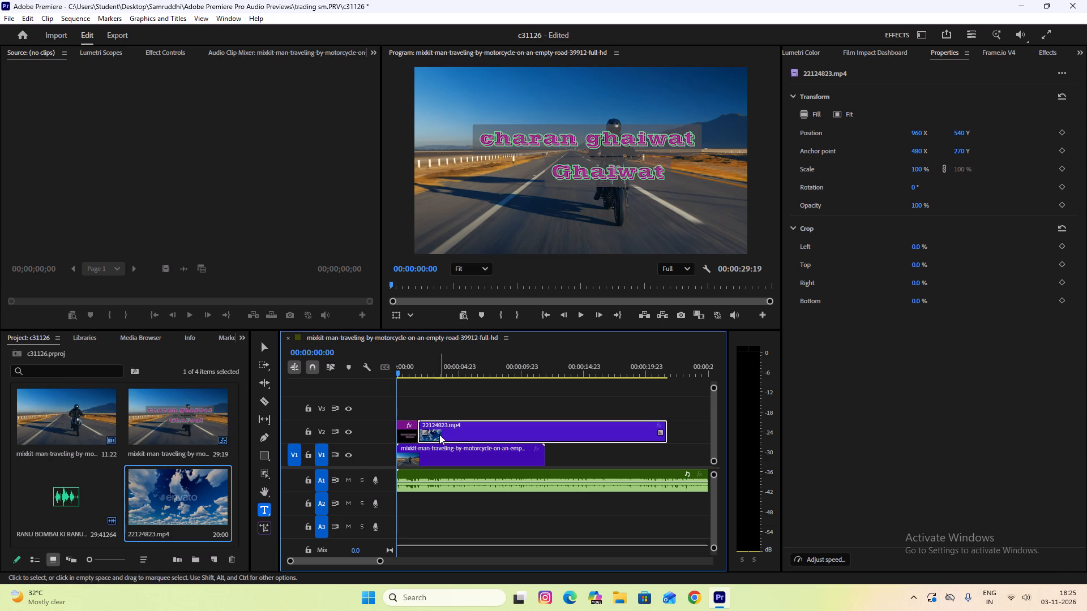
Scrub the sequence to 00:00:03:16 to examine how the sky clip overlays the motorcycle footage.
left_click_drag(398, 371, 426, 383)
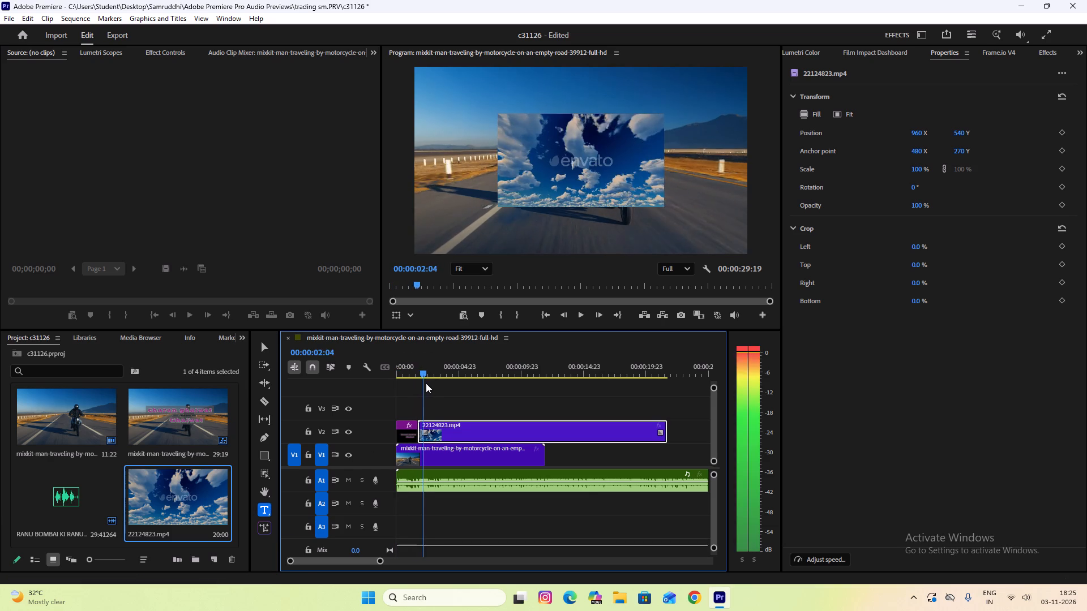
left_click_drag(426, 383, 427, 384)
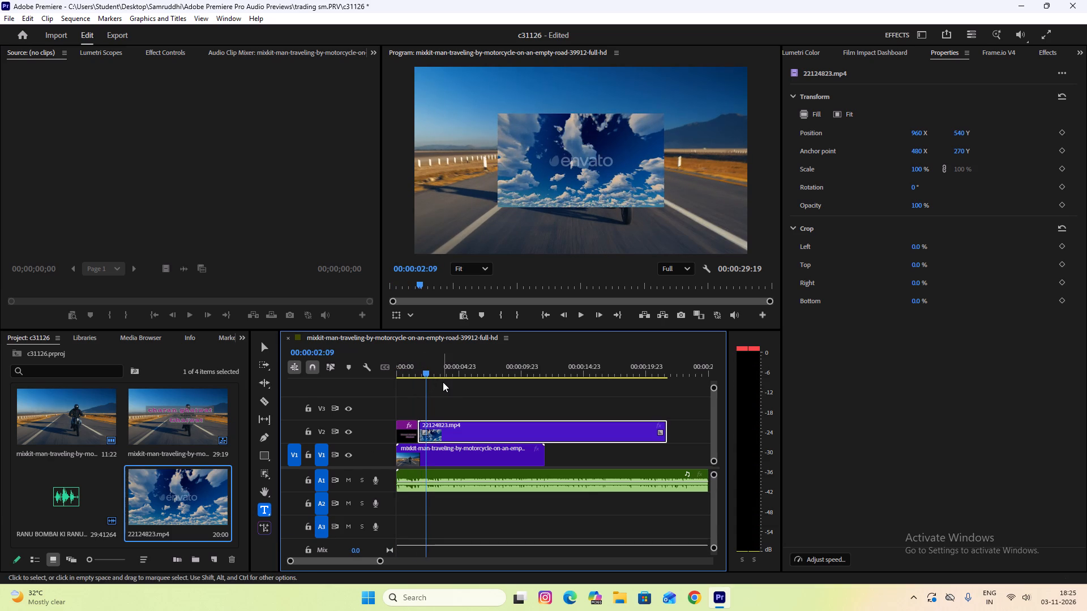
left_click_drag(426, 375, 442, 382)
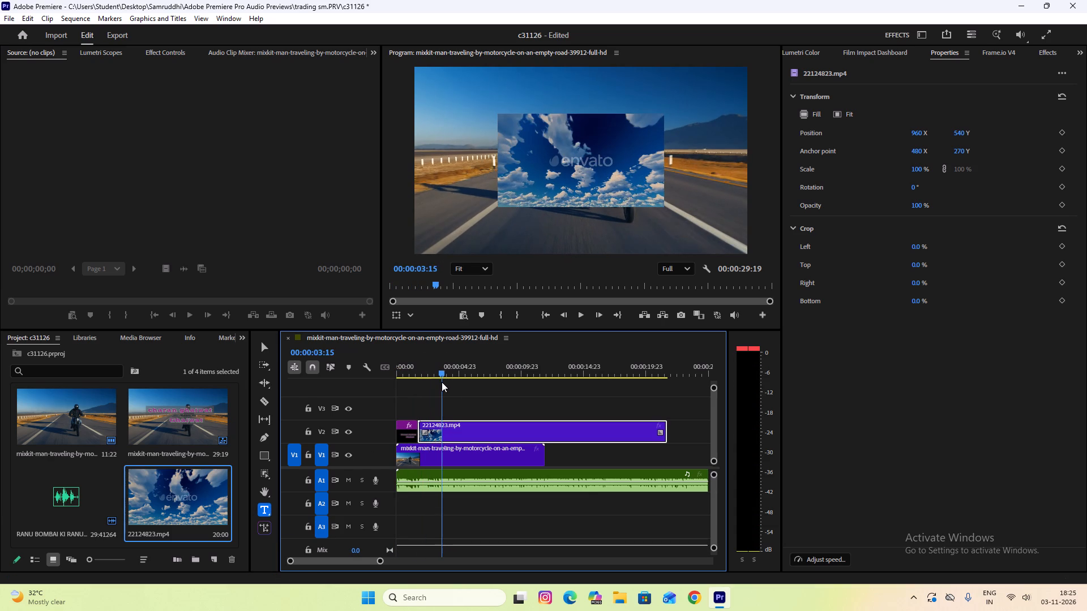
left_click_drag(442, 382, 442, 382)
scroll(548, 179, "up", 3)
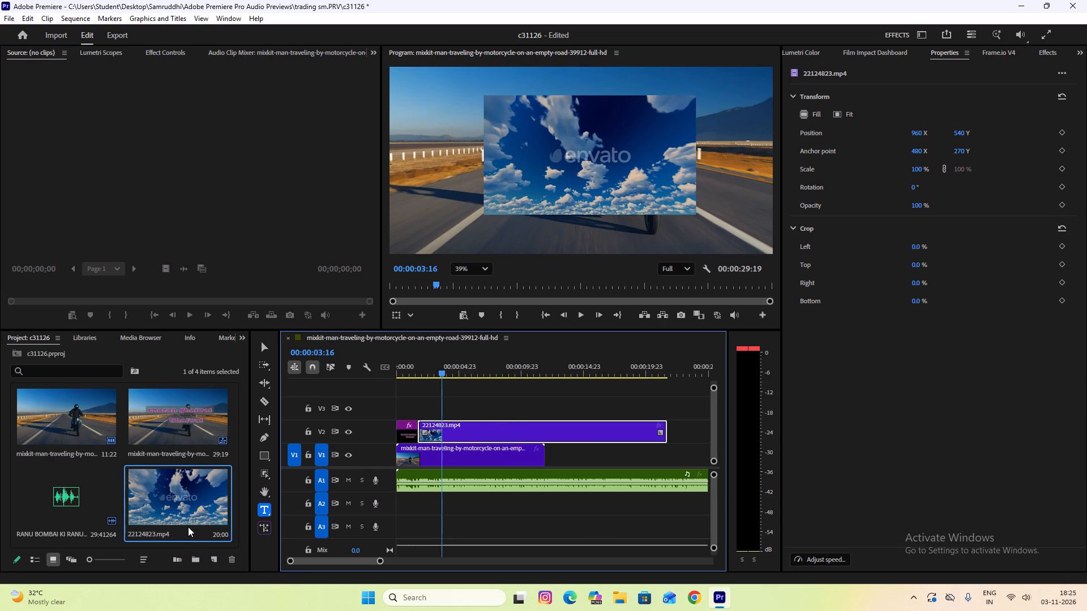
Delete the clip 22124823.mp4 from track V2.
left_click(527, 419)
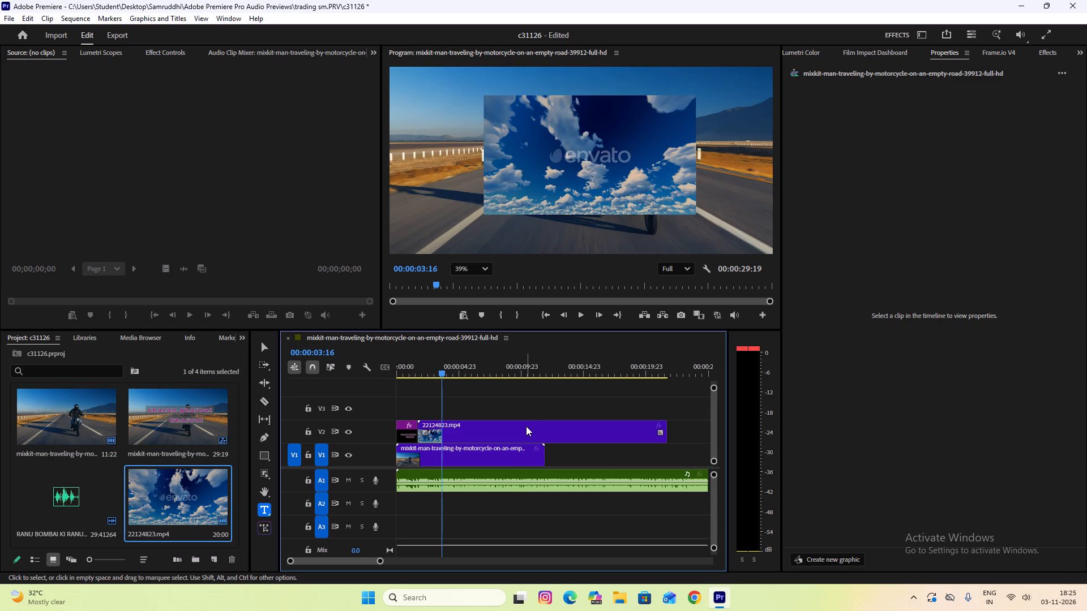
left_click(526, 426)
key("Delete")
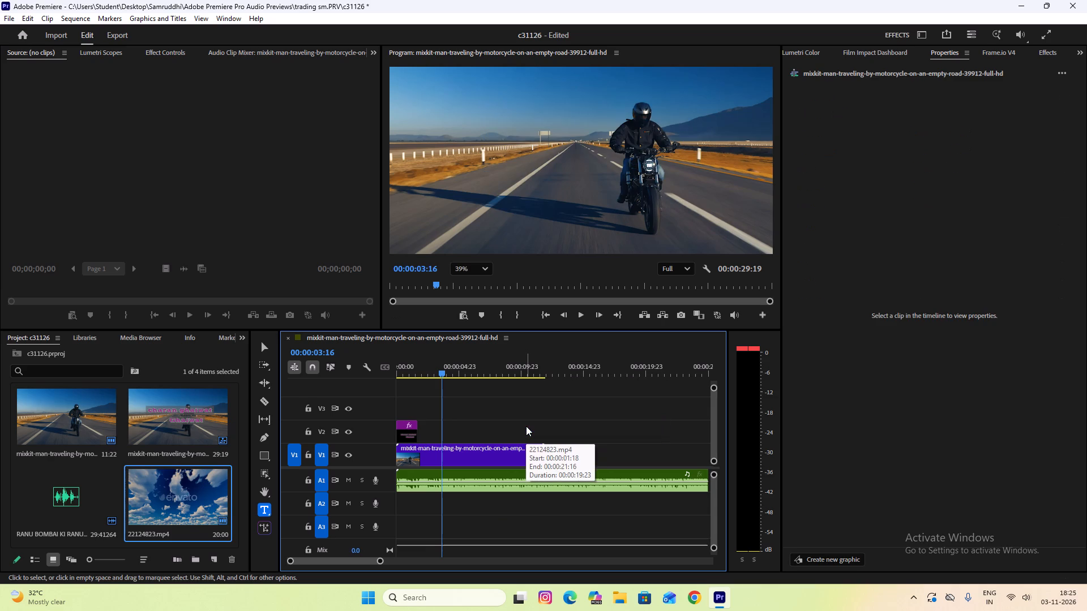
left_click(118, 537)
double_click(124, 541)
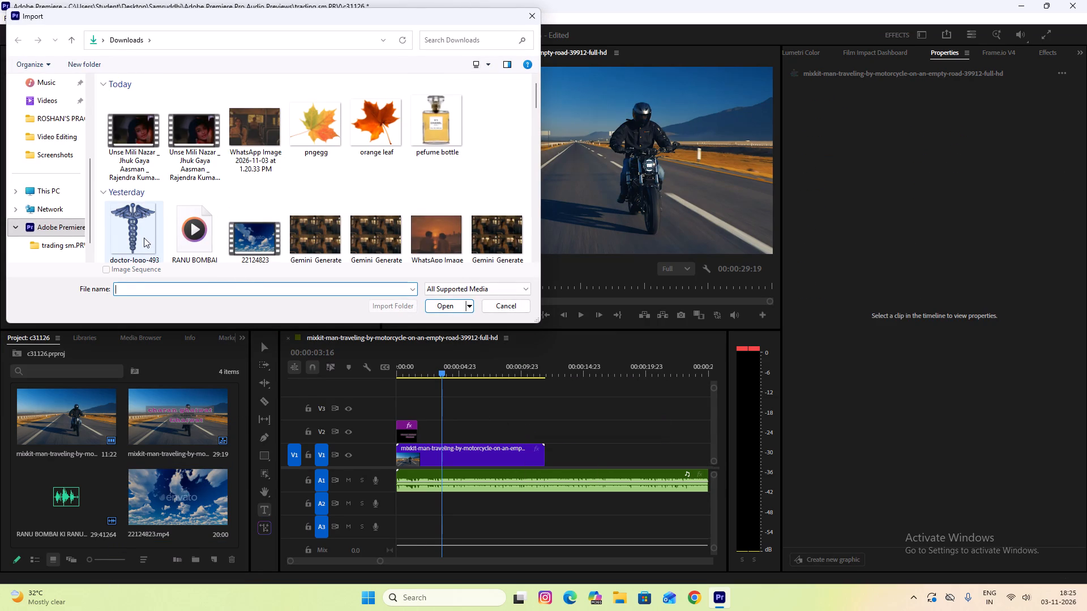
scroll(144, 238, "down", 2)
scroll(144, 238, "up", 2)
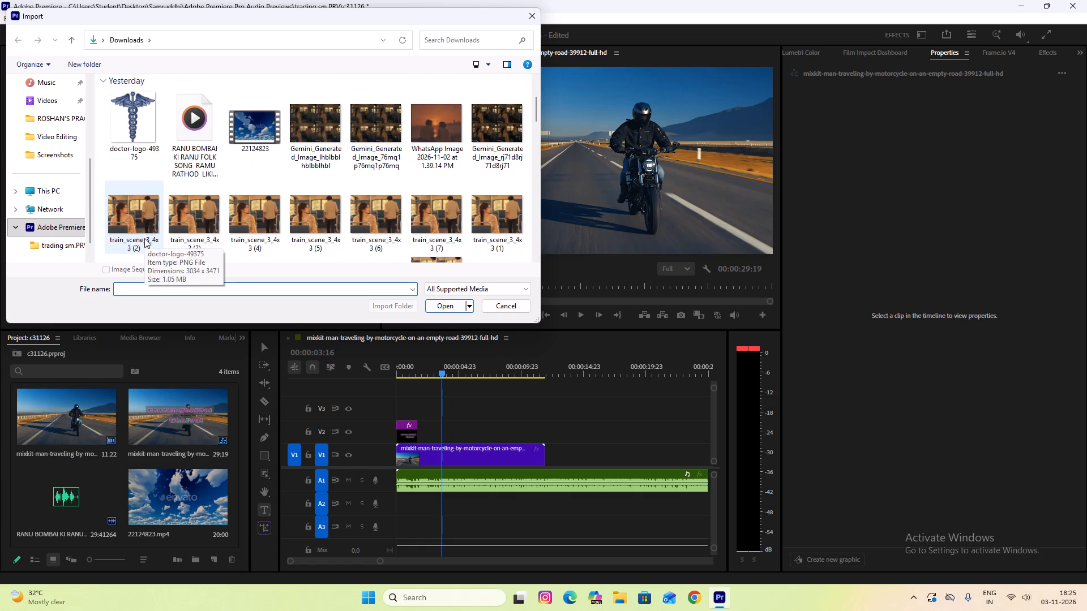
scroll(144, 238, "up", 3)
scroll(145, 238, "down", 7)
scroll(150, 238, "up", 1)
scroll(150, 238, "down", 1)
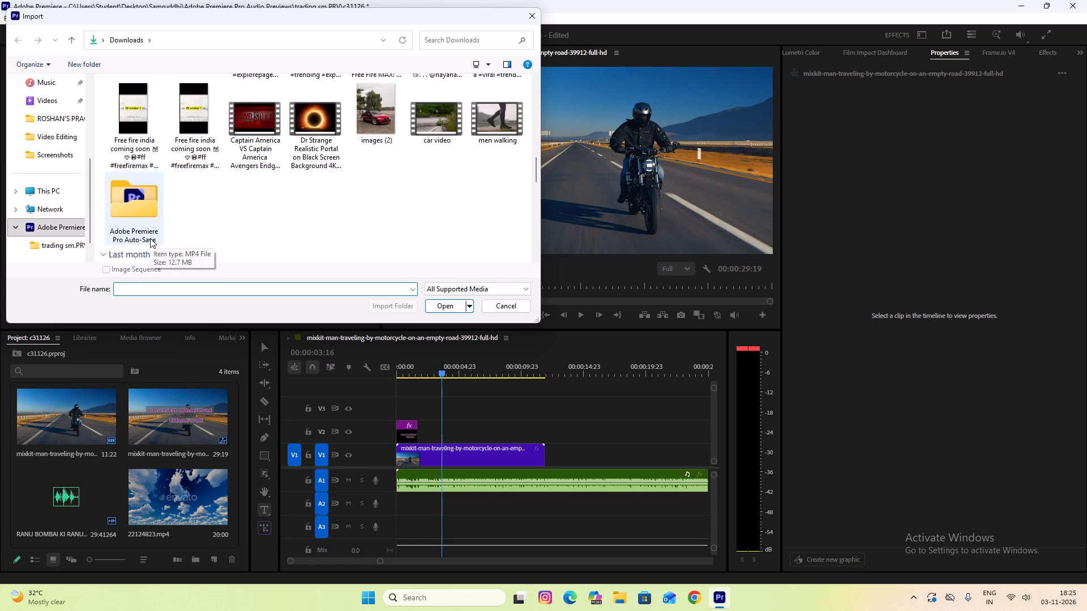
scroll(150, 238, "up", 1)
scroll(150, 238, "down", 5)
scroll(150, 238, "up", 1)
scroll(150, 238, "down", 2)
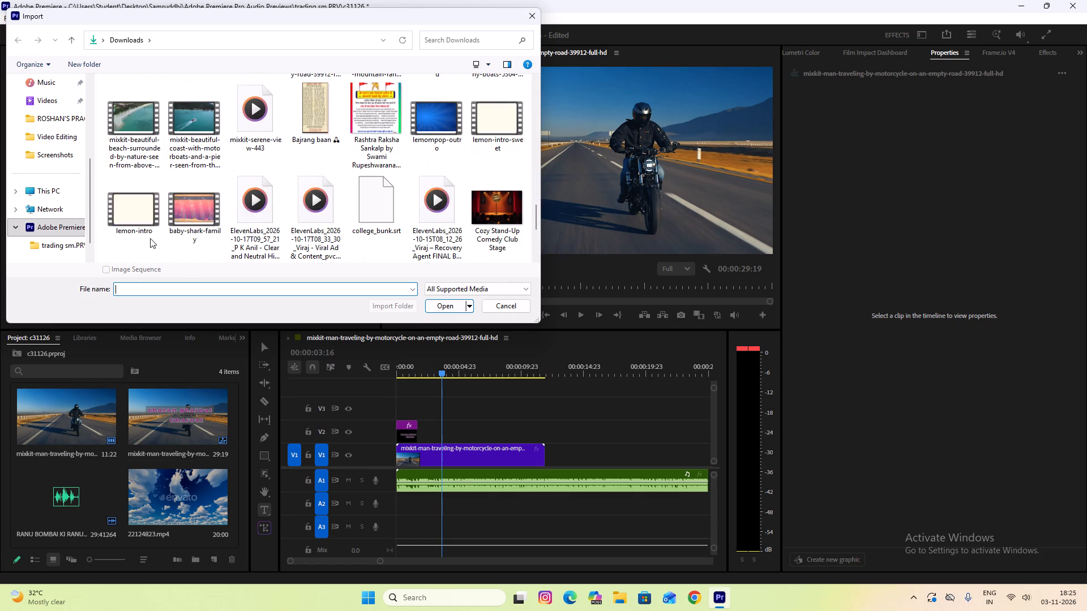
scroll(150, 238, "down", 8)
scroll(148, 236, "up", 6)
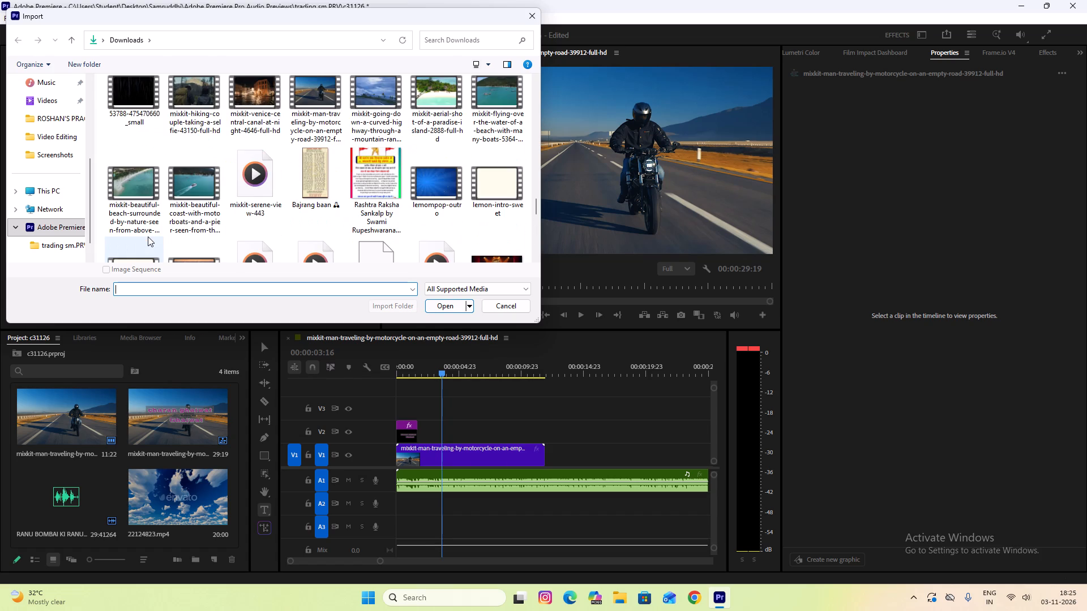
scroll(148, 236, "up", 4)
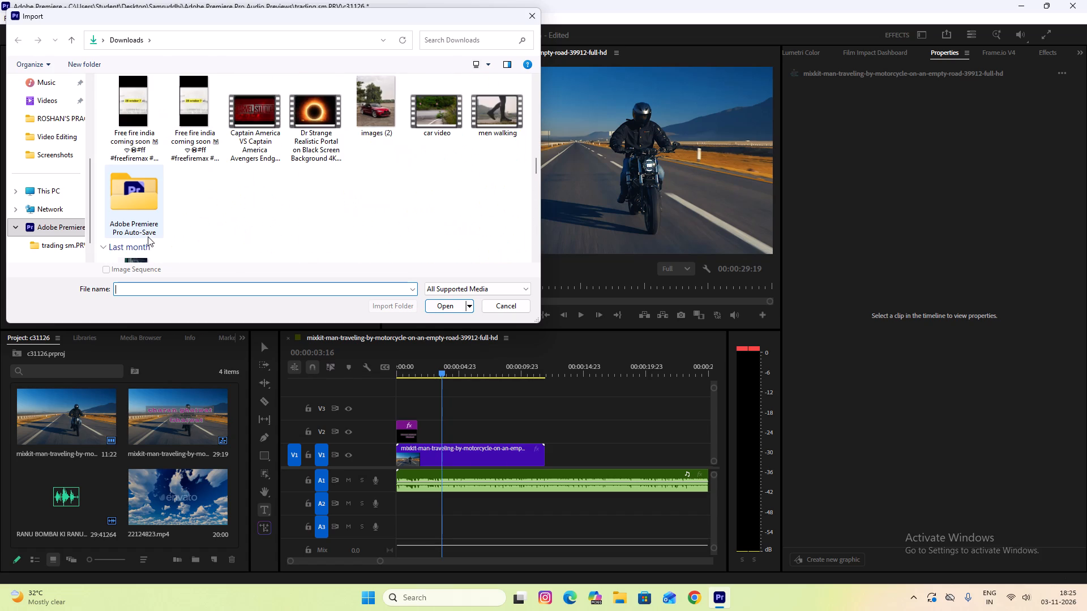
scroll(422, 149, "up", 1)
scroll(422, 149, "down", 1)
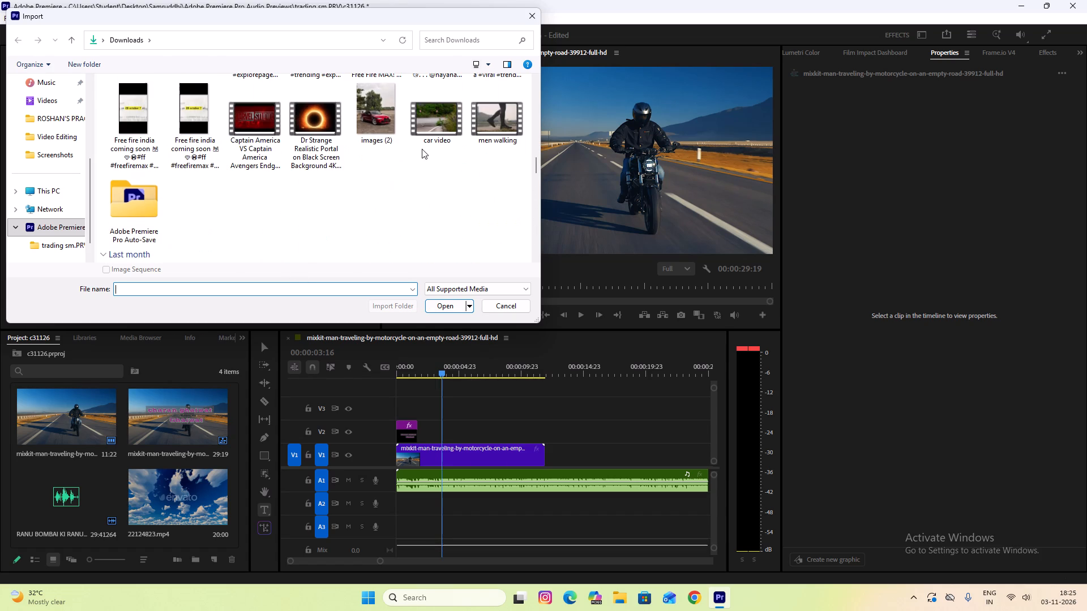
scroll(422, 149, "down", 2)
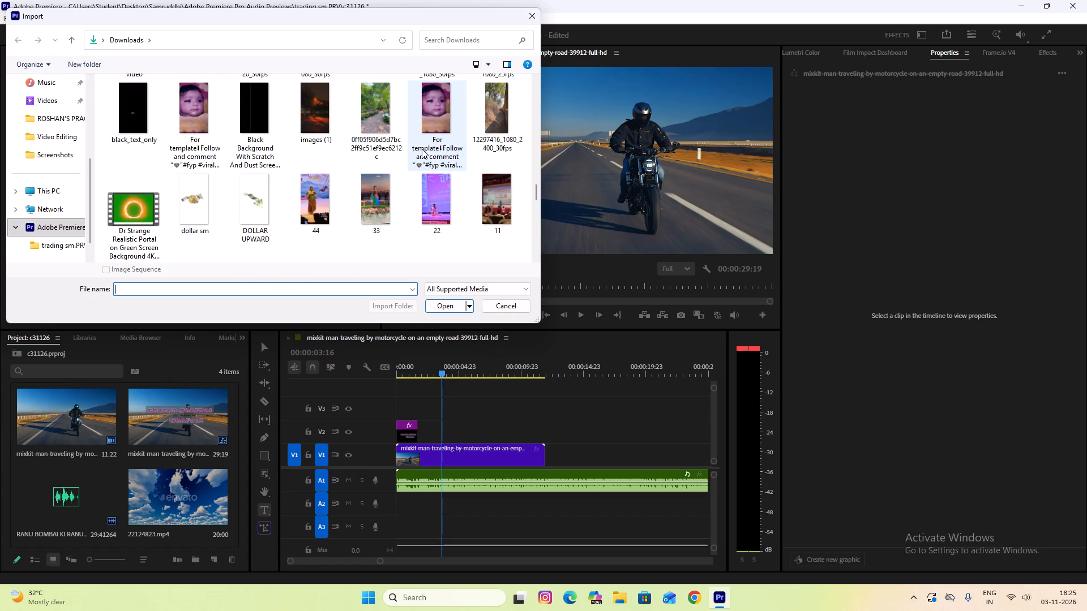
scroll(422, 149, "down", 4)
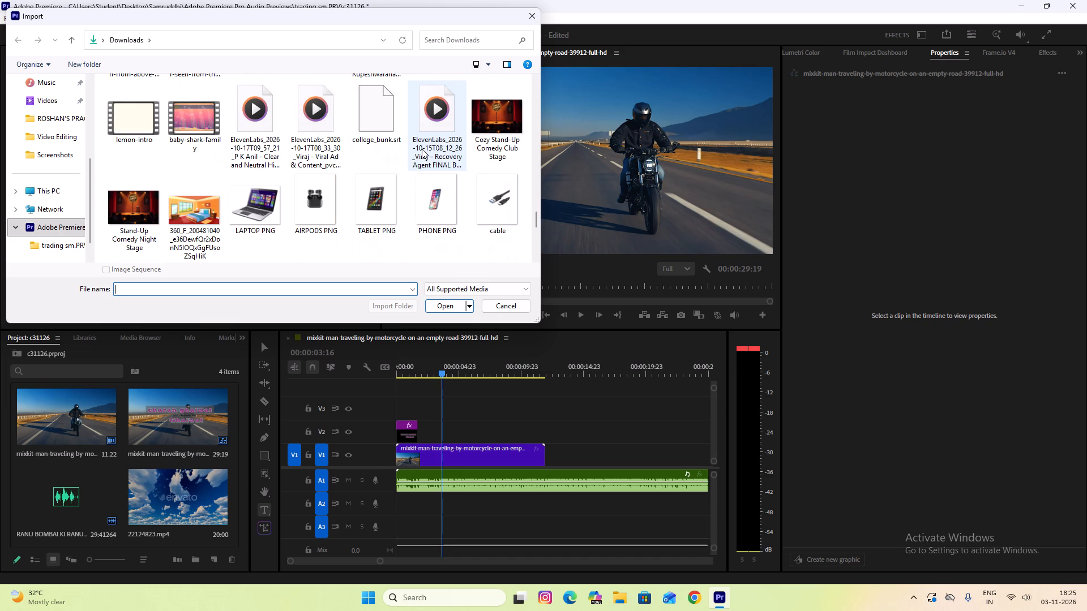
scroll(422, 149, "down", 3)
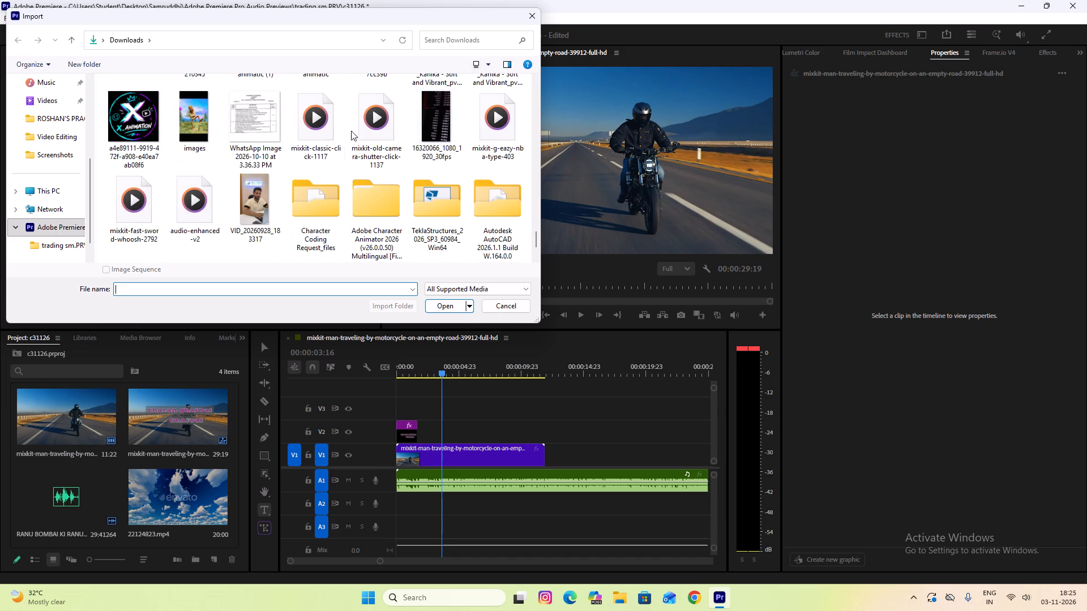
left_click(128, 106)
left_click(446, 308)
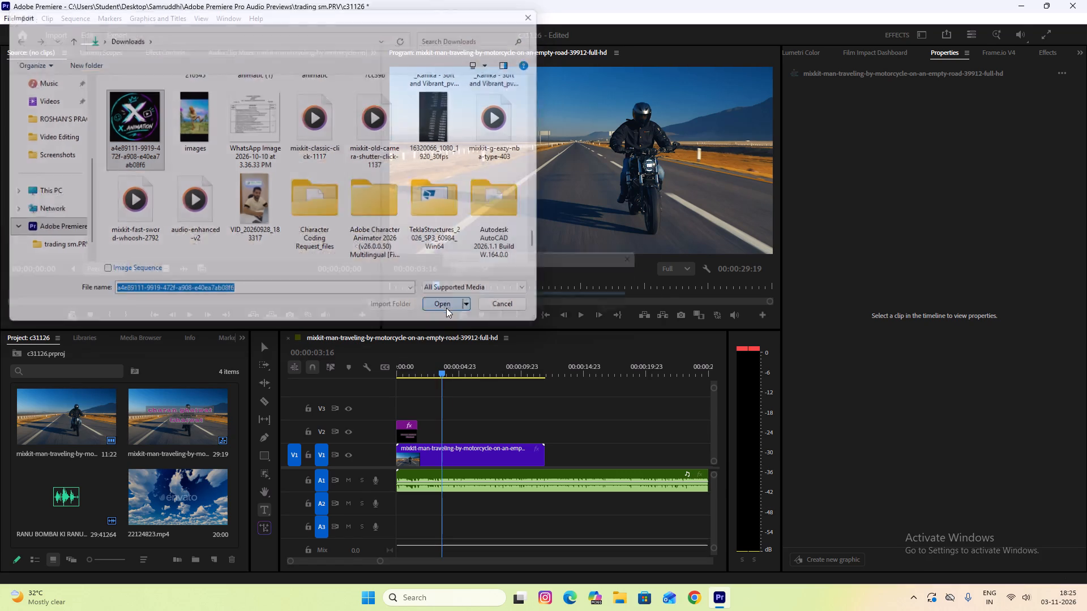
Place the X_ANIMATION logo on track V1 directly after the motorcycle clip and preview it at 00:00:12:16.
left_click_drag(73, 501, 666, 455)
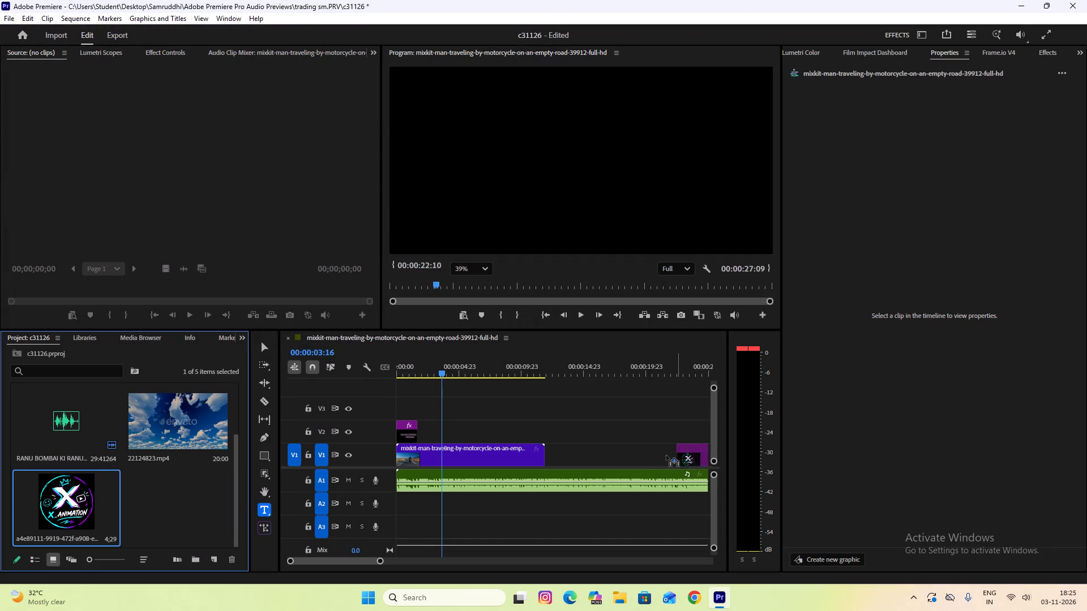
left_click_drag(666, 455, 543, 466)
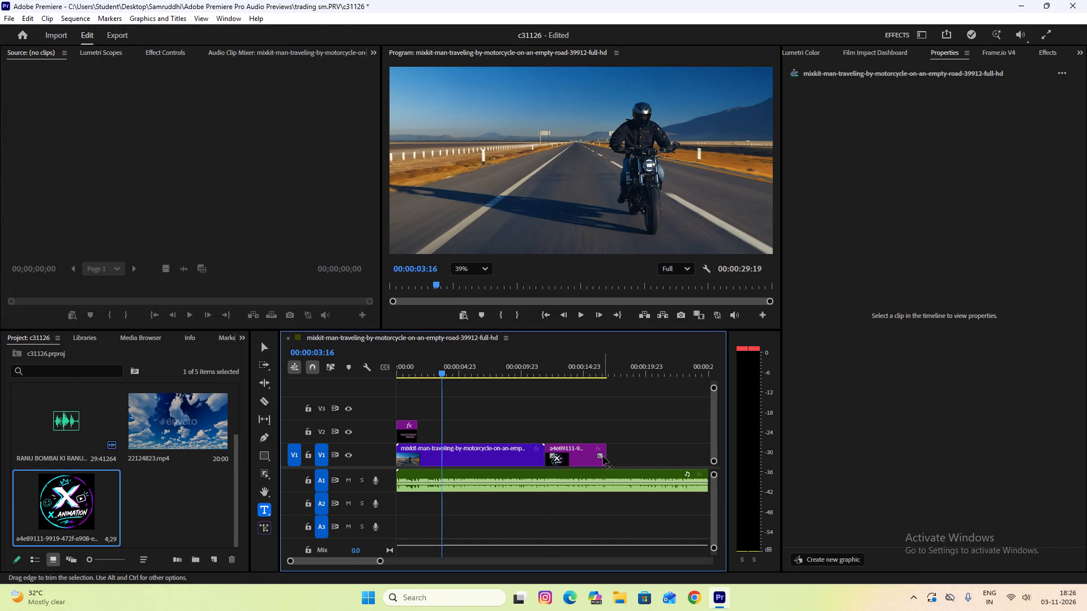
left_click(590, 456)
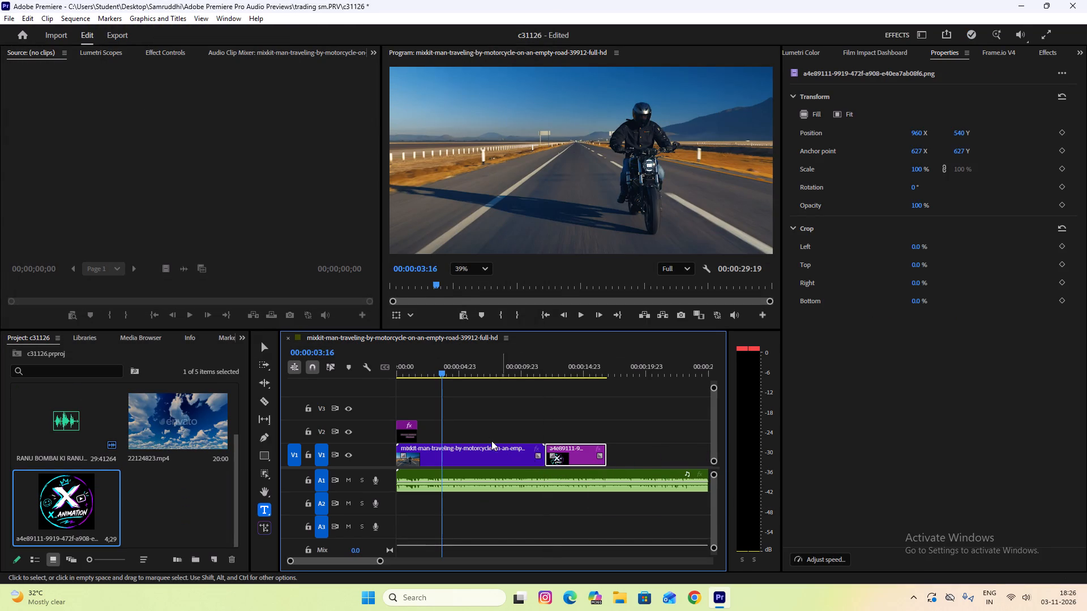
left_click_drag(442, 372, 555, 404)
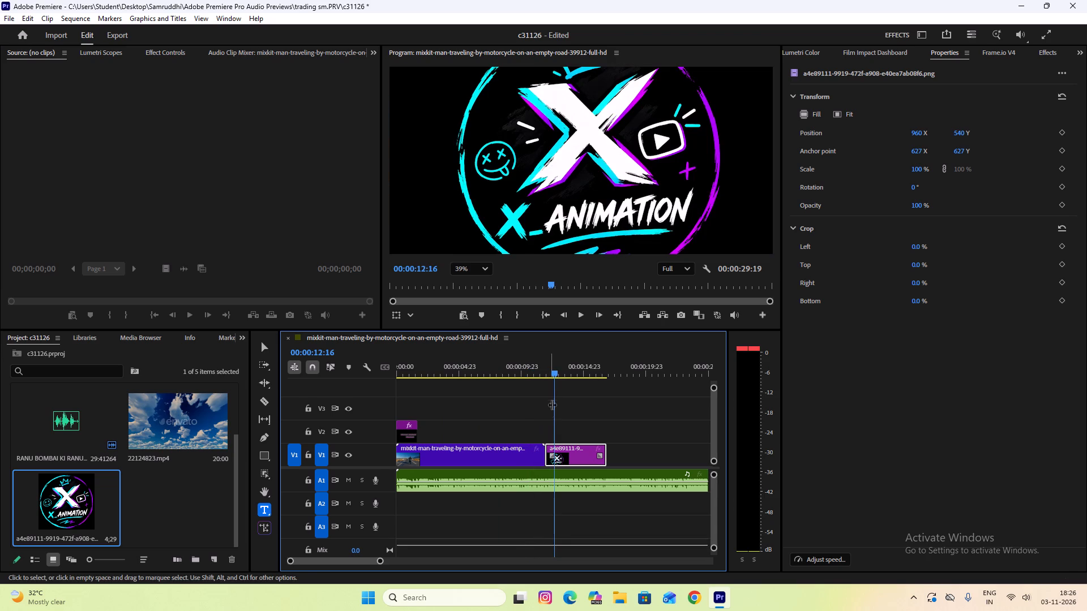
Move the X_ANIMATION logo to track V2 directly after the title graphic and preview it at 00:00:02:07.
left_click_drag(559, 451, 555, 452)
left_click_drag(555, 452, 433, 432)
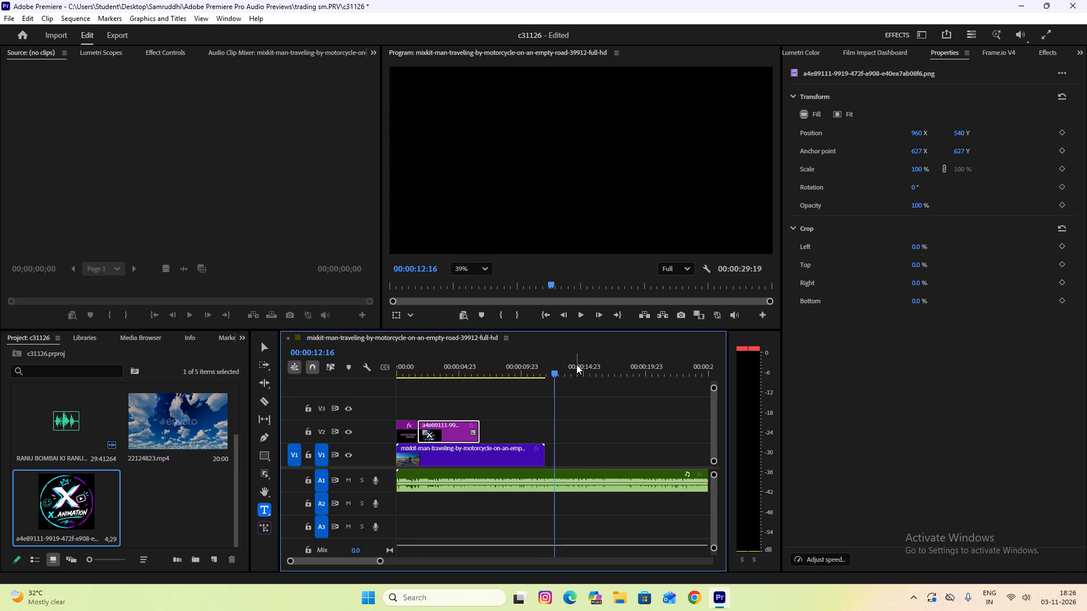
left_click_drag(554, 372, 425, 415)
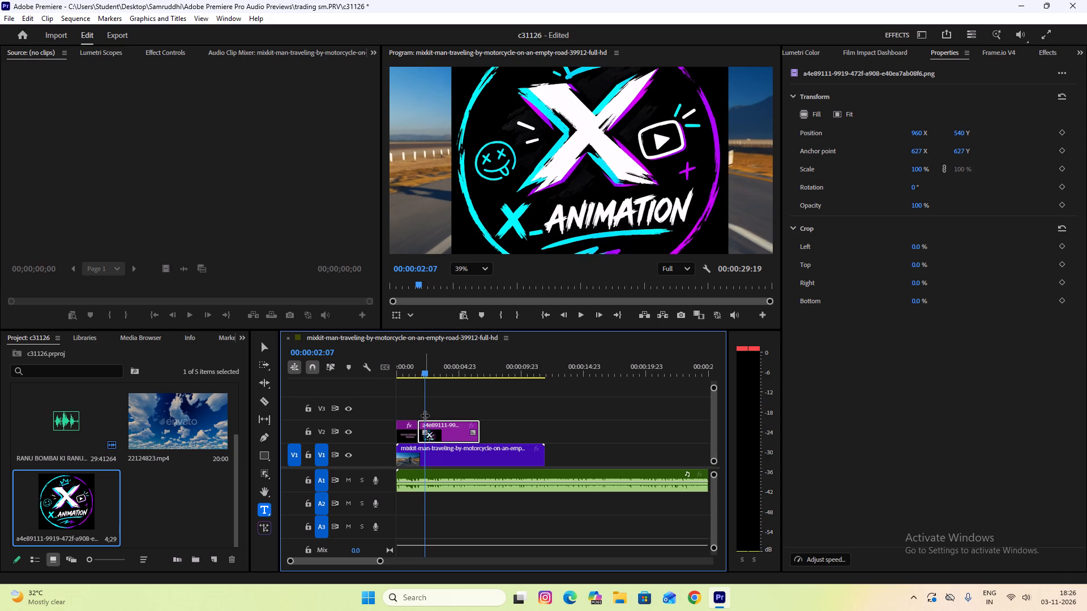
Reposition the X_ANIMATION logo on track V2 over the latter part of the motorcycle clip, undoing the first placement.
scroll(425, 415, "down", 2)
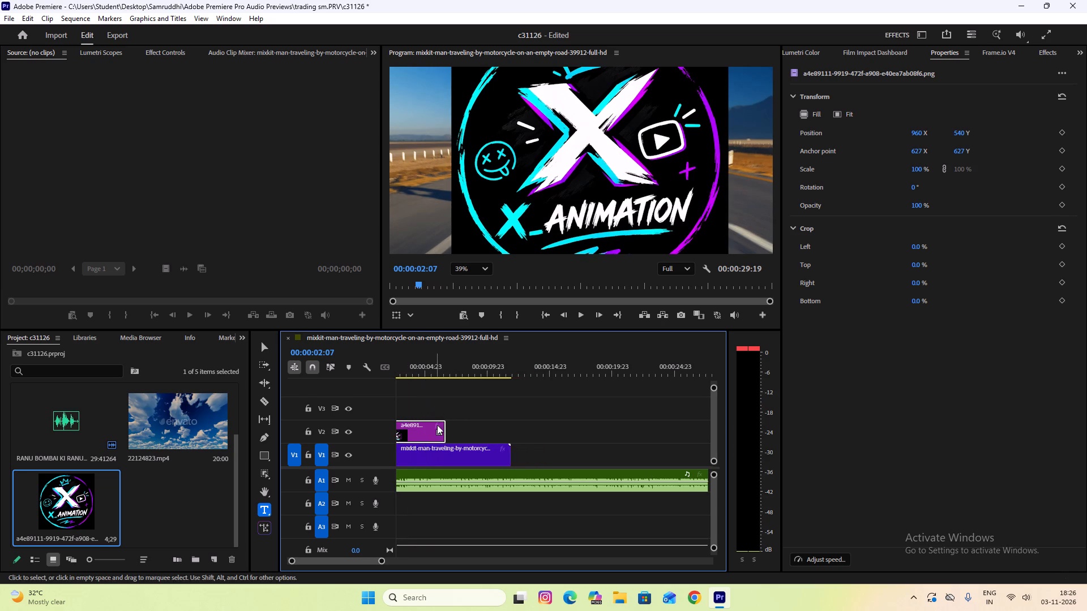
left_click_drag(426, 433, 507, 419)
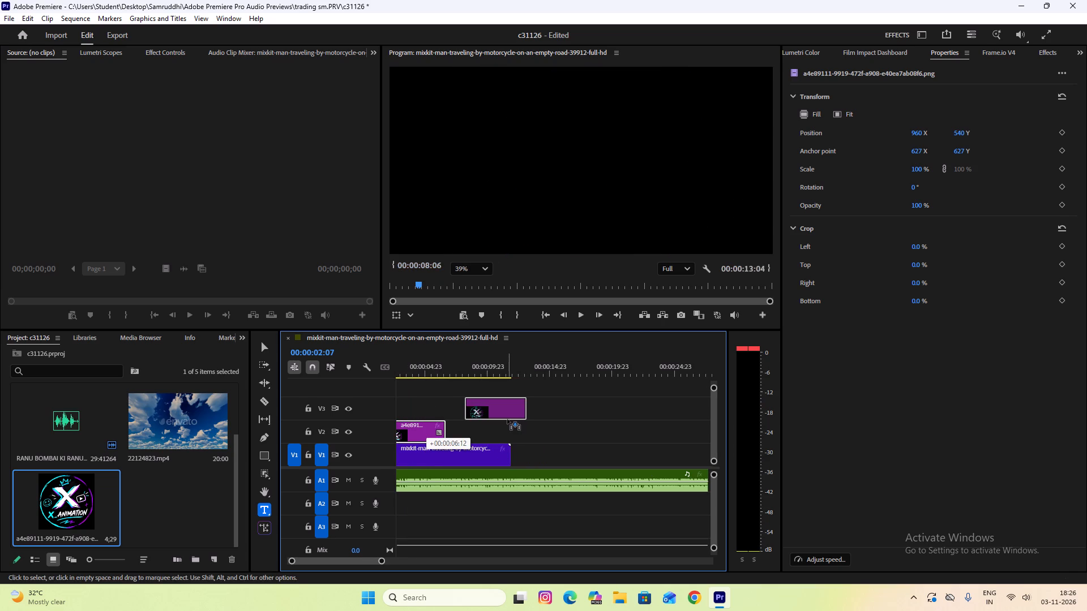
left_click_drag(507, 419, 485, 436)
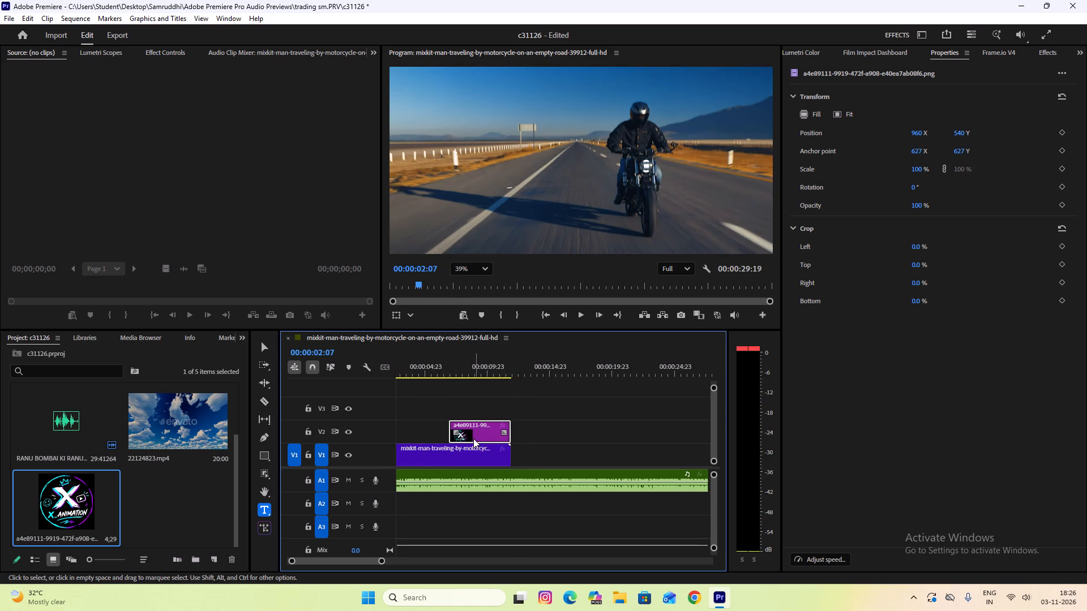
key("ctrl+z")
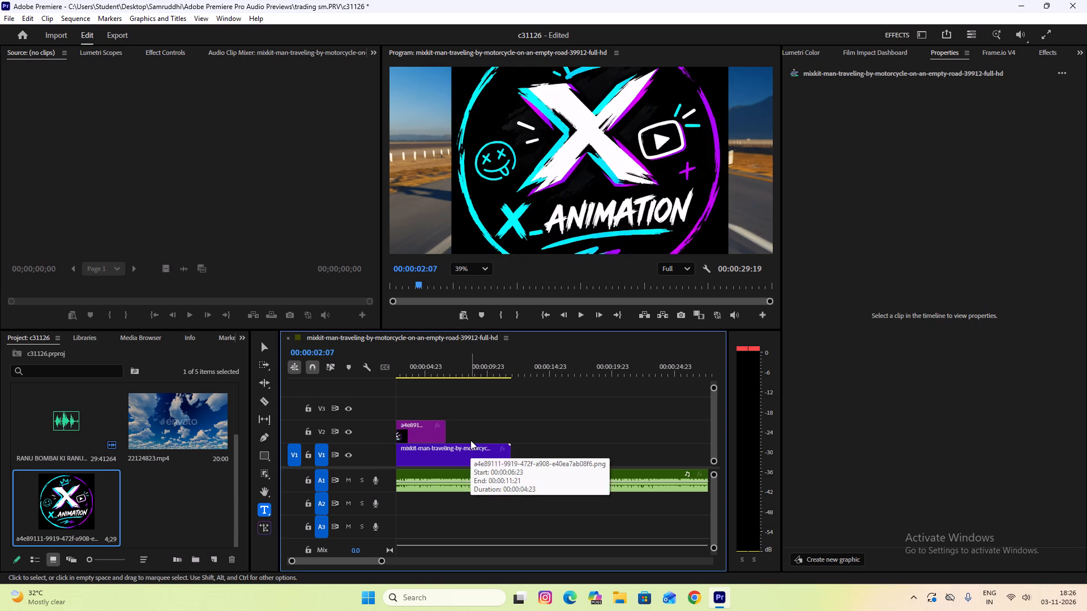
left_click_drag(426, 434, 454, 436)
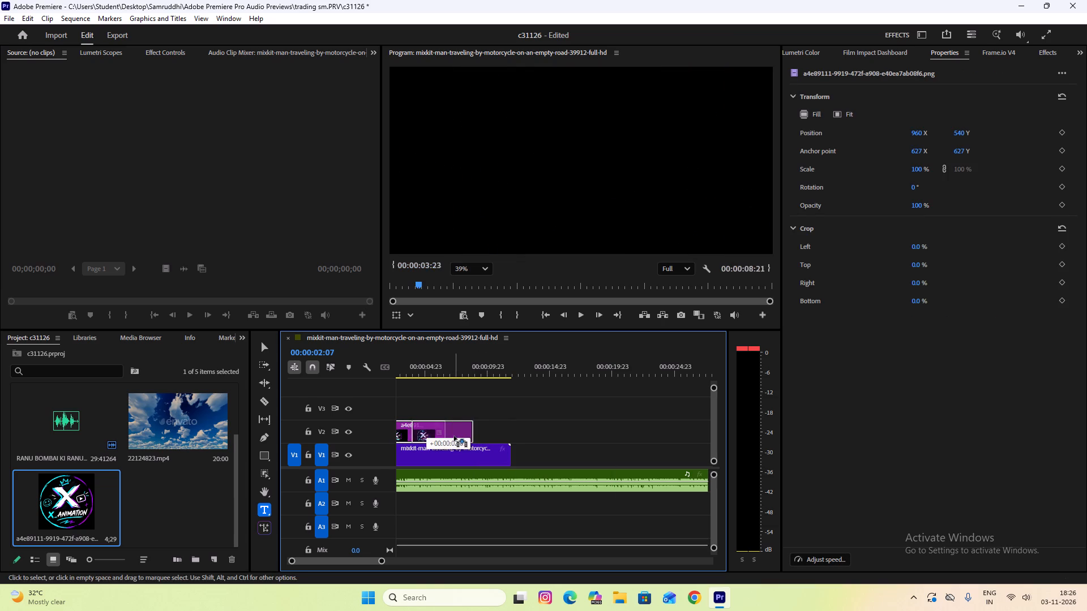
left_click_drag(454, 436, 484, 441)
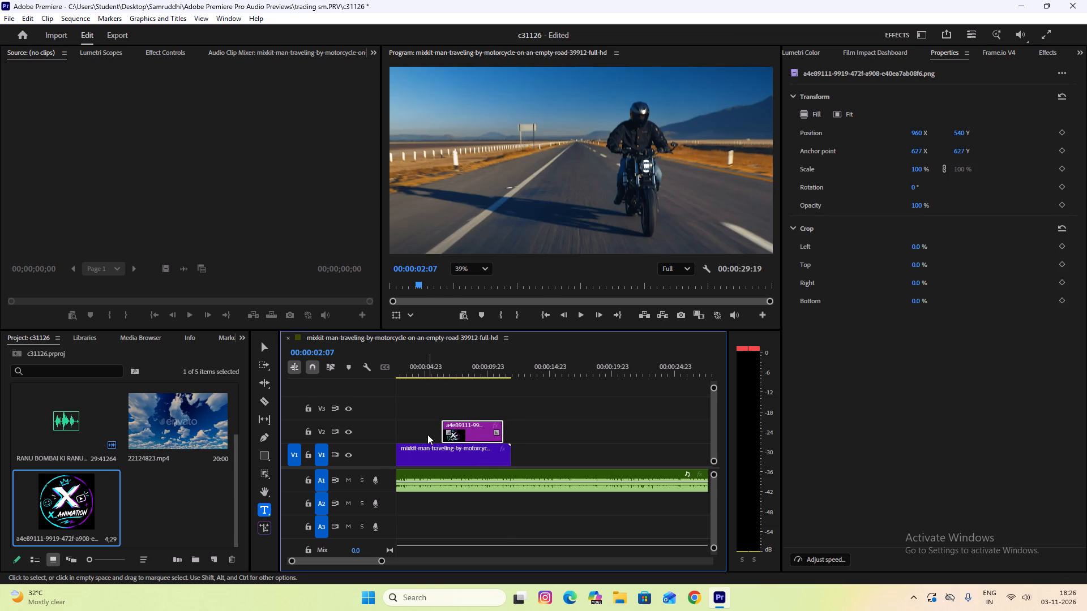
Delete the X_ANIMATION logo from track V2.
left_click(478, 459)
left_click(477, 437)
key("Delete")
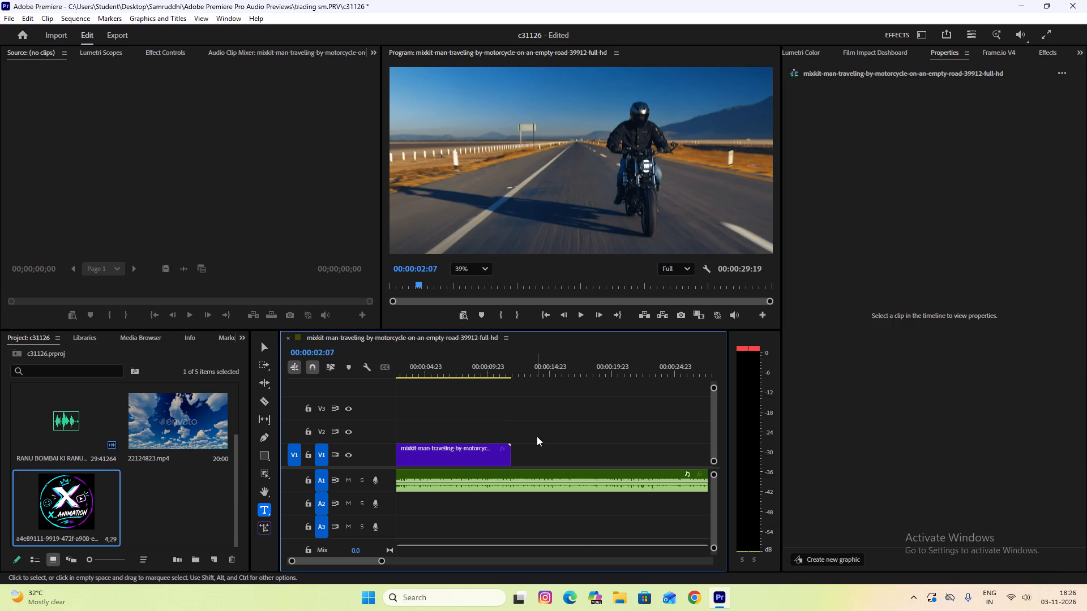
Import the image doctor-logo-49375 from the Downloads folder into the project.
double_click(176, 514)
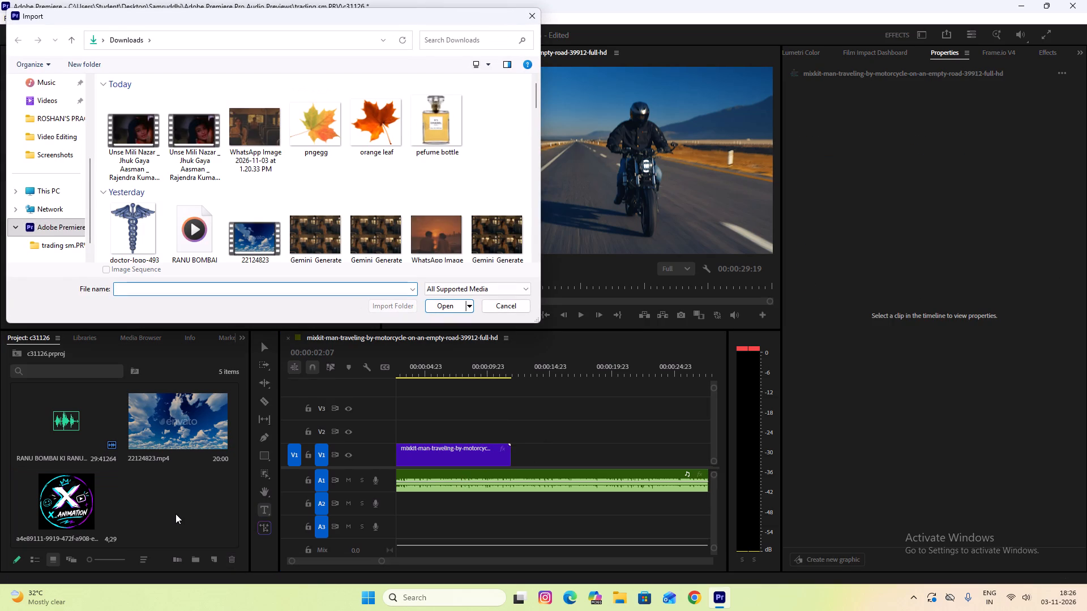
left_click(123, 222)
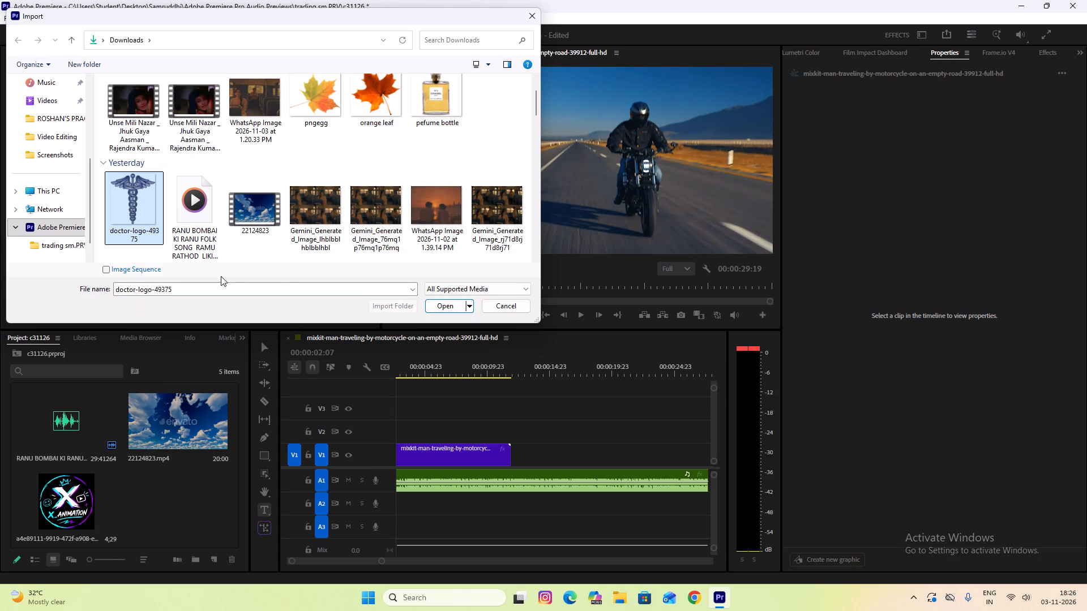
left_click(445, 307)
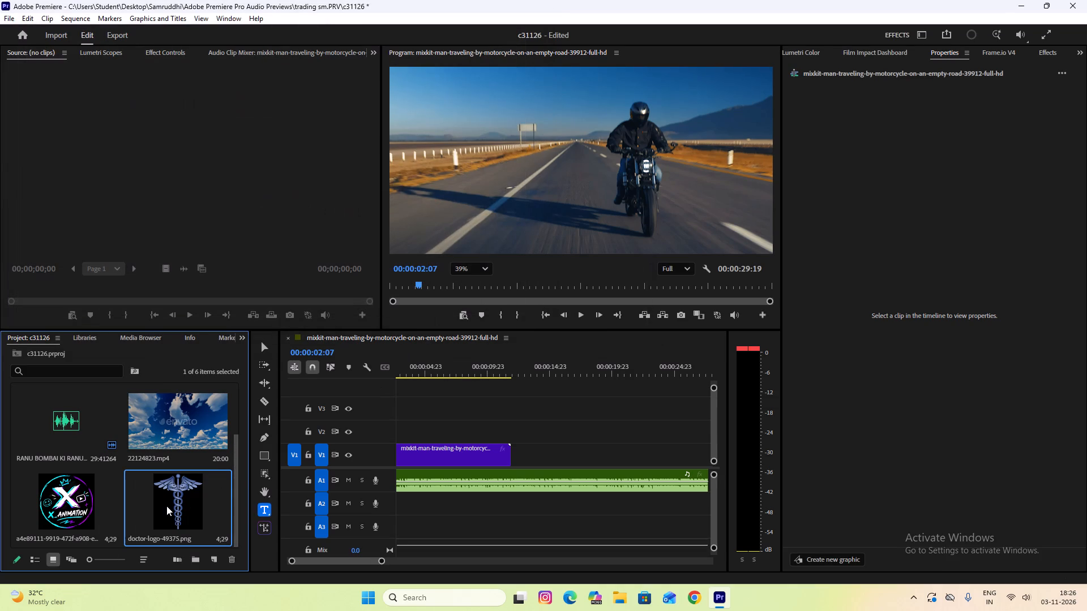
Place doctor-logo-49375.png at the very start of track V2, above the motorcycle clip and over the title graphic.
left_click_drag(170, 505, 520, 459)
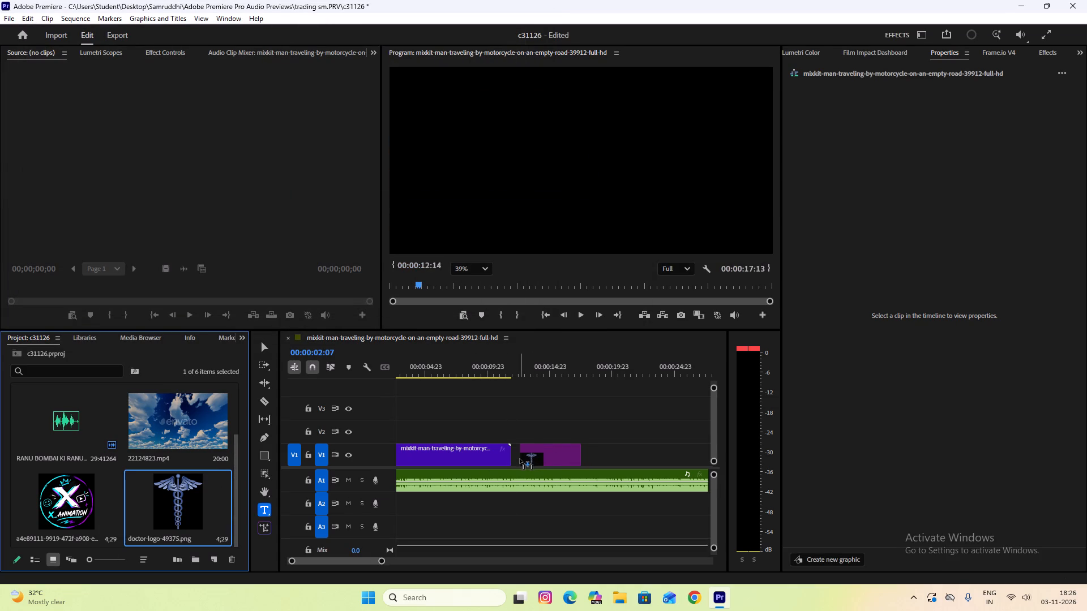
left_click_drag(520, 459, 516, 460)
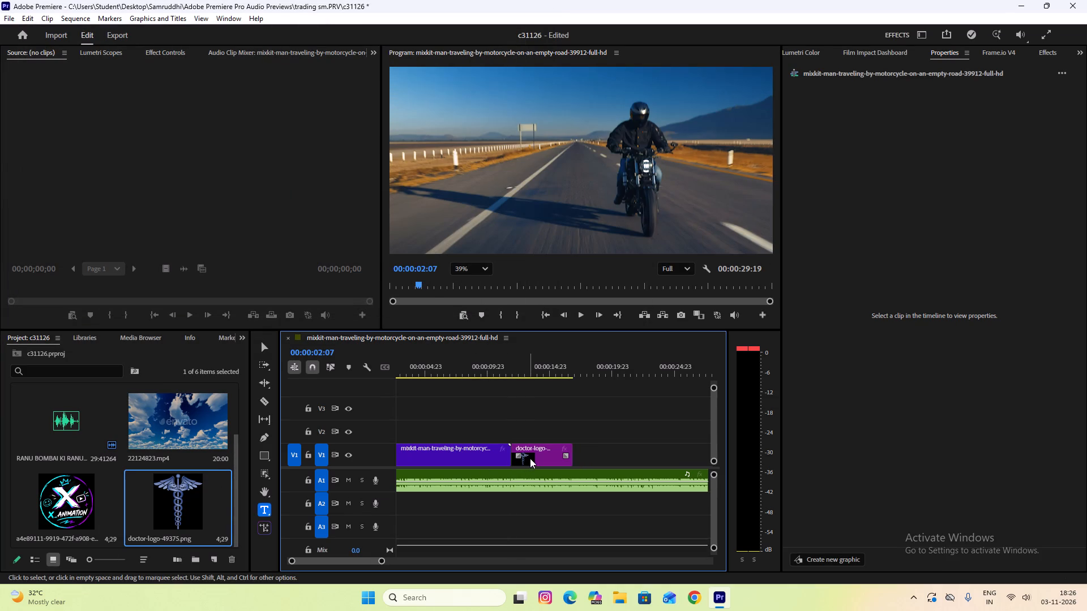
left_click_drag(530, 458, 404, 430)
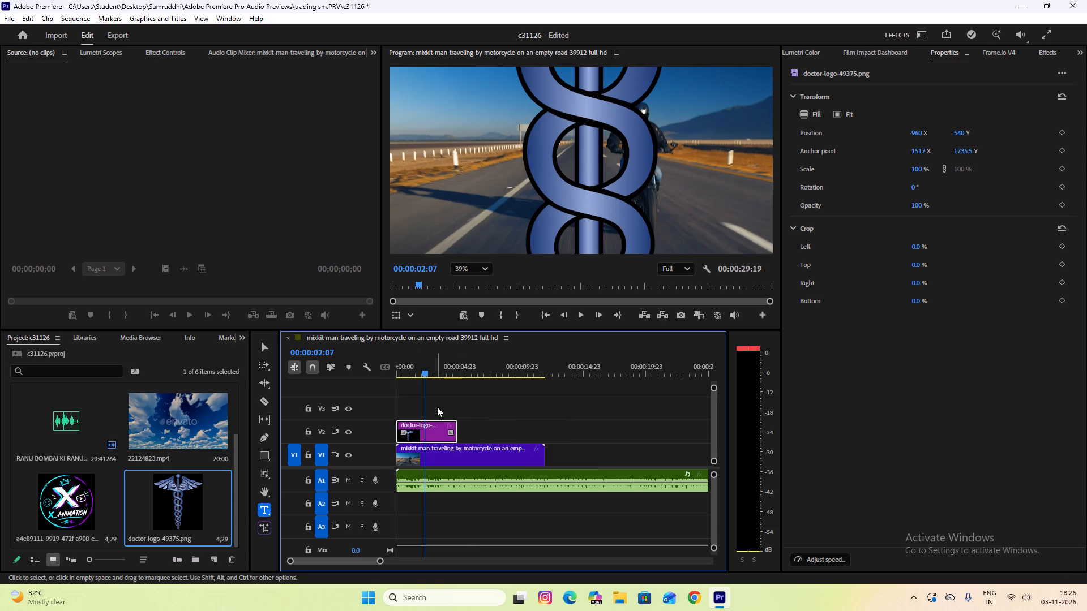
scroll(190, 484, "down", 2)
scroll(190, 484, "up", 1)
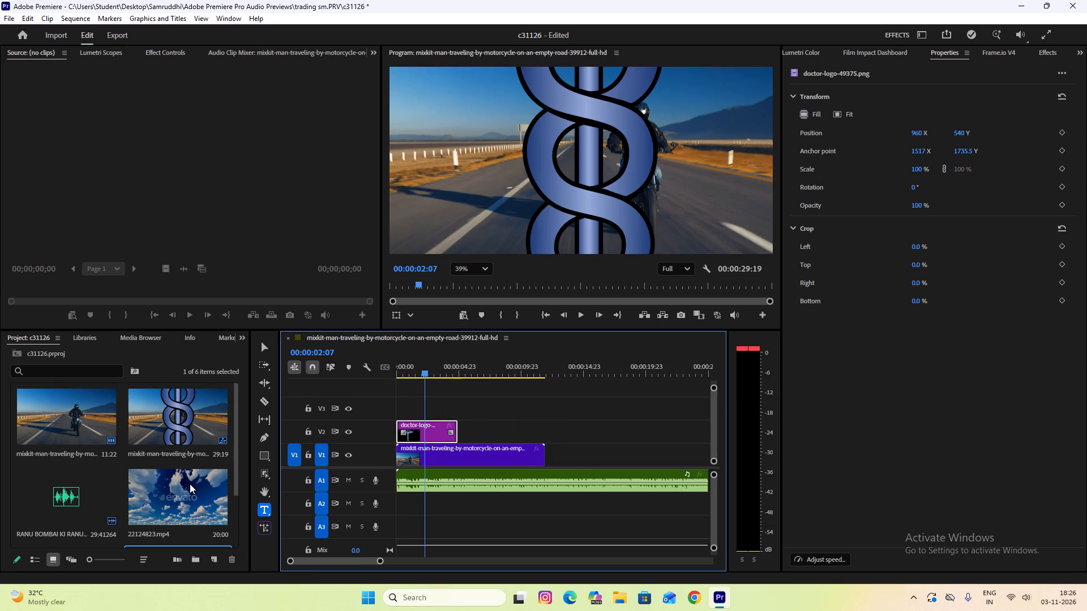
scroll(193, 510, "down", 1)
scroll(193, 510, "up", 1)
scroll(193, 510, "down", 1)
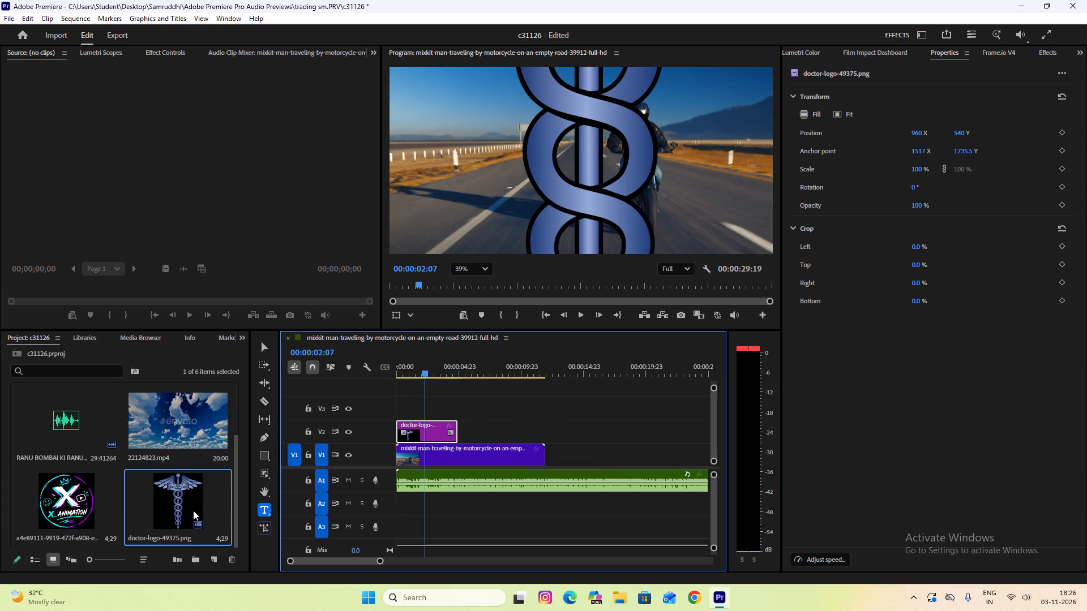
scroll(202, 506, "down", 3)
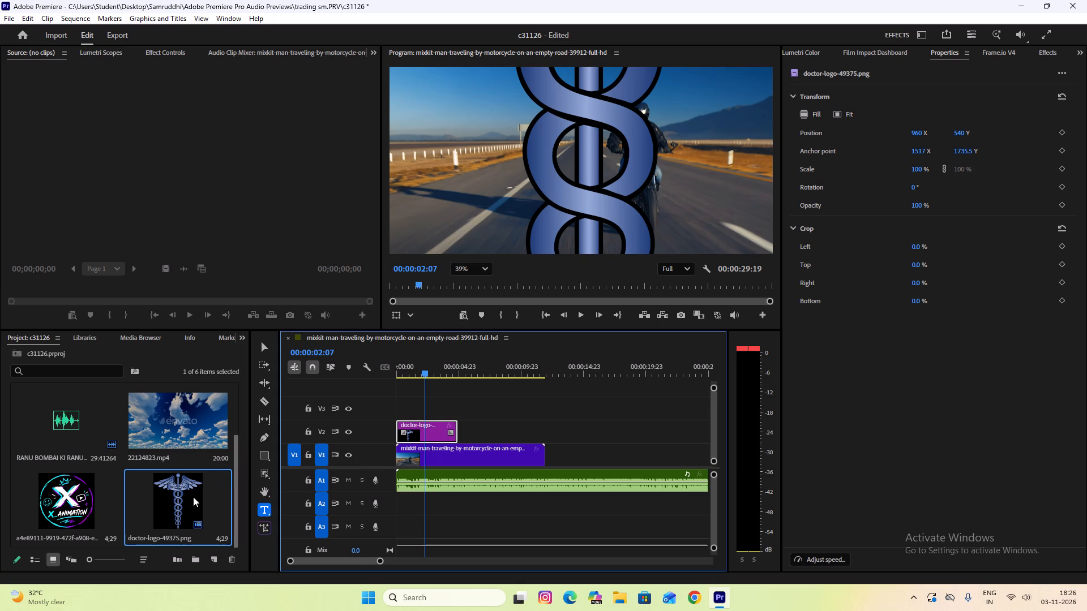
Delete the doctor-logo-49375.png clip from track V2.
left_click(193, 497)
left_click(409, 432)
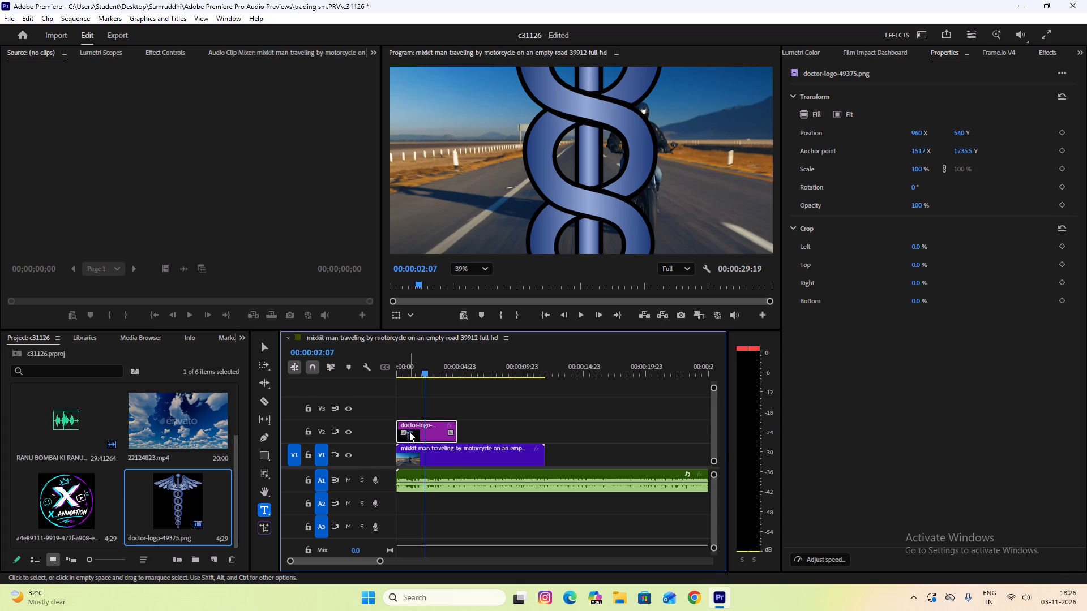
key("Delete")
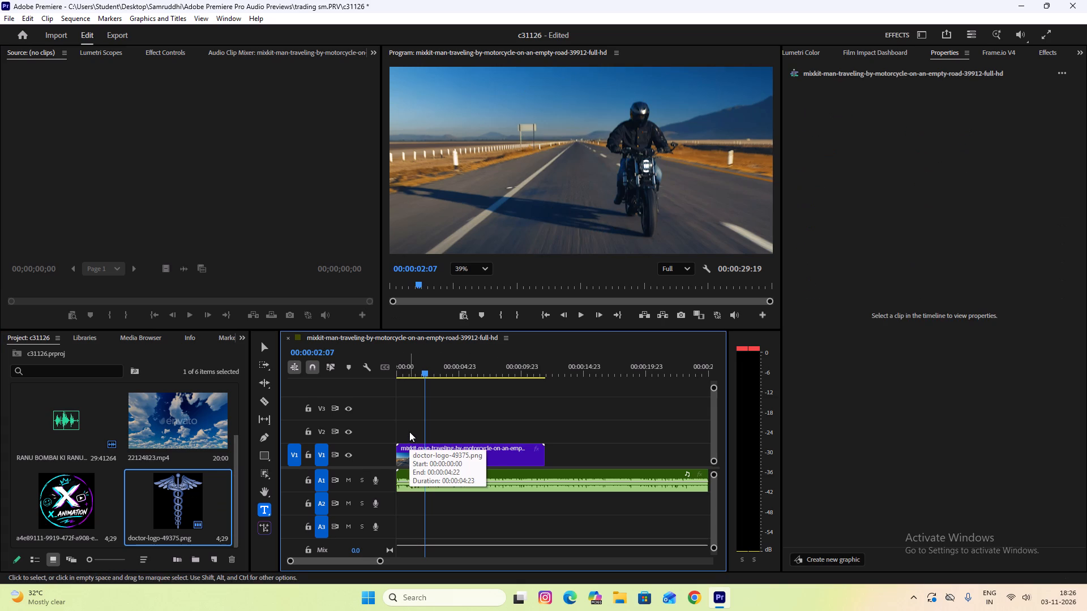
Import the maple leaf image pngegg from the Downloads folder into the project.
left_click(224, 528)
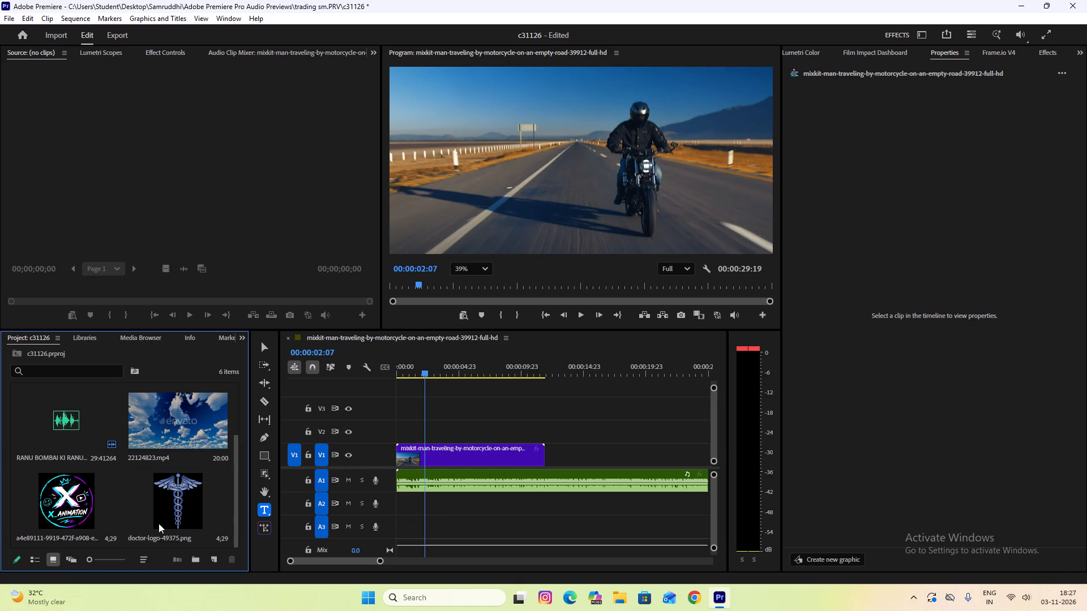
double_click(125, 540)
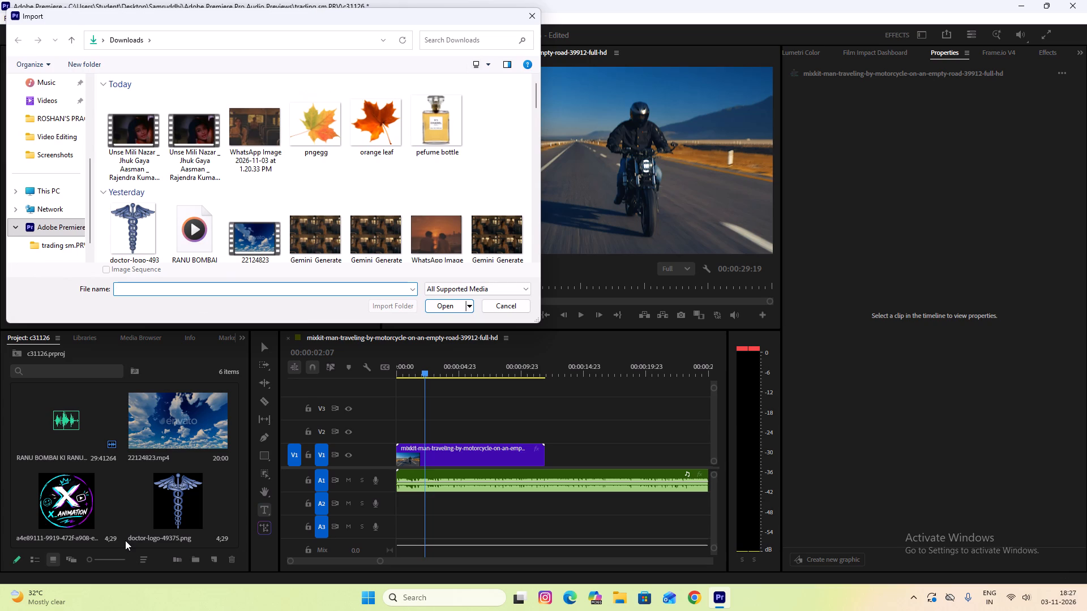
scroll(422, 233, "down", 2)
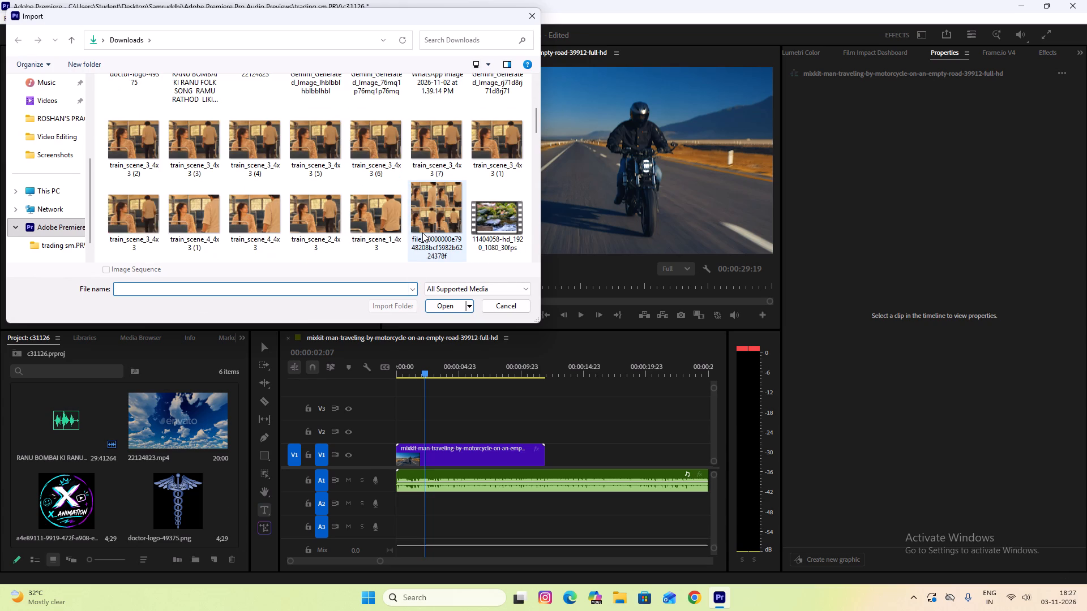
scroll(422, 233, "down", 1)
scroll(422, 233, "up", 3)
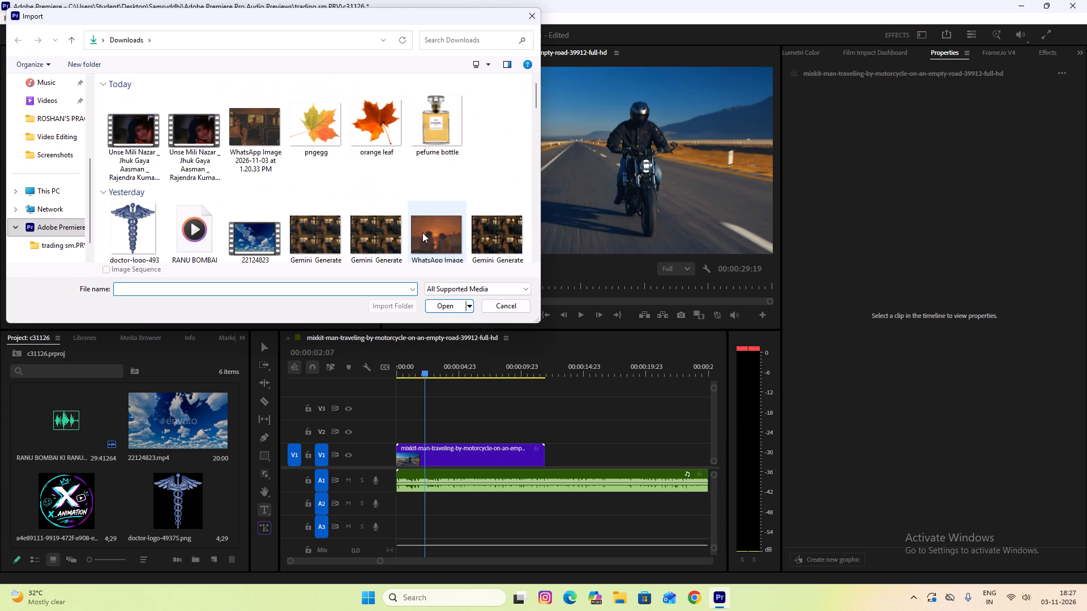
scroll(422, 233, "up", 5)
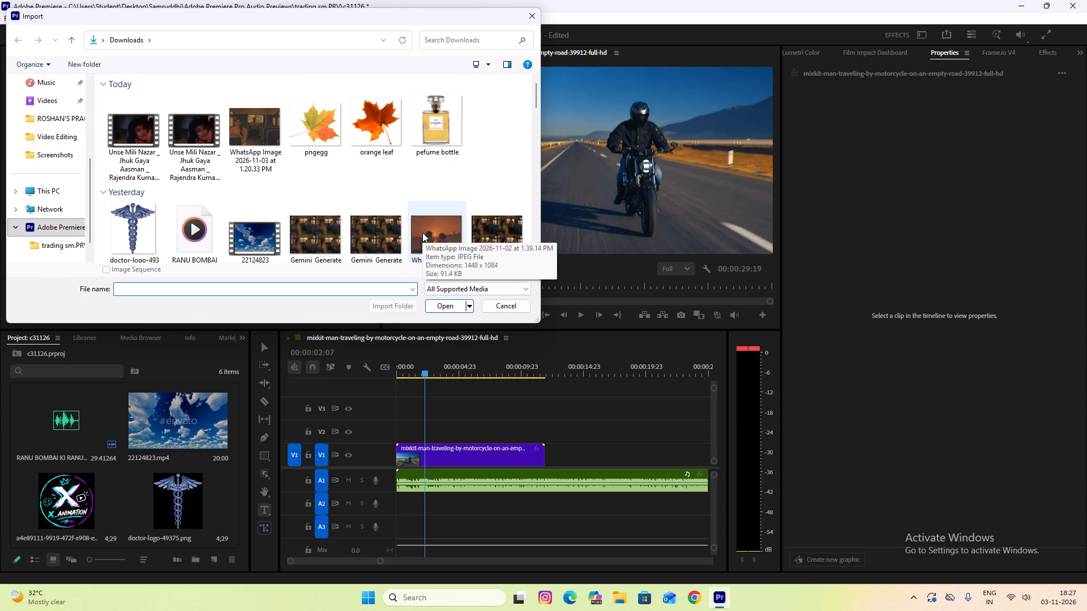
scroll(422, 233, "down", 3)
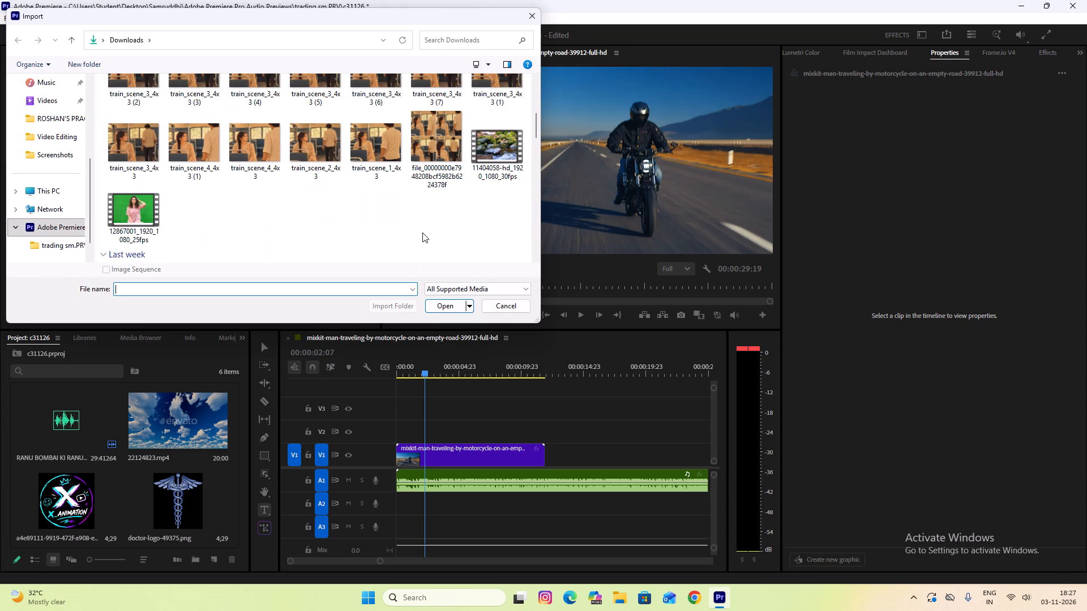
scroll(422, 233, "up", 6)
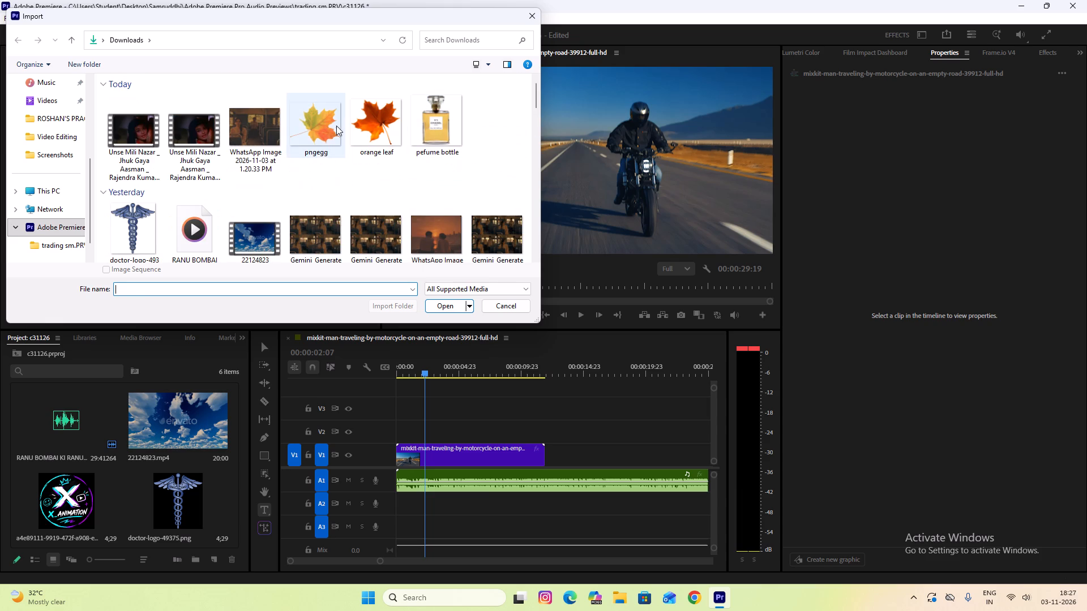
left_click(335, 127)
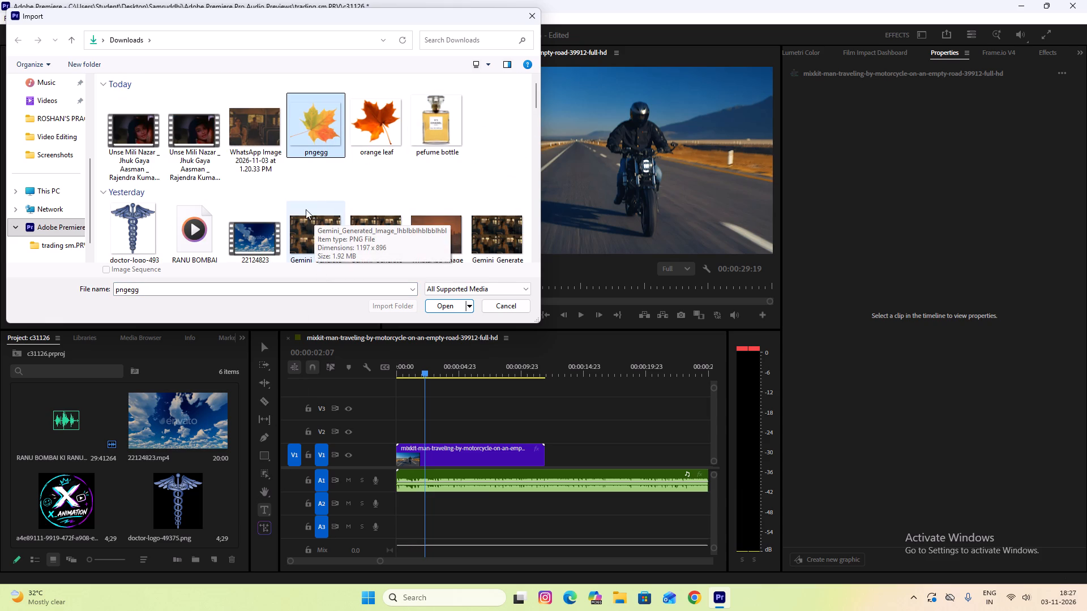
left_click(438, 305)
Place the pngegg.png leaf at the very start of track V2, above the motorcycle clip.
left_click_drag(89, 503, 588, 444)
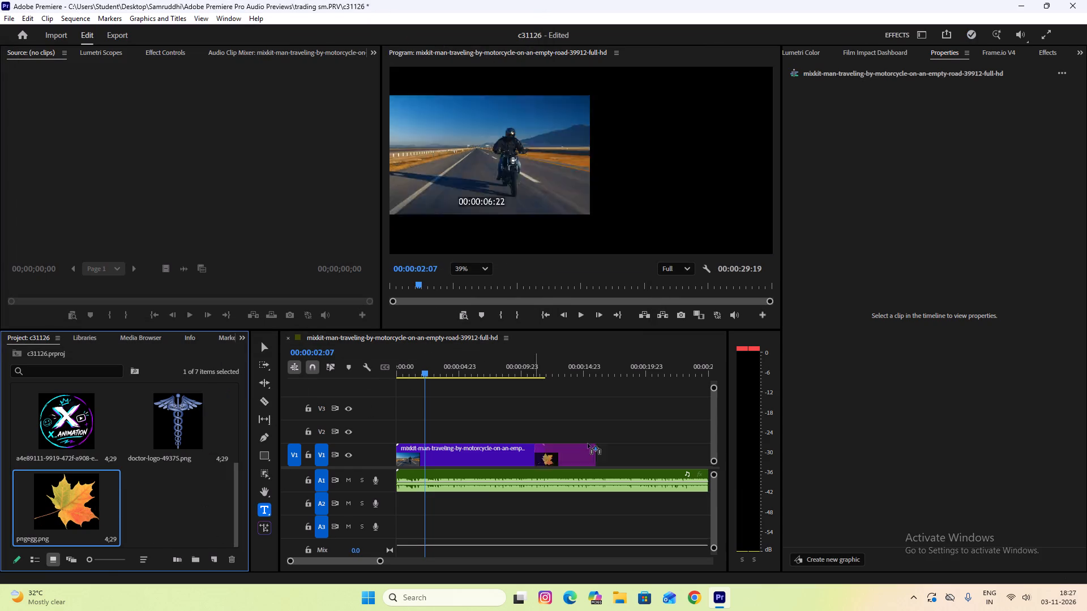
left_click_drag(588, 444, 396, 438)
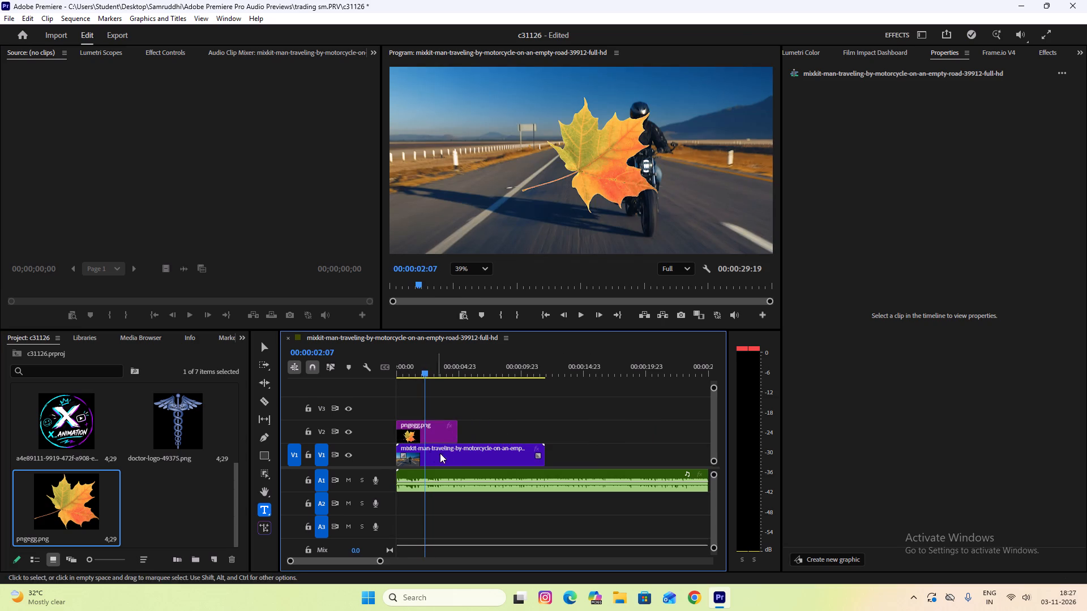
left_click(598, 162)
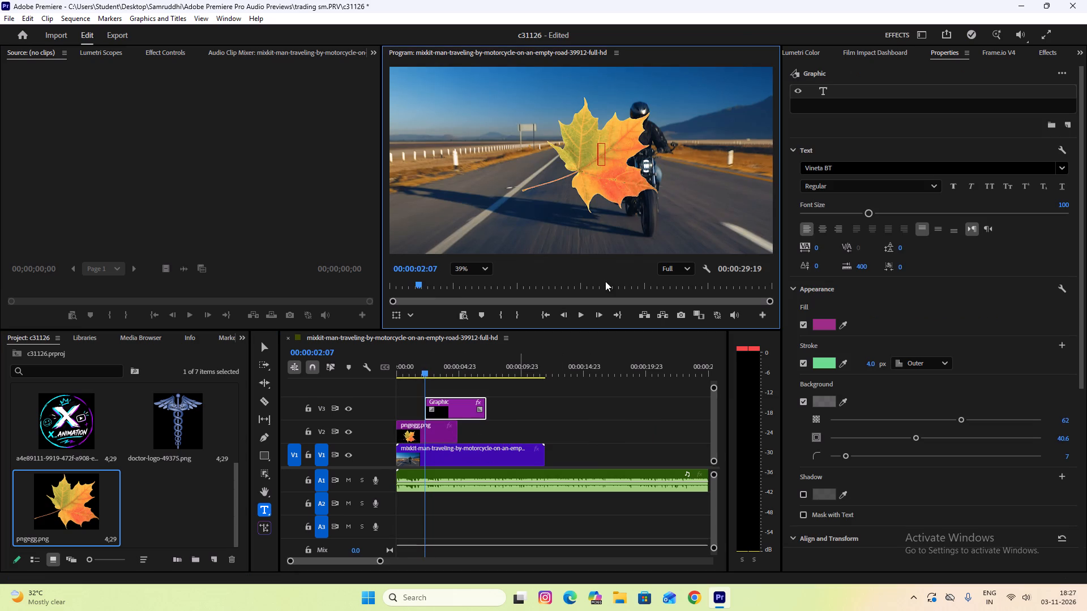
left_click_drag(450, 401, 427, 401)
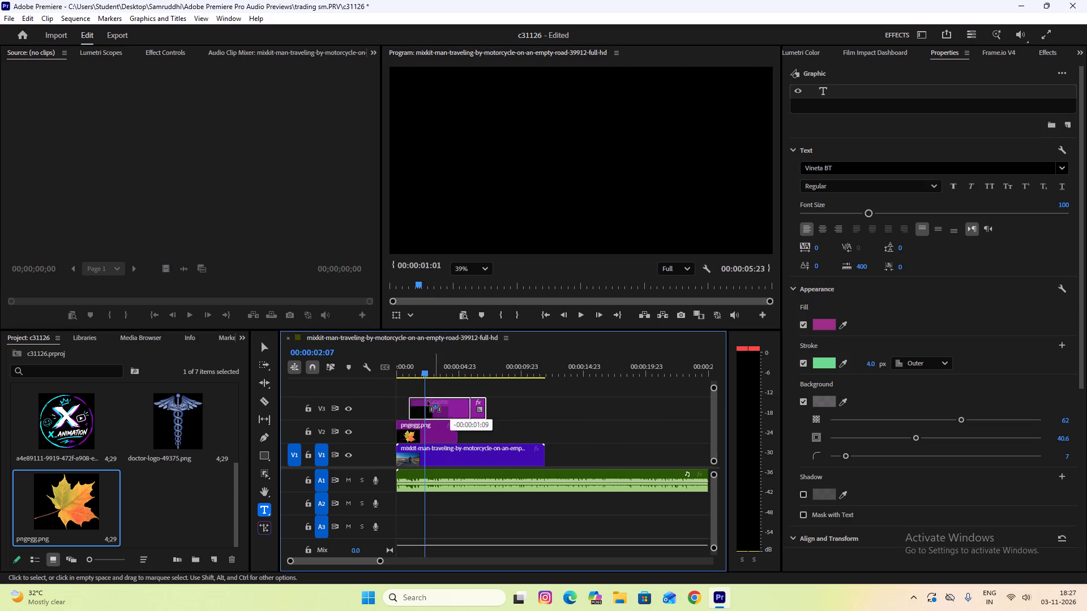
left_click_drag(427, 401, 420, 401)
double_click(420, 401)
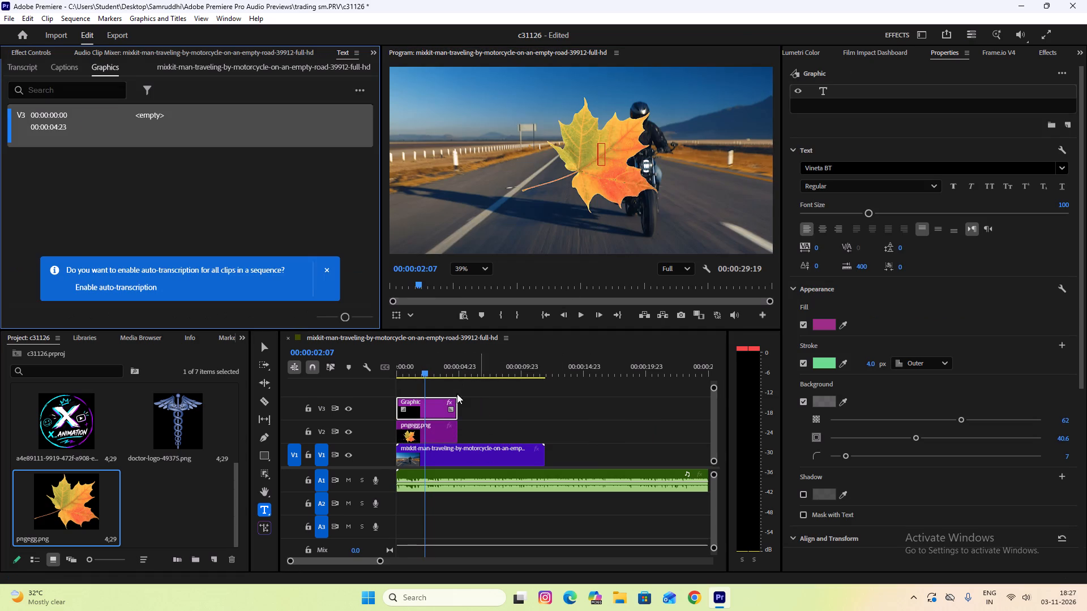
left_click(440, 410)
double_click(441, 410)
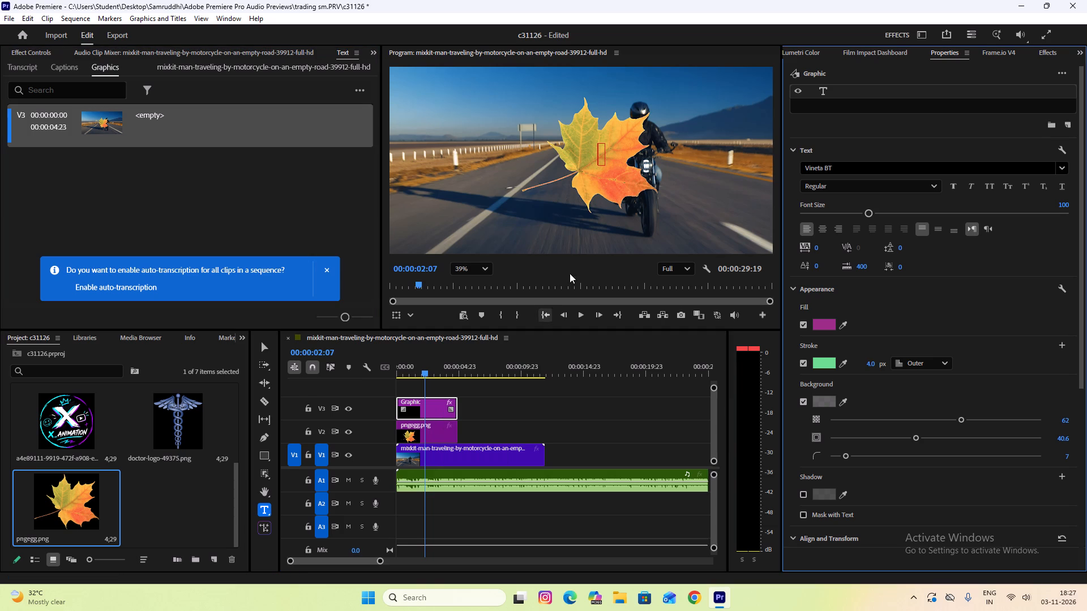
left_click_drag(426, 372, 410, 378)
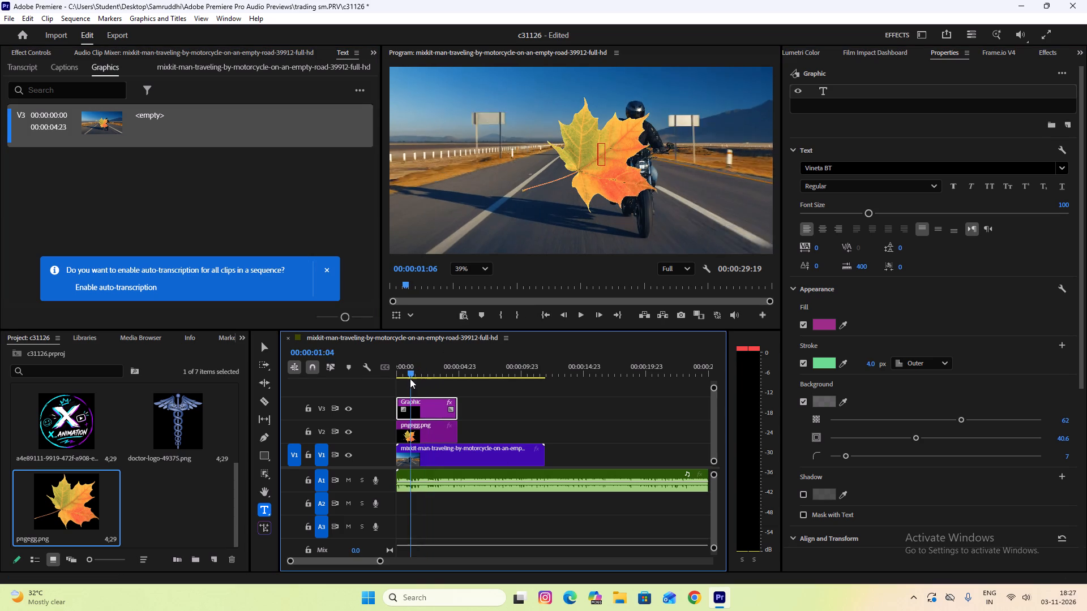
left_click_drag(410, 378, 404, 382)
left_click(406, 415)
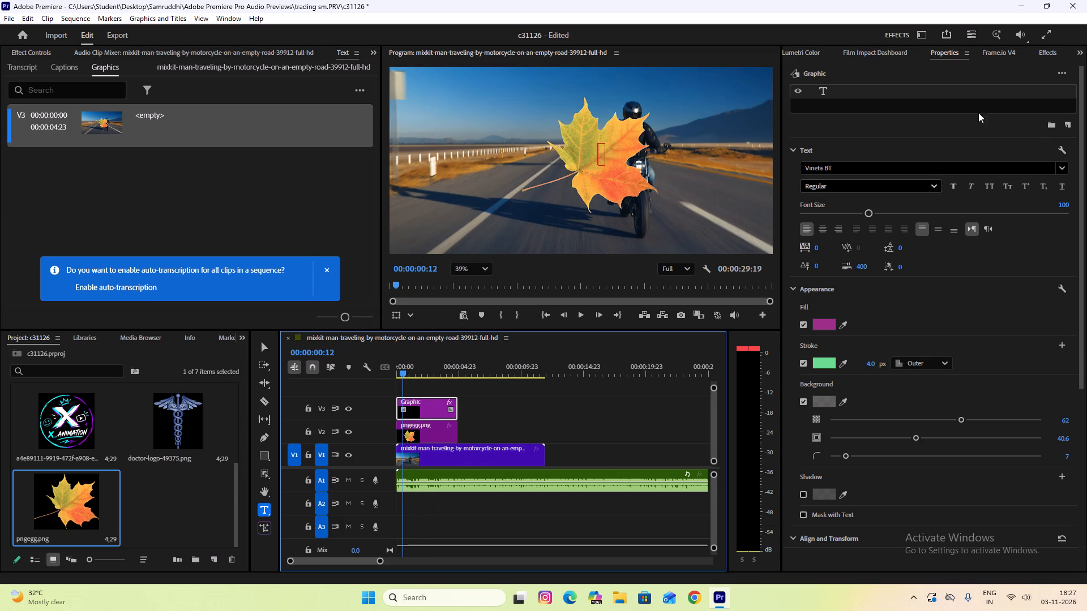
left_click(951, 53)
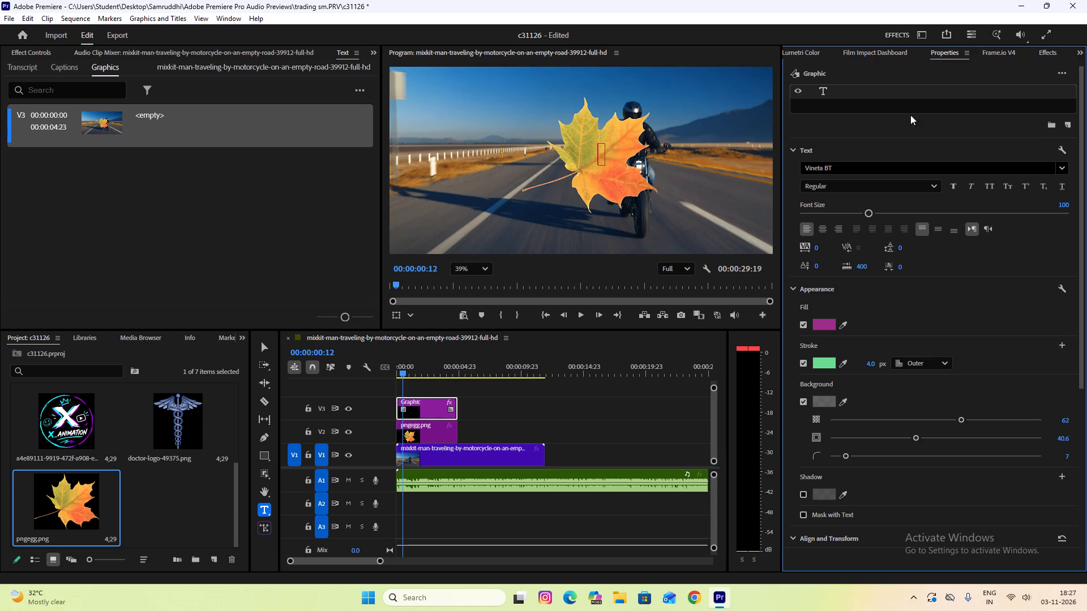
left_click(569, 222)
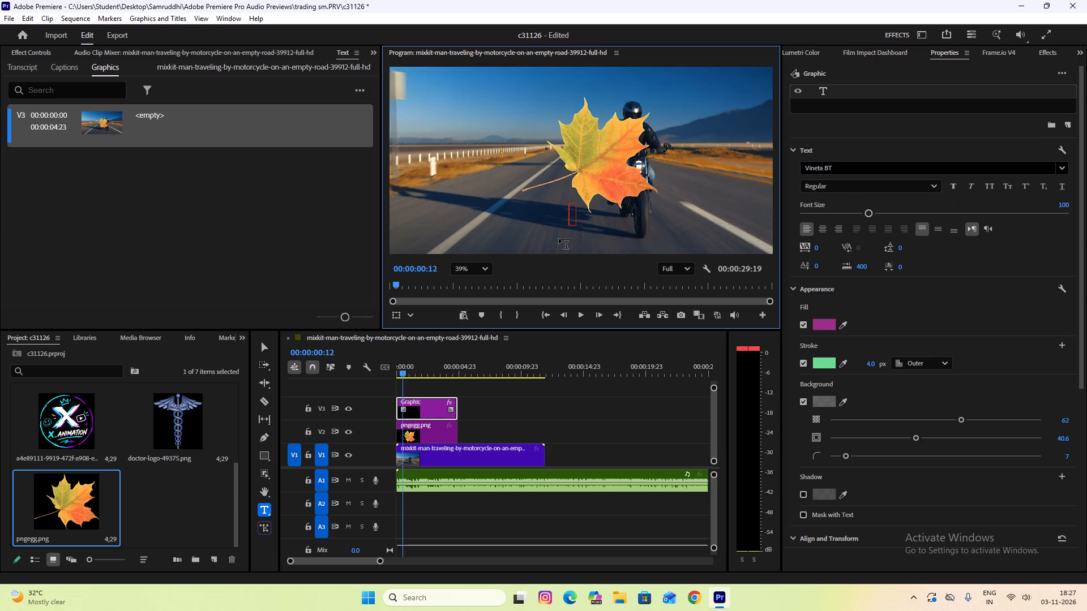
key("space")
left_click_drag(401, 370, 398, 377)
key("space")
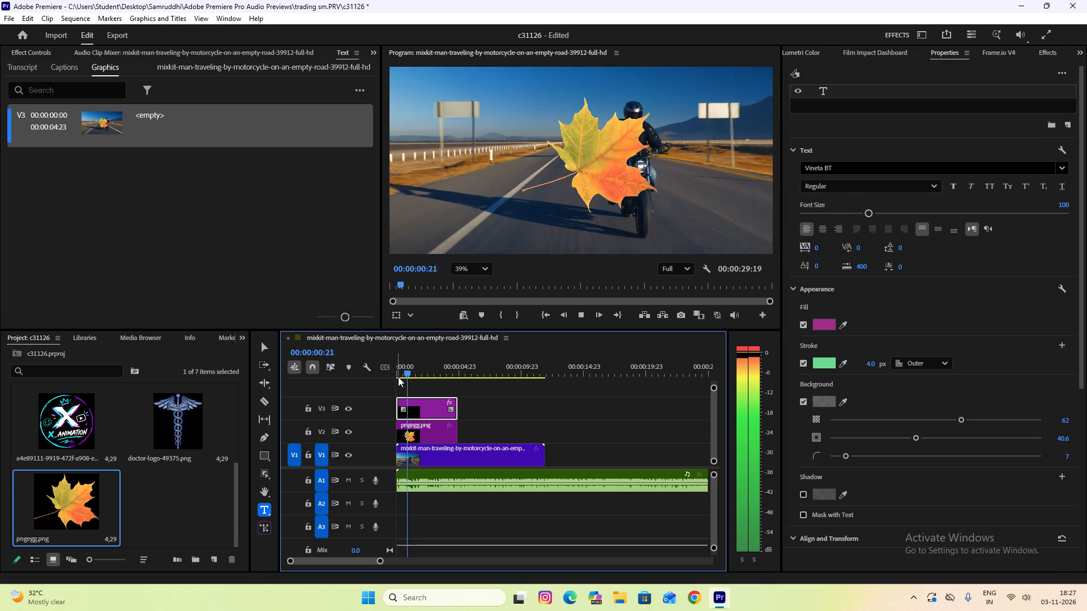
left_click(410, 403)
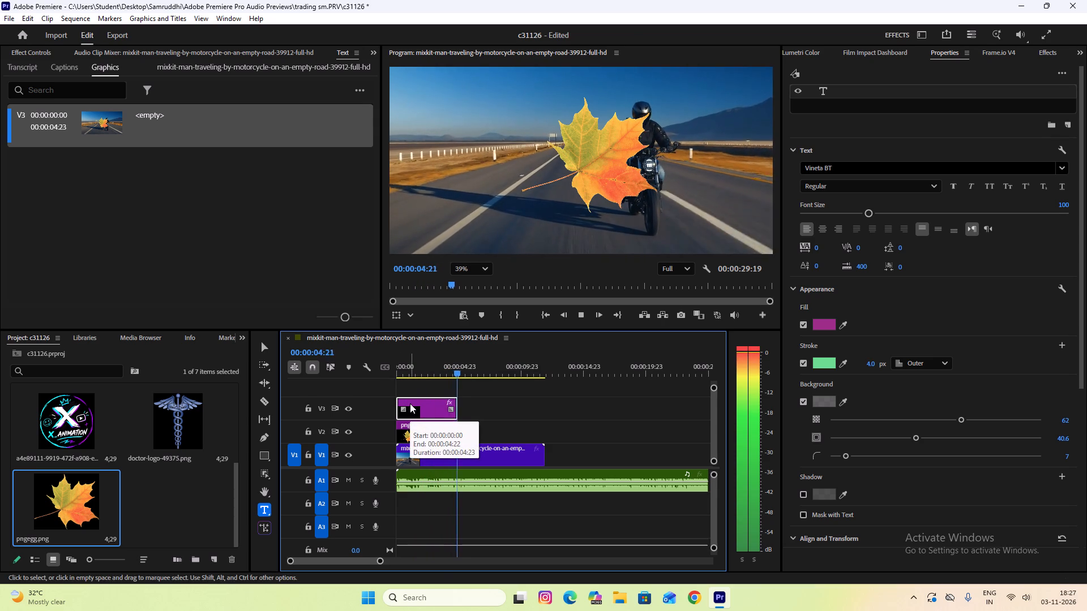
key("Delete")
Play the sequence from the start to preview the leaf overlay, and return the playhead to 00:00:00:00.
left_click(537, 433)
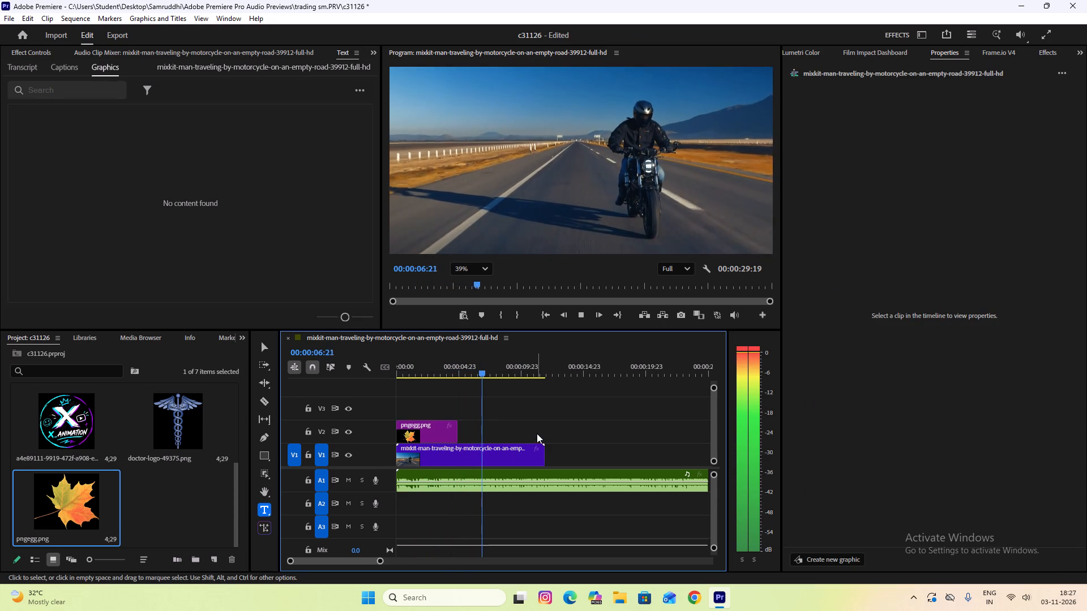
left_click_drag(495, 375, 358, 415)
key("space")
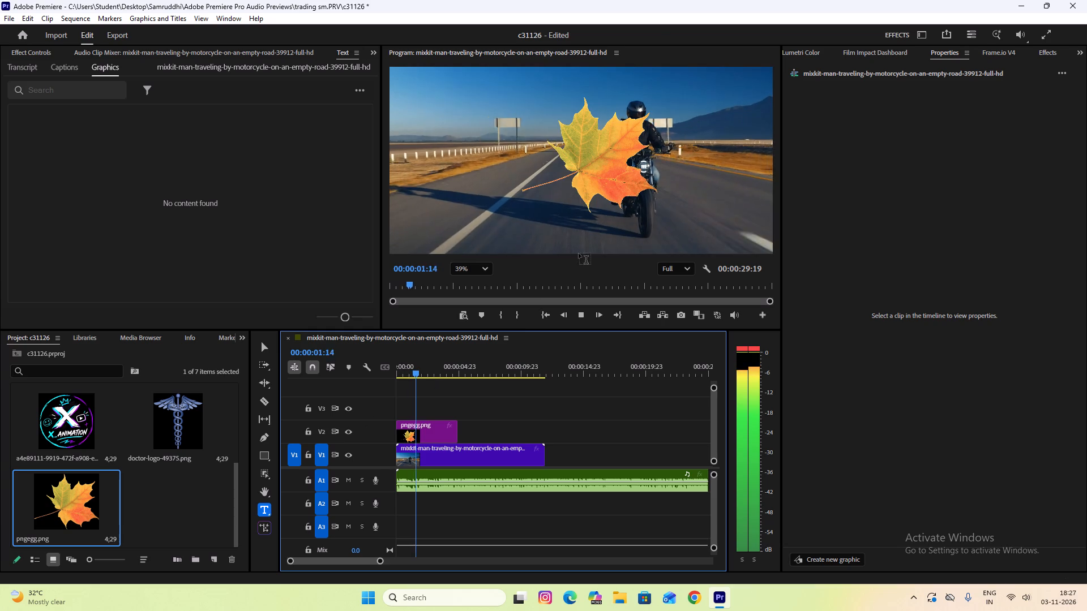
left_click(400, 439)
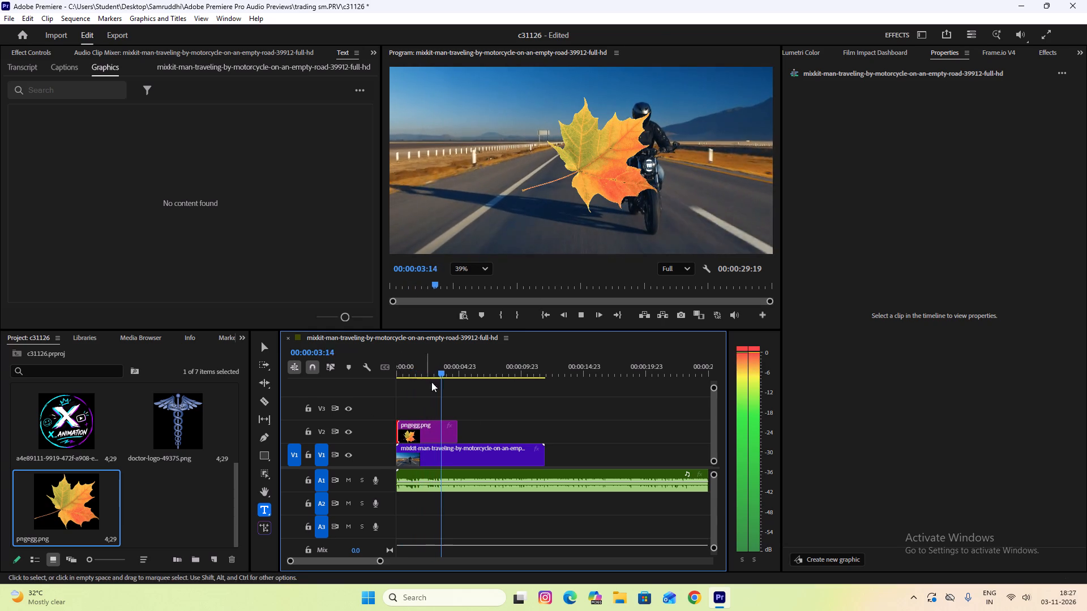
left_click_drag(446, 369, 384, 393)
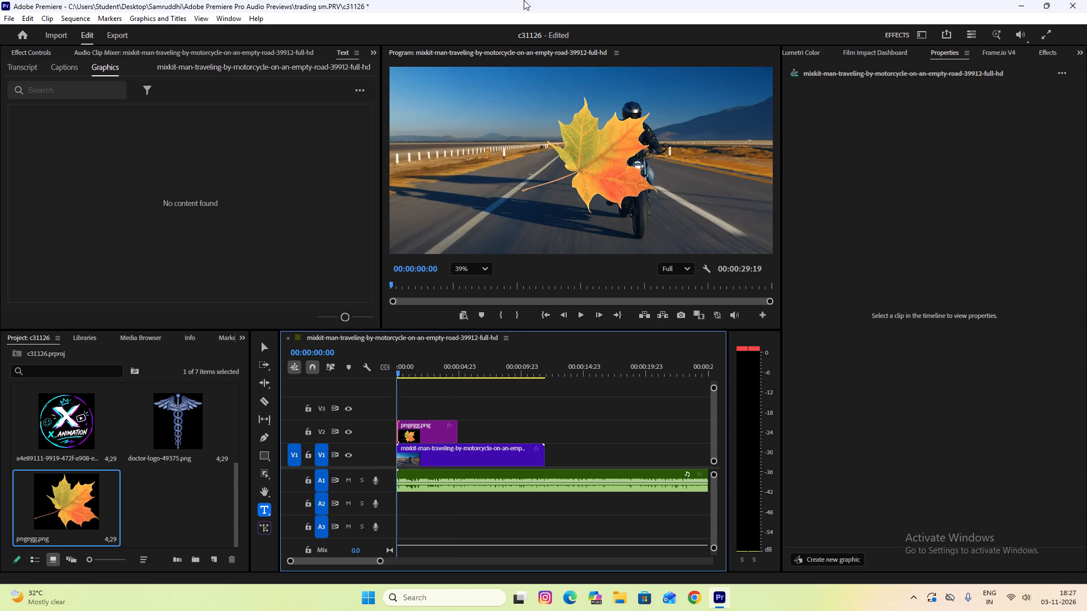
Add an empty text graphic on track V3 at the sequence start, positioned over the leaf at about 977, 609.
left_click(584, 141)
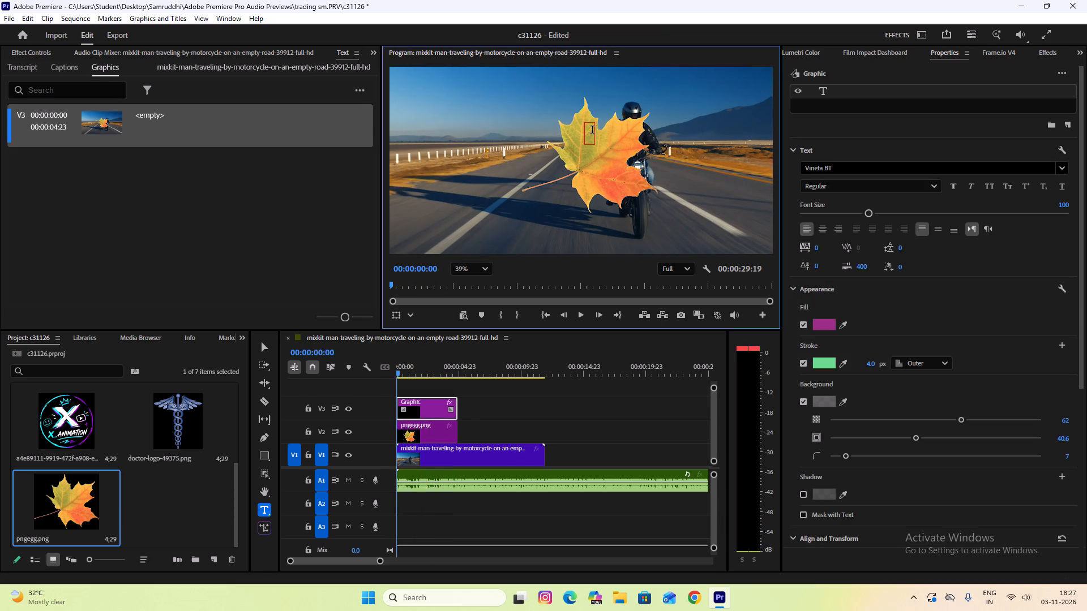
left_click_drag(592, 131, 605, 152)
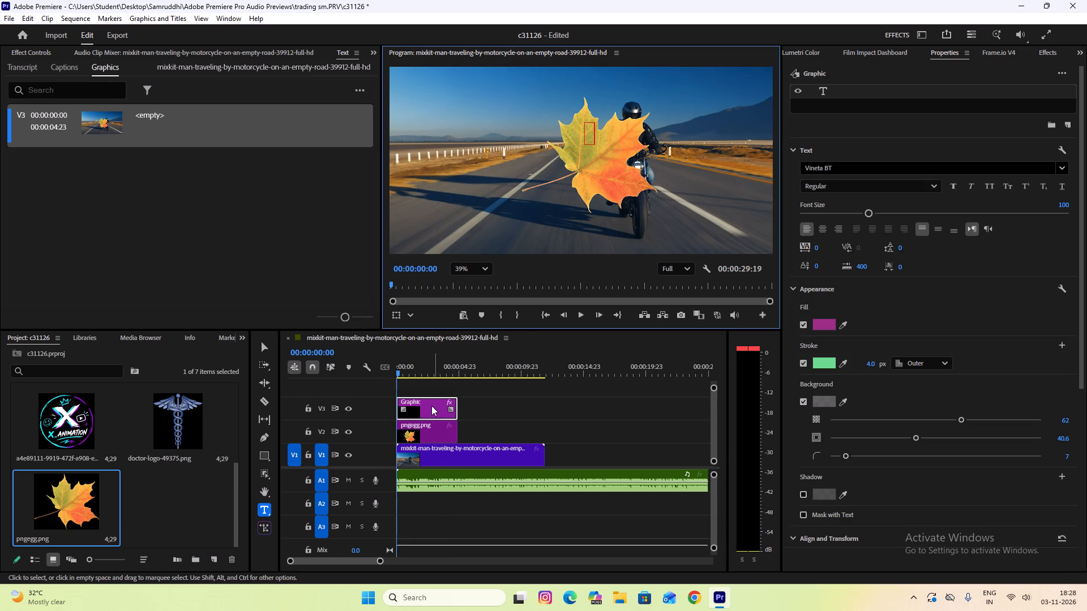
left_click(431, 406)
left_click(399, 369)
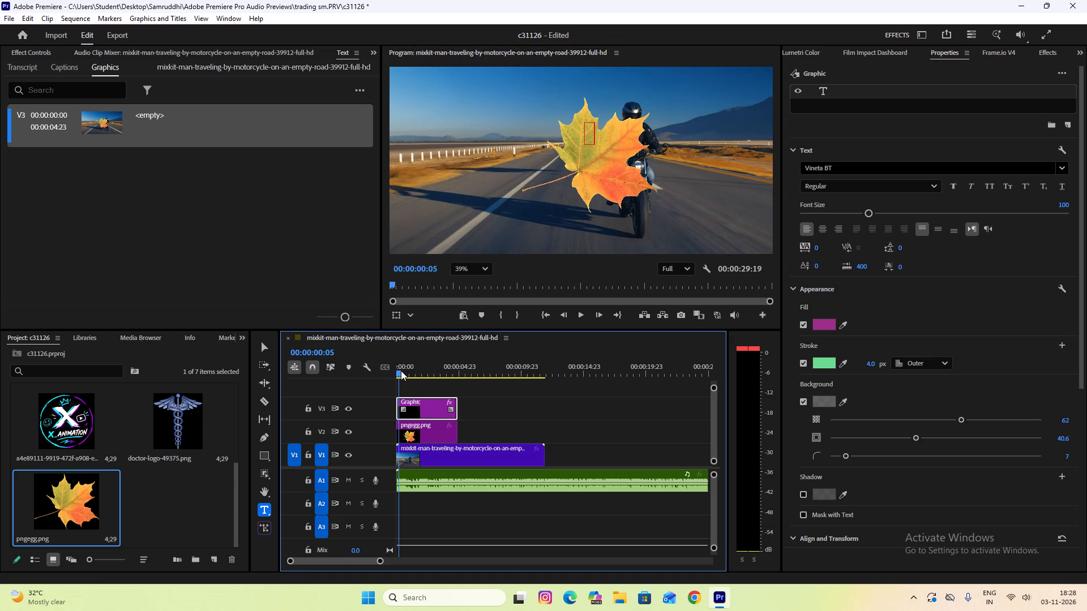
left_click(594, 170)
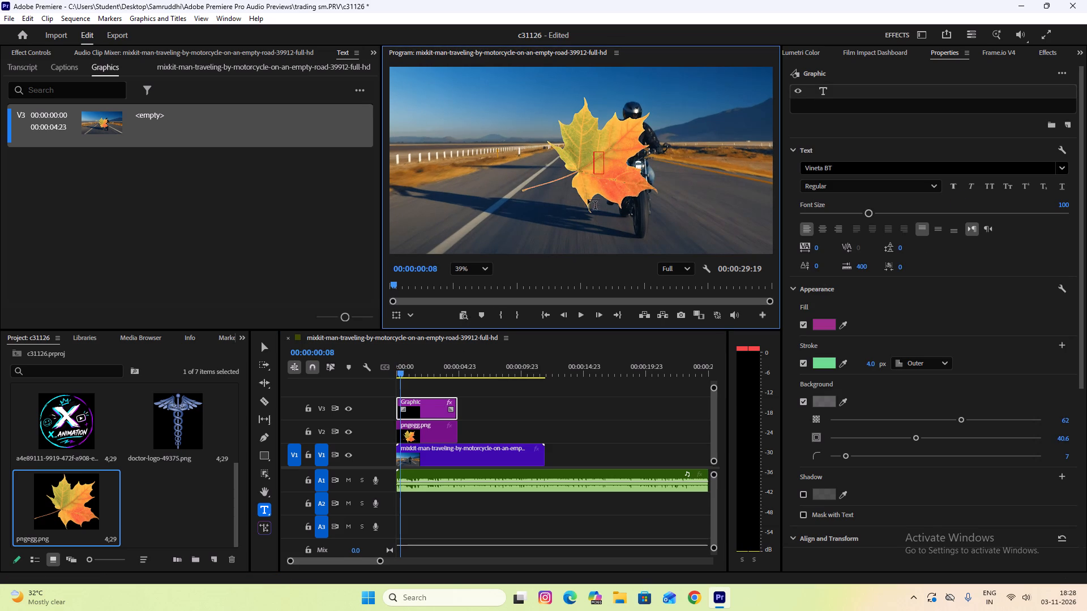
left_click(412, 405)
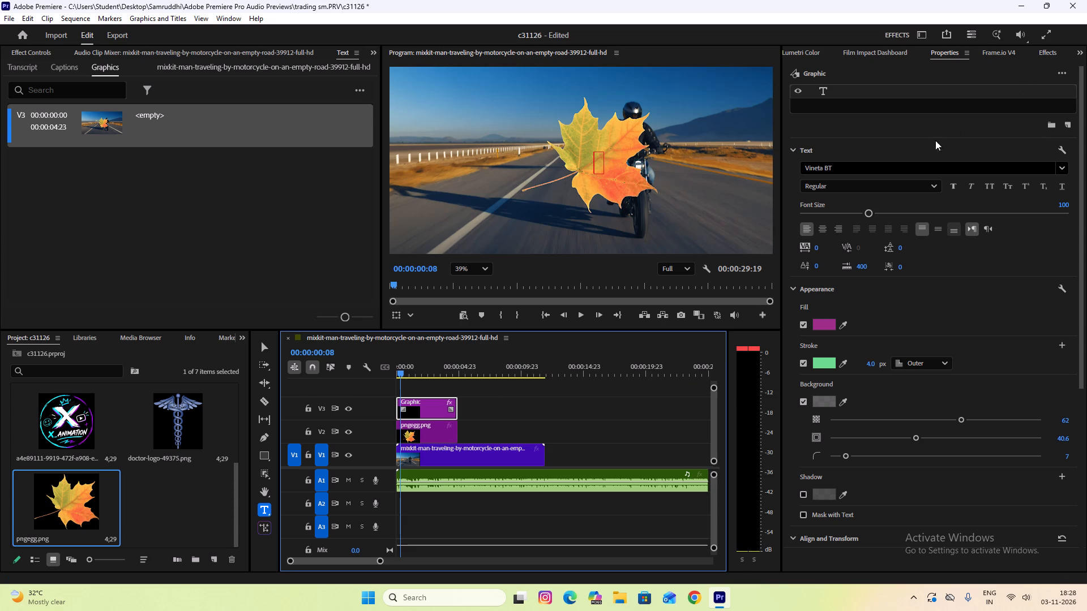
Open the empty text graphic's effect controls and look through its Motion, Opacity and mask settings.
left_click(804, 151)
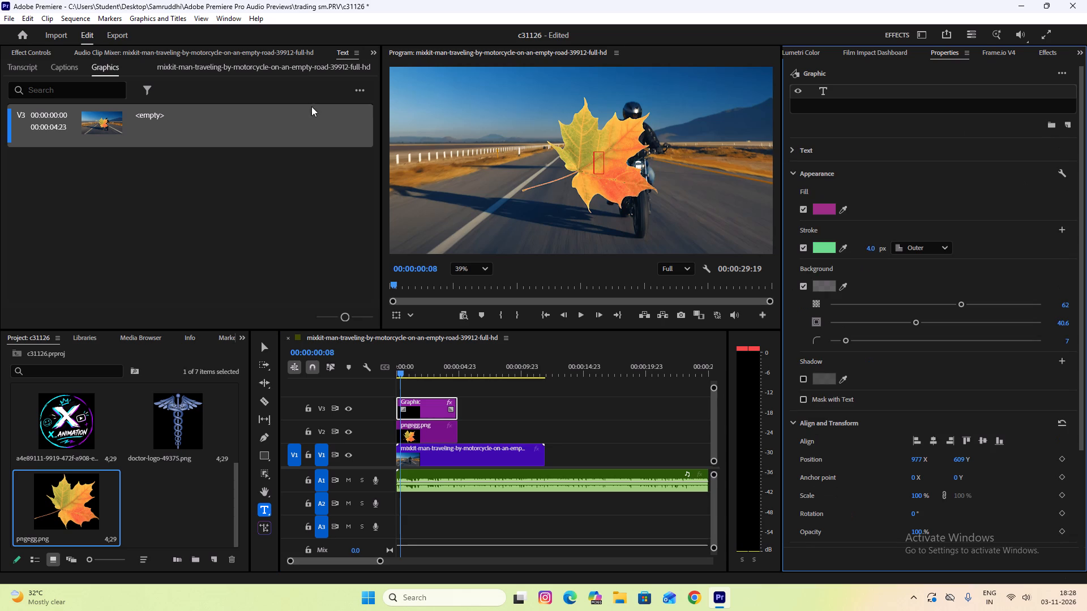
left_click(371, 51)
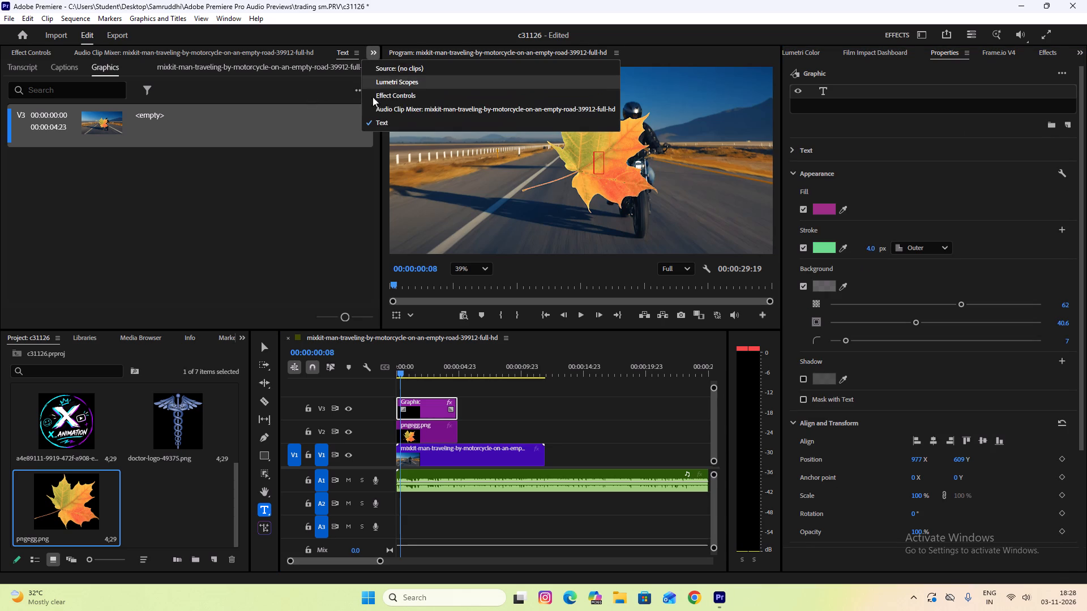
left_click(369, 111)
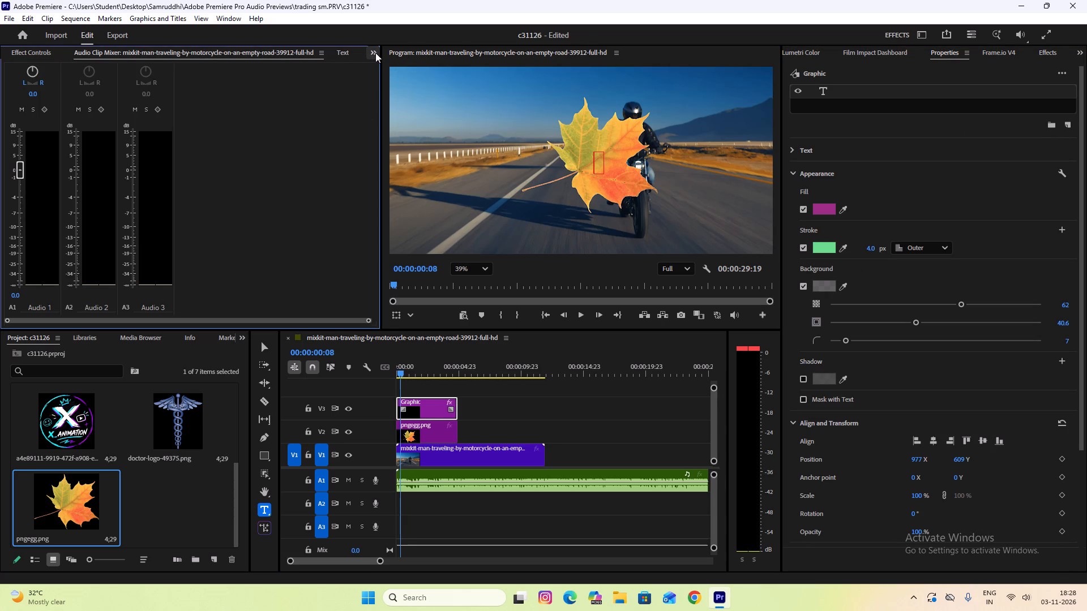
left_click(375, 53)
left_click(378, 90)
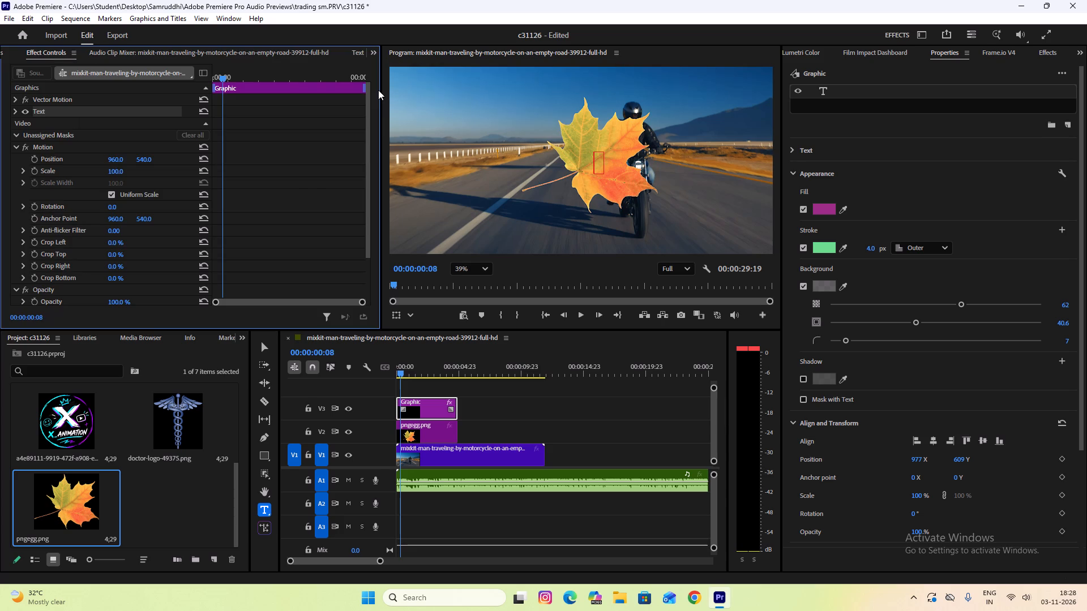
left_click_drag(369, 144, 380, 220)
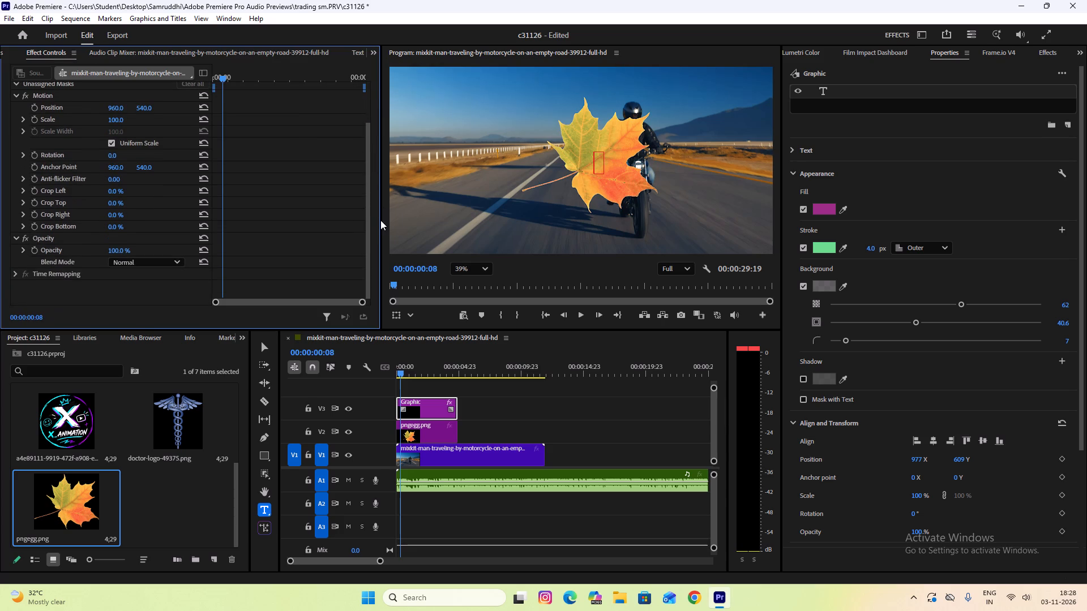
left_click_drag(380, 220, 381, 221)
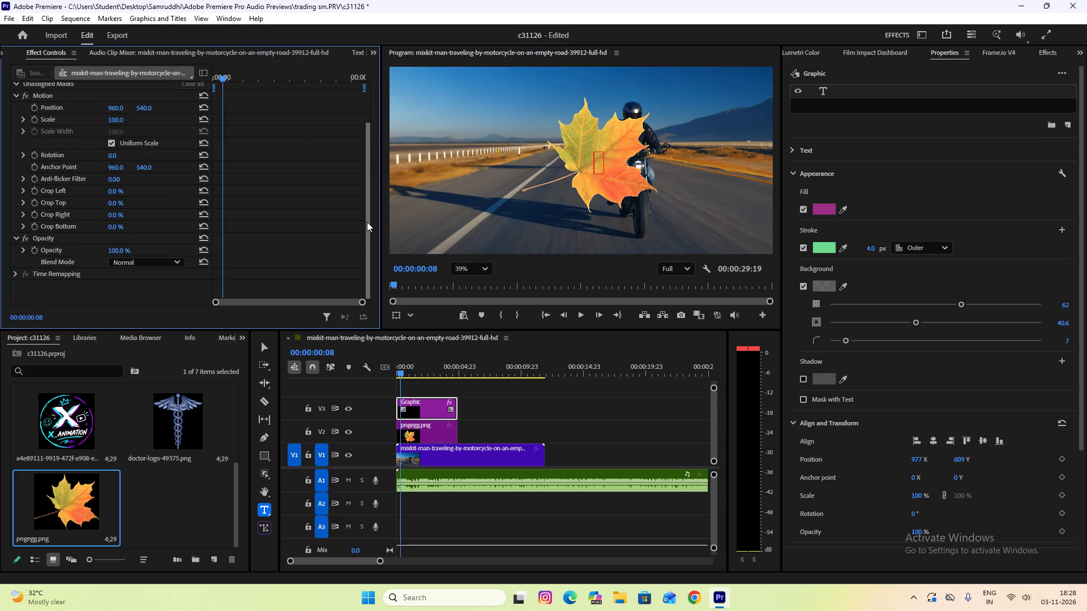
left_click_drag(367, 223, 376, 123)
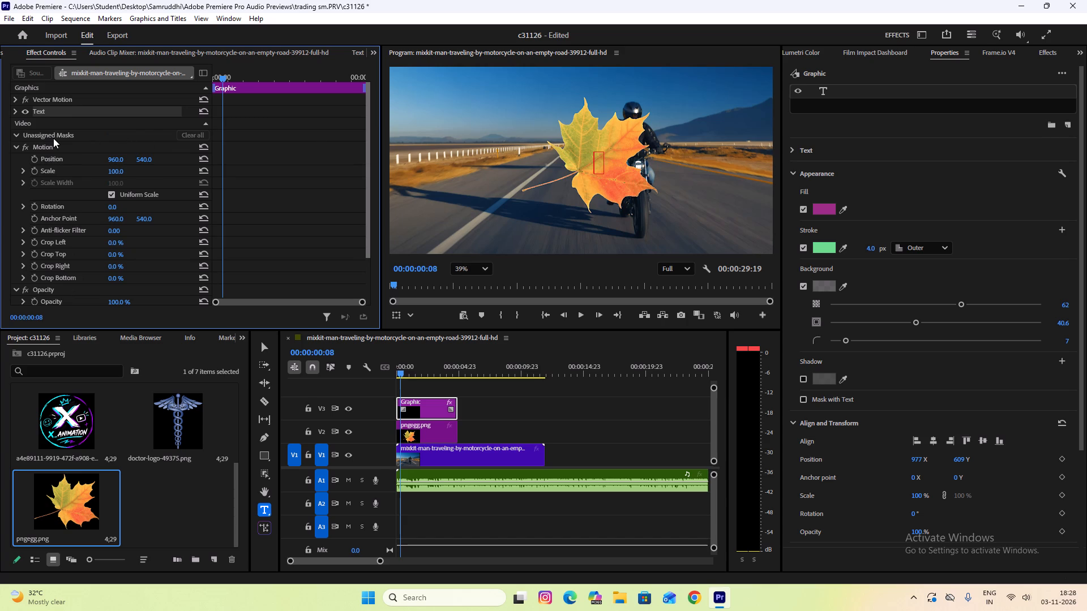
left_click(53, 135)
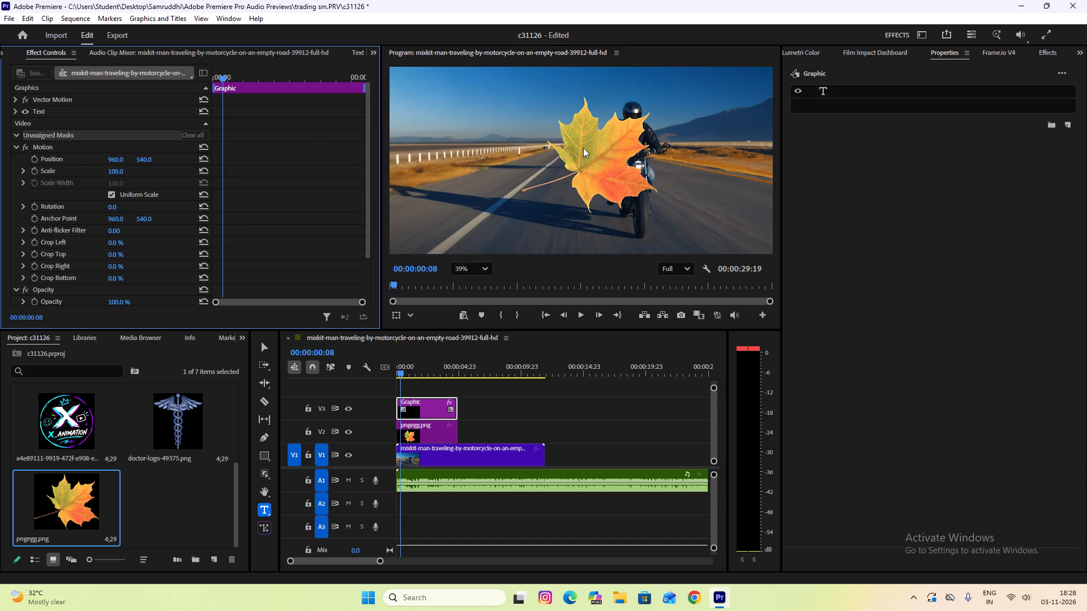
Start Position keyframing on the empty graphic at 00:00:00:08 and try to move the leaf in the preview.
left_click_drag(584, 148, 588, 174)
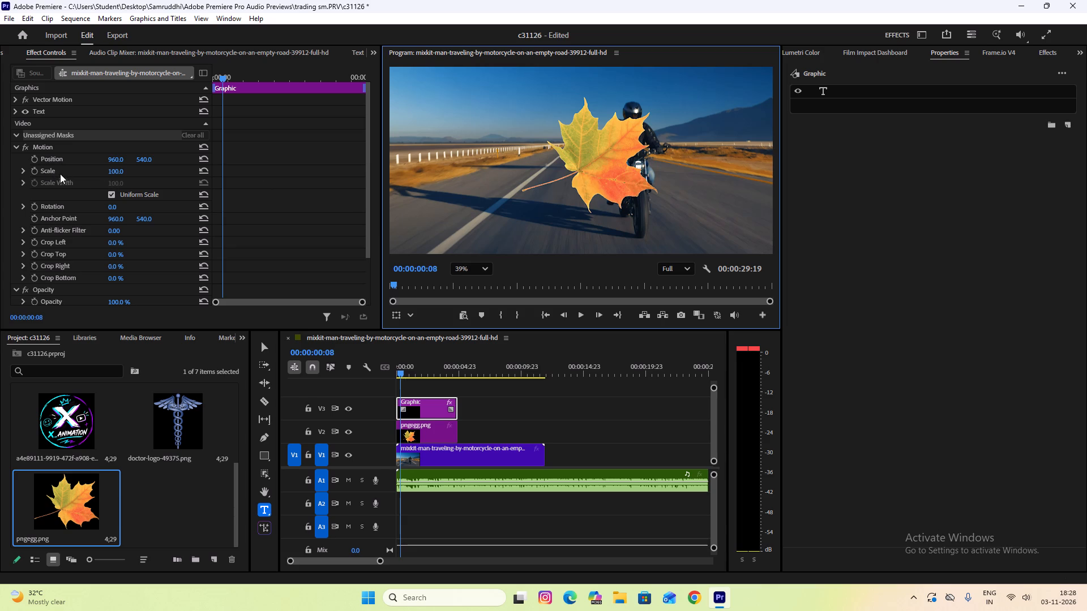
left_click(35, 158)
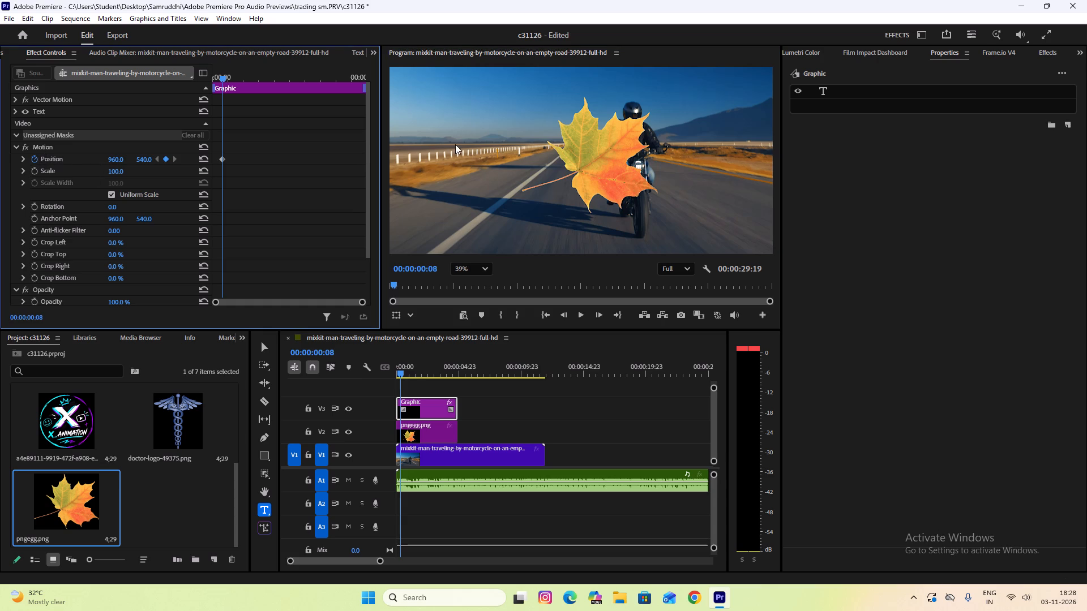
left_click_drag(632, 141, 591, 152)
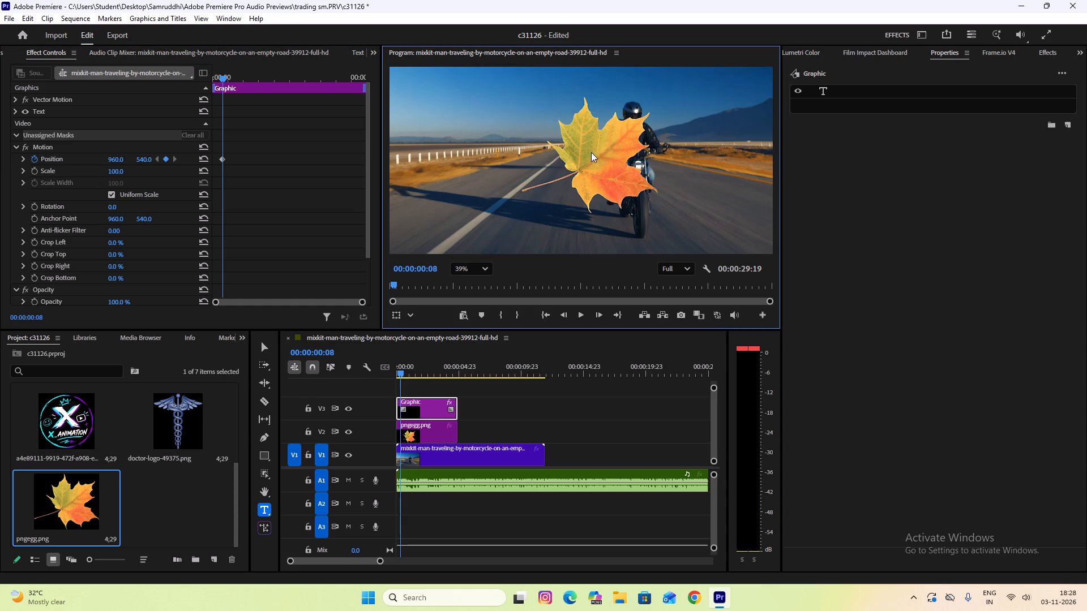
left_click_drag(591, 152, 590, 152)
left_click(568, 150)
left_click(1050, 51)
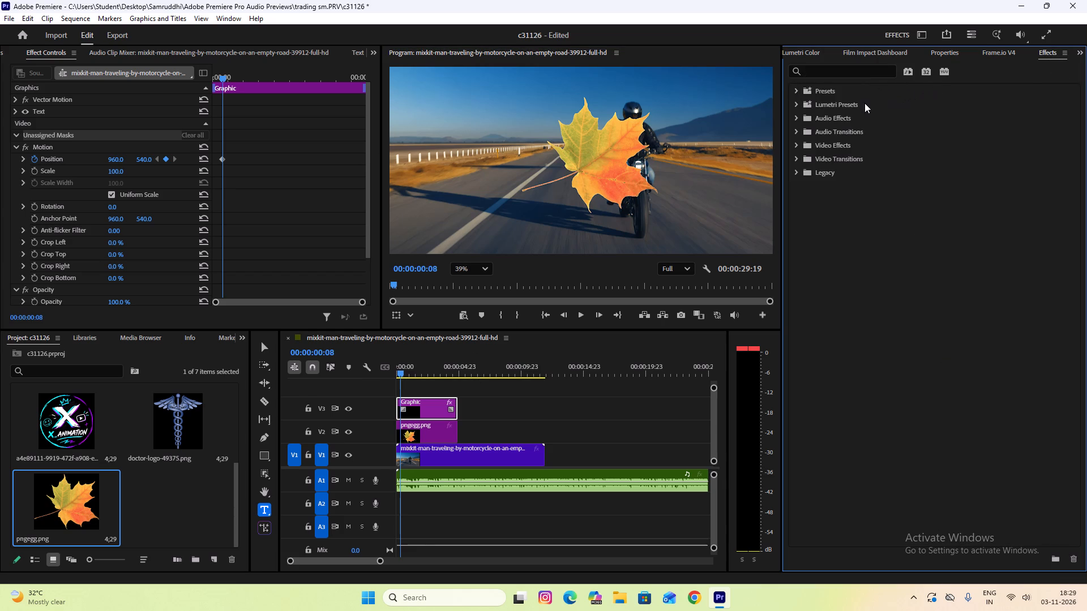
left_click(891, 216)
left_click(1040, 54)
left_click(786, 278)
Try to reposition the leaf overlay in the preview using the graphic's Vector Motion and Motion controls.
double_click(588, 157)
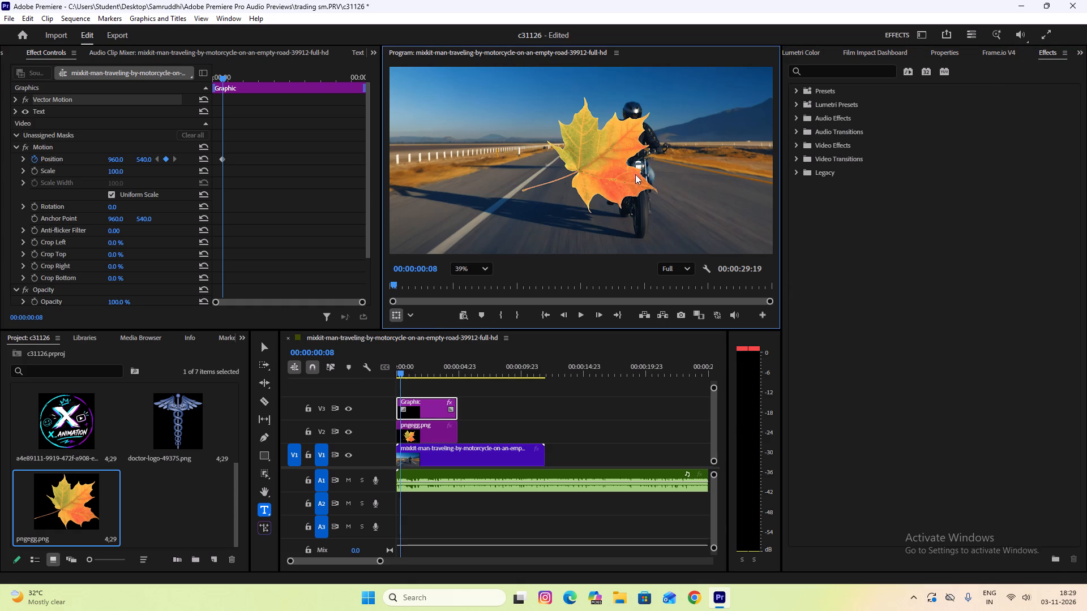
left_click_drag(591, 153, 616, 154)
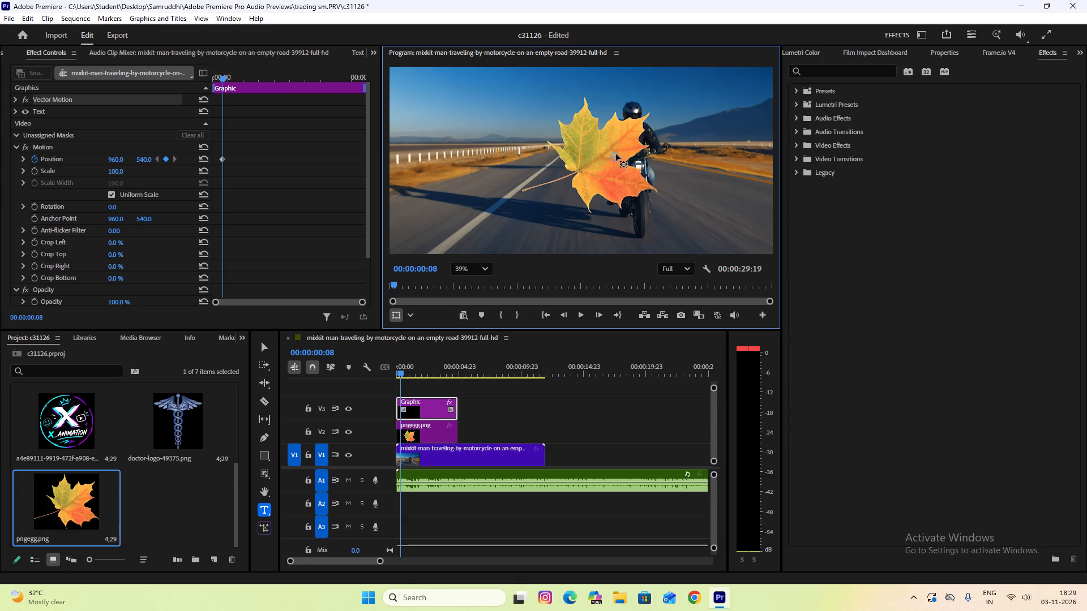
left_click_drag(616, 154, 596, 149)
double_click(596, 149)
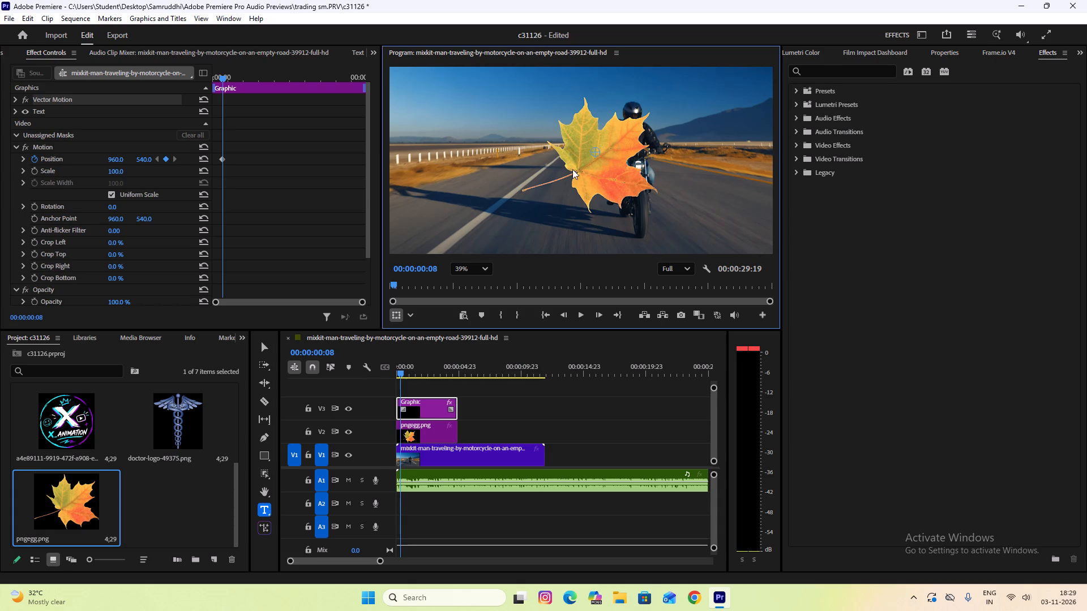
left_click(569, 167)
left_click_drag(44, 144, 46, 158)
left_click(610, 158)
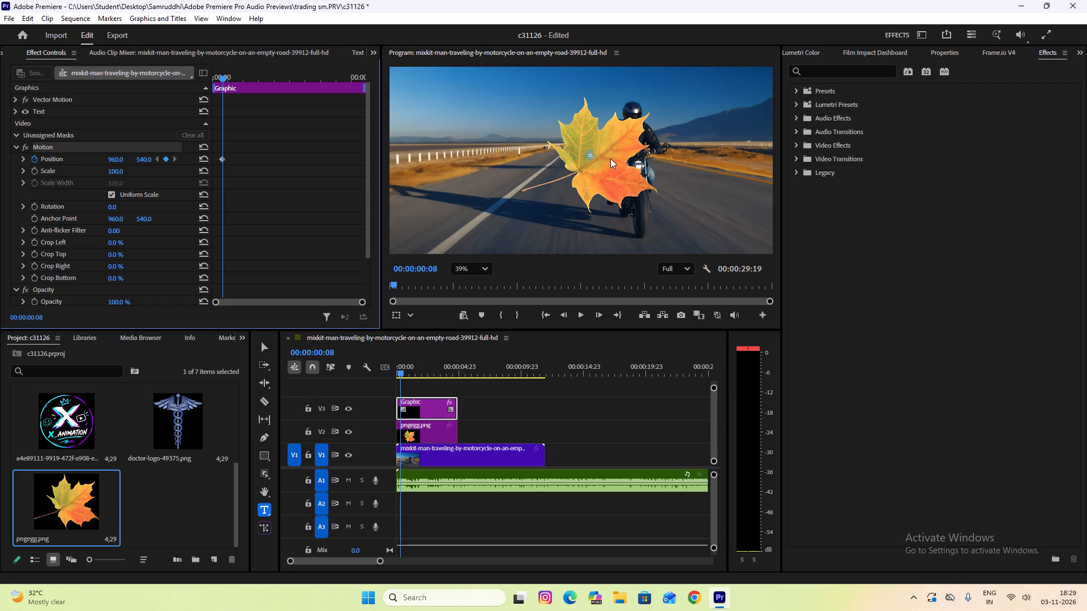
Delete the empty text graphic from track V3.
left_click(410, 413)
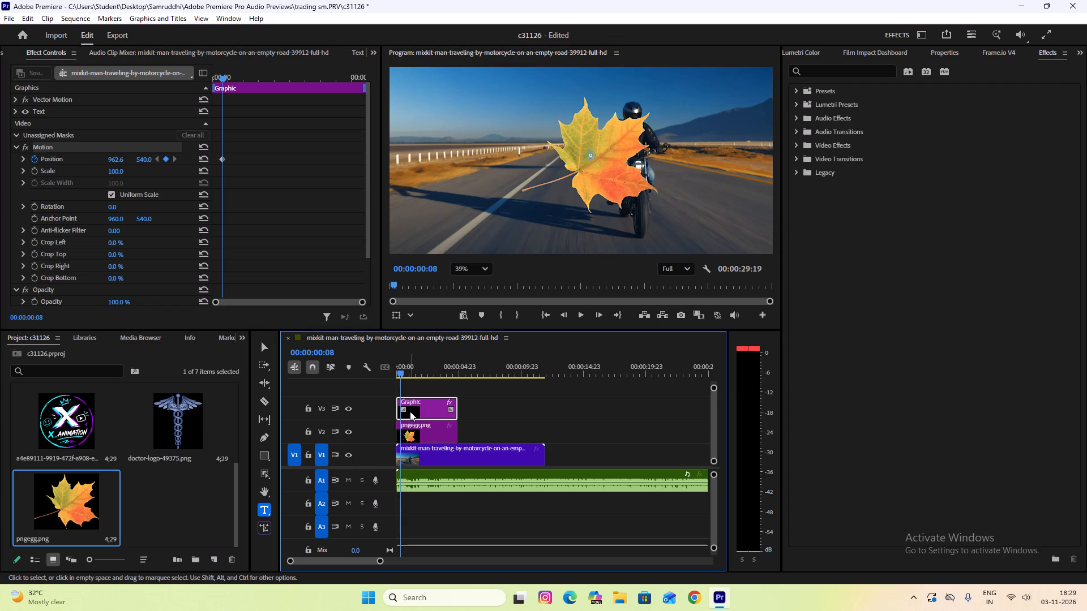
double_click(410, 409)
left_click(482, 419)
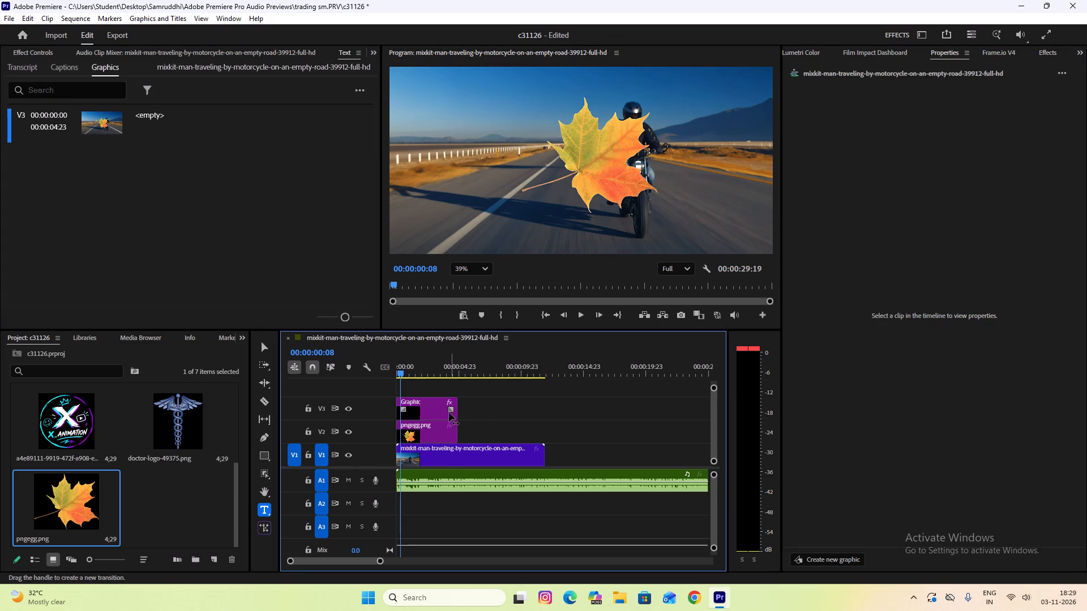
left_click(435, 409)
key("Delete")
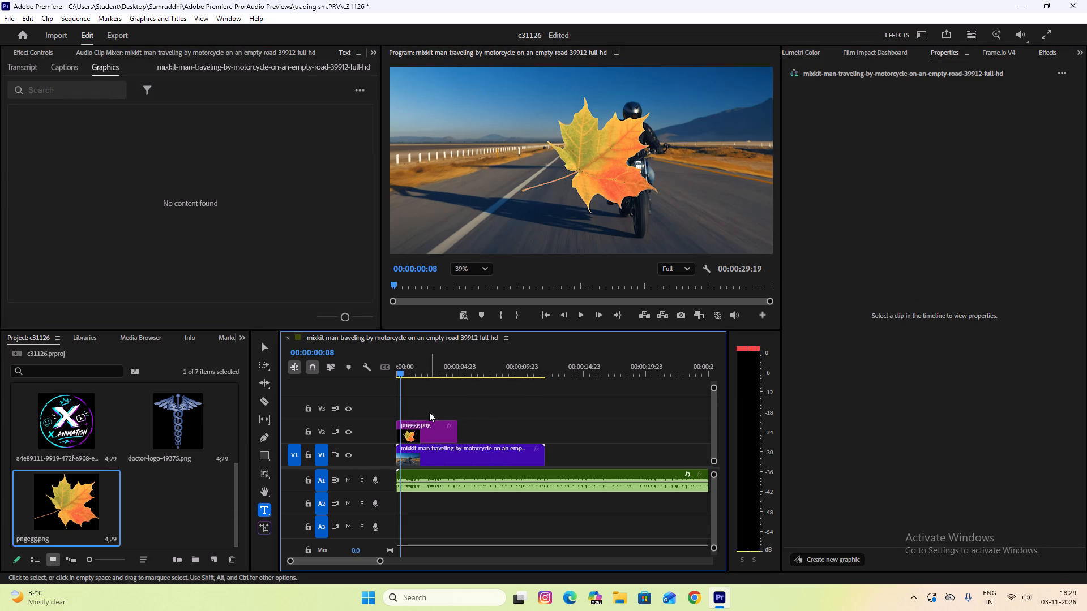
Select the pngegg.png leaf clip on track V2 and view its Transform and Crop properties.
left_click(421, 437)
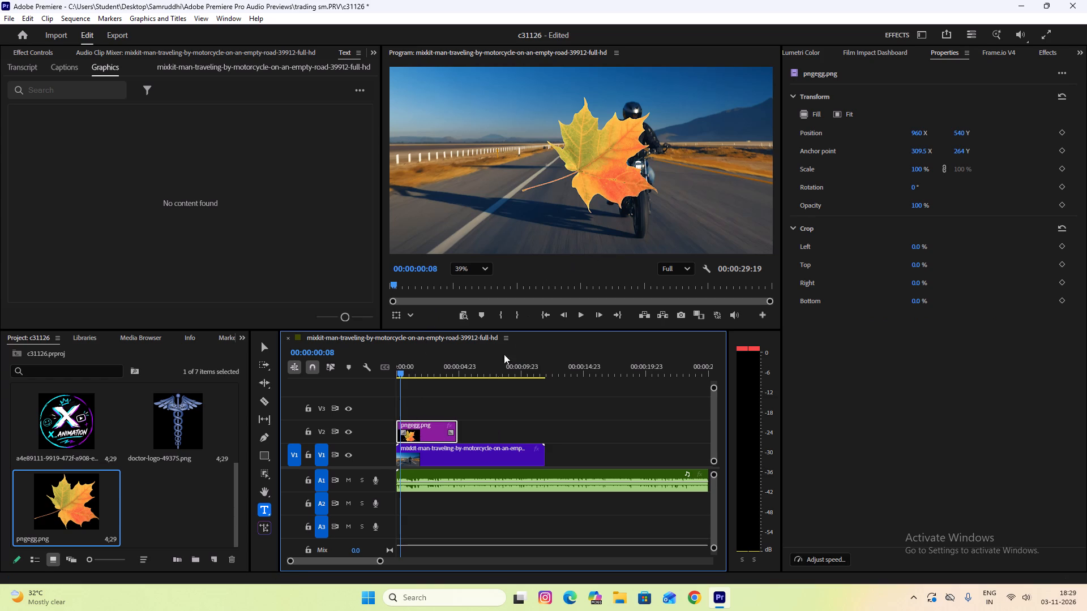
left_click(426, 429)
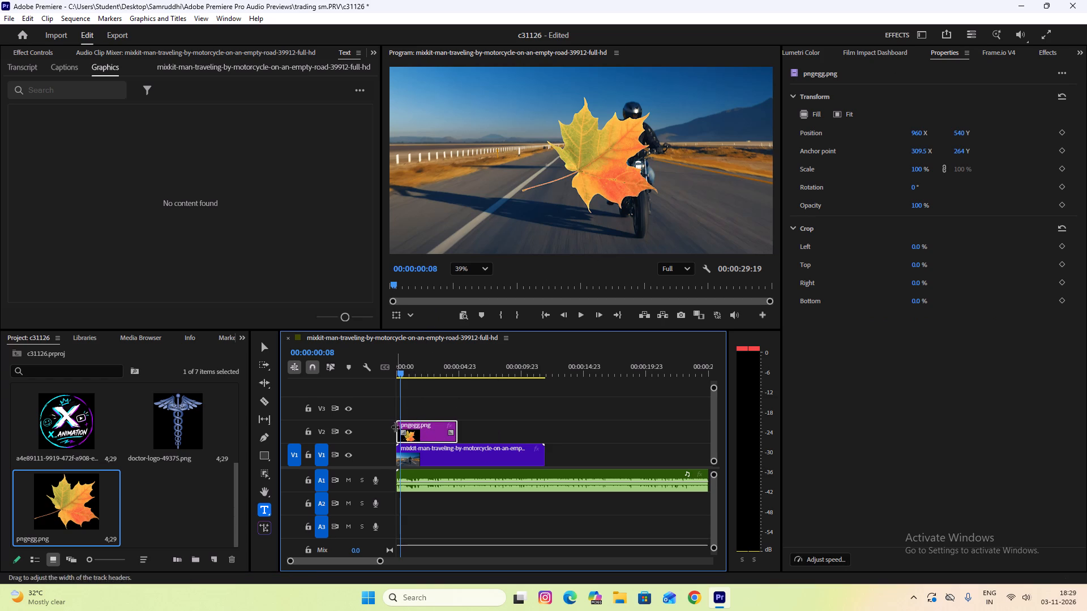
left_click(793, 98)
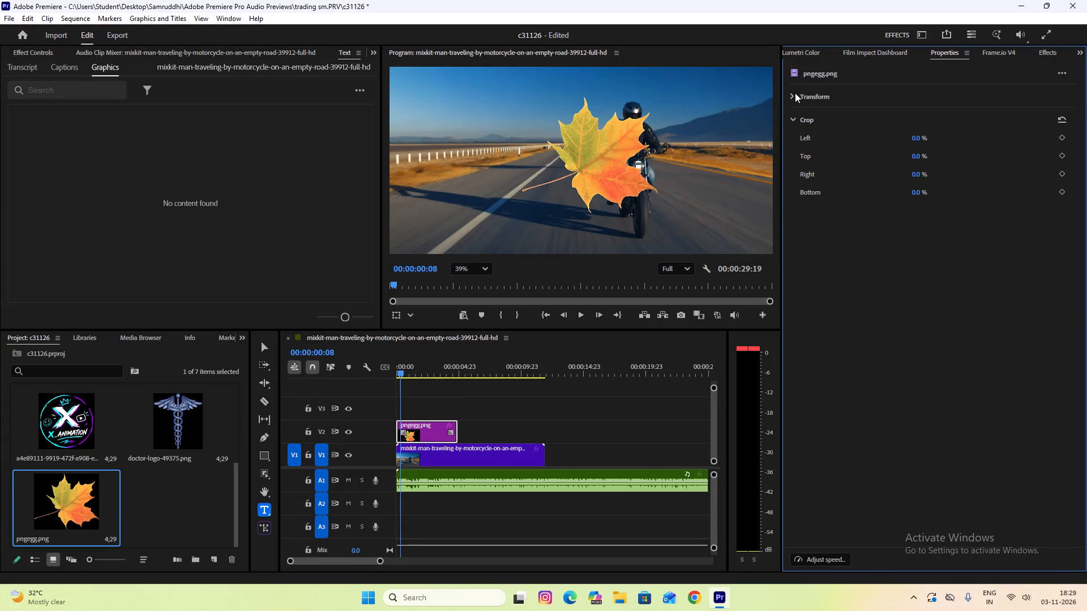
left_click(795, 93)
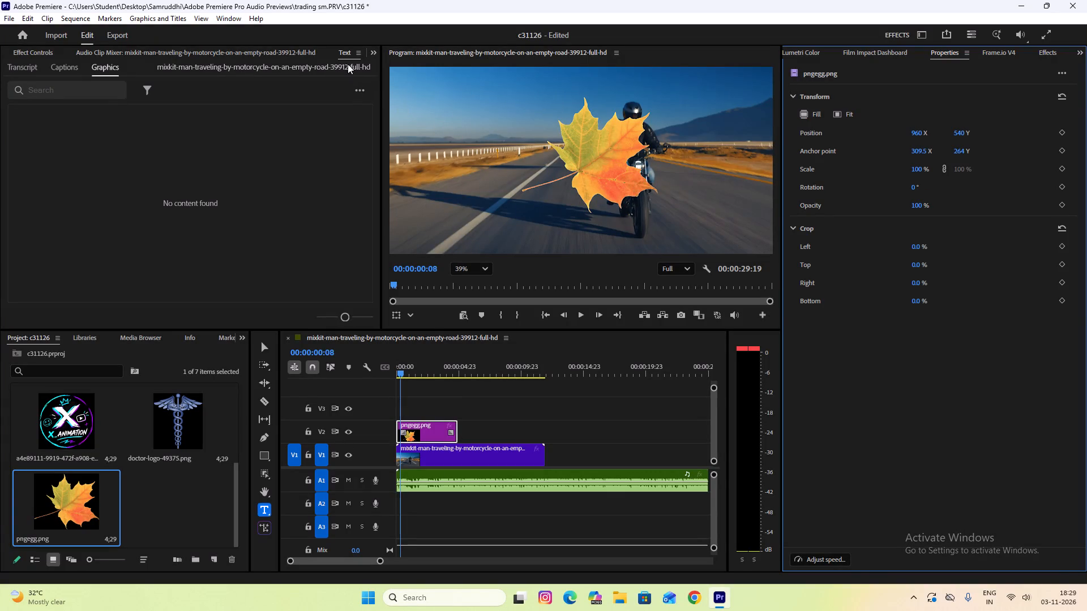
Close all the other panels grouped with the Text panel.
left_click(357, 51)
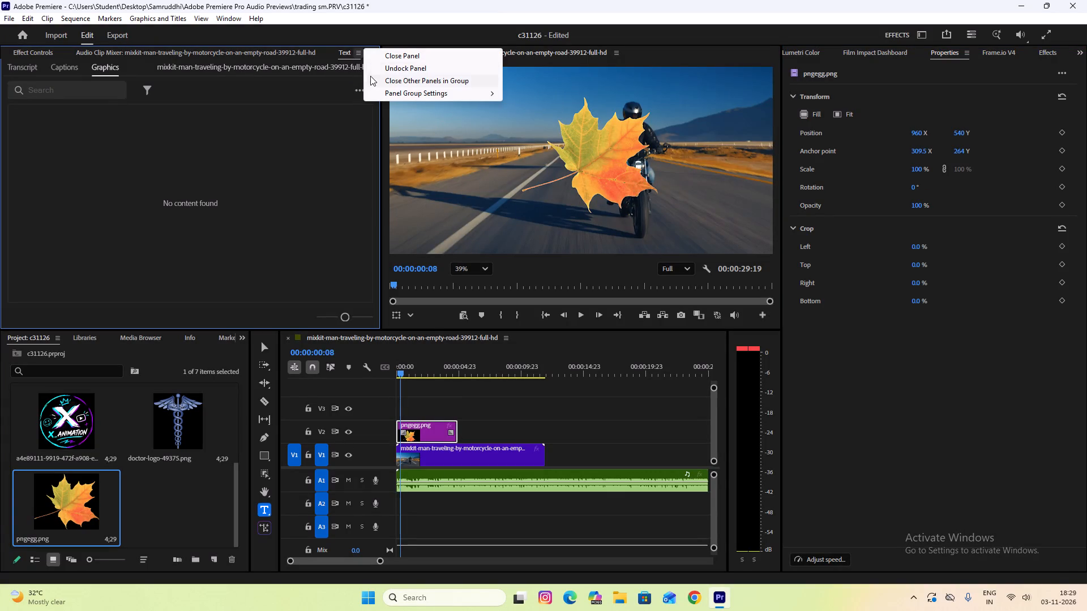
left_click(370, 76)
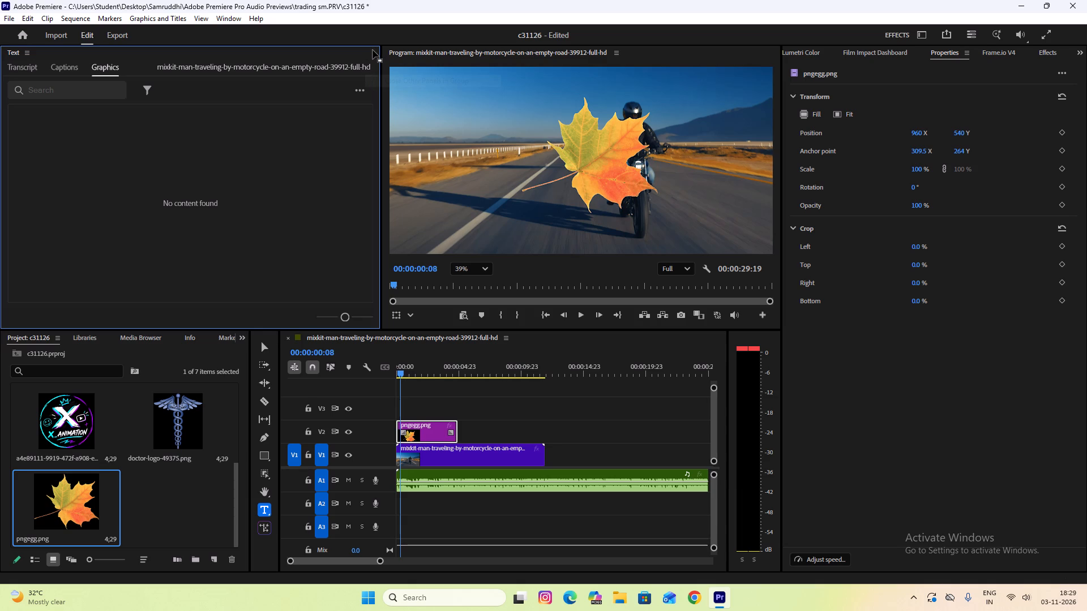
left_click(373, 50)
Switch the workspace to the layout showing Source, Lumetri Scopes, Effect Controls and Lumetri Color.
left_click(224, 19)
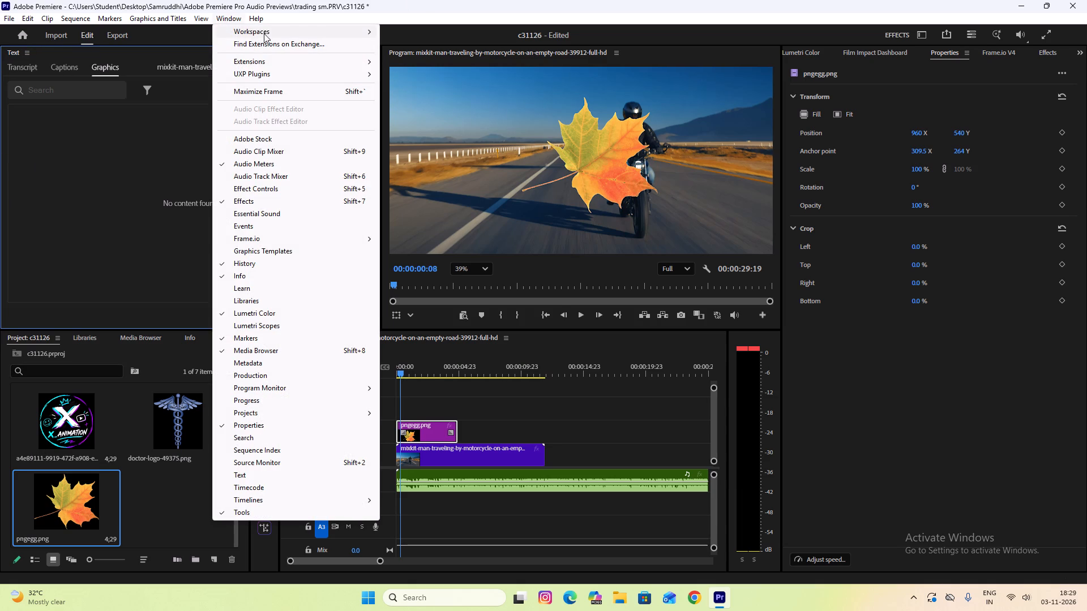
left_click(477, 249)
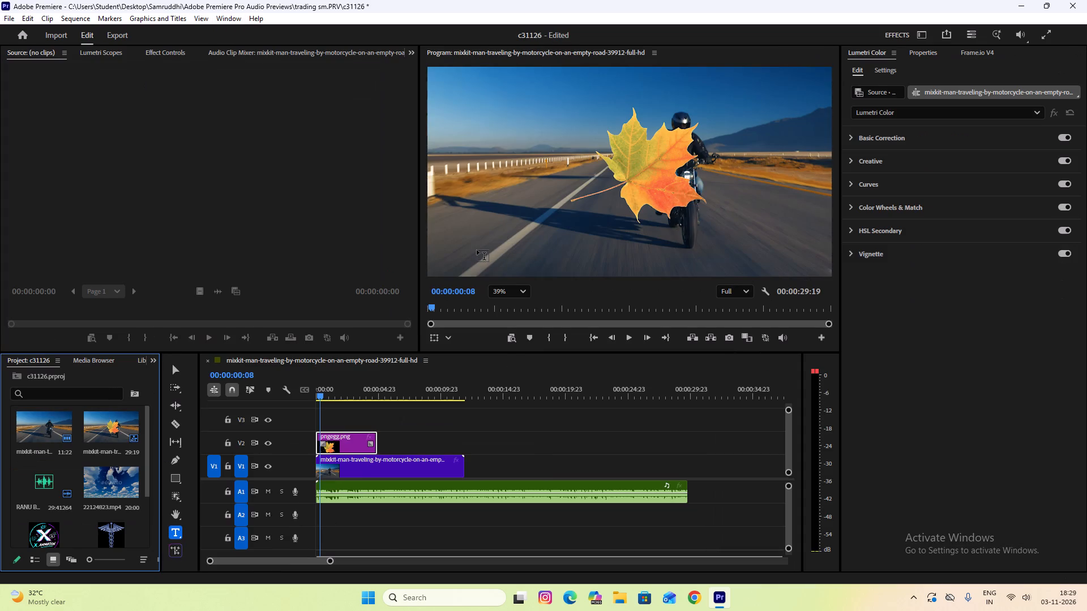
Select the pngegg.png leaf clip on track V2 and move the playhead to 00:00:00:22.
left_click(350, 447)
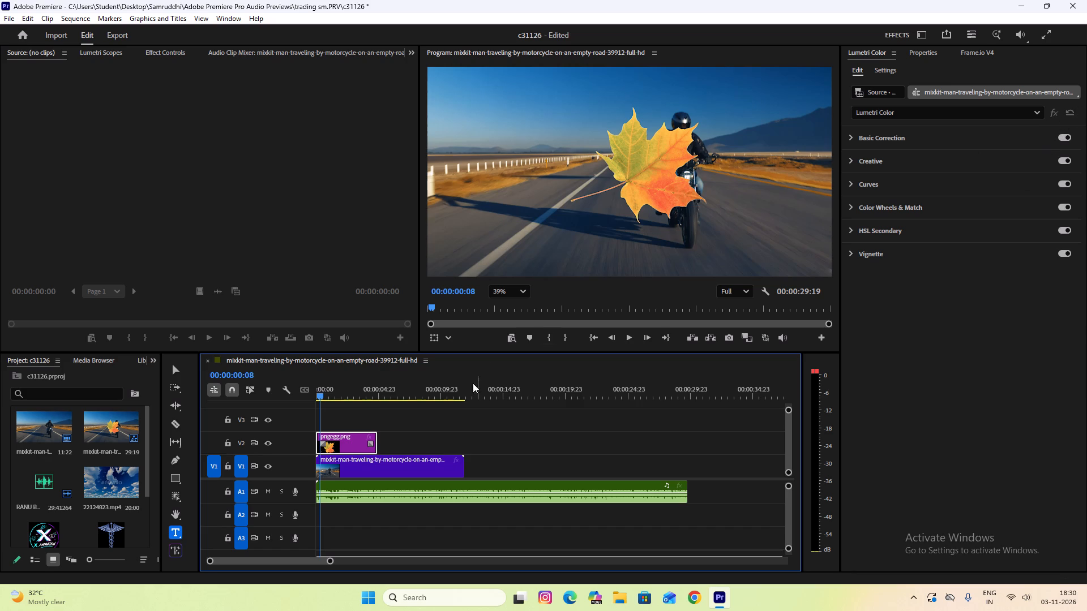
left_click(339, 441)
left_click_drag(319, 397, 324, 398)
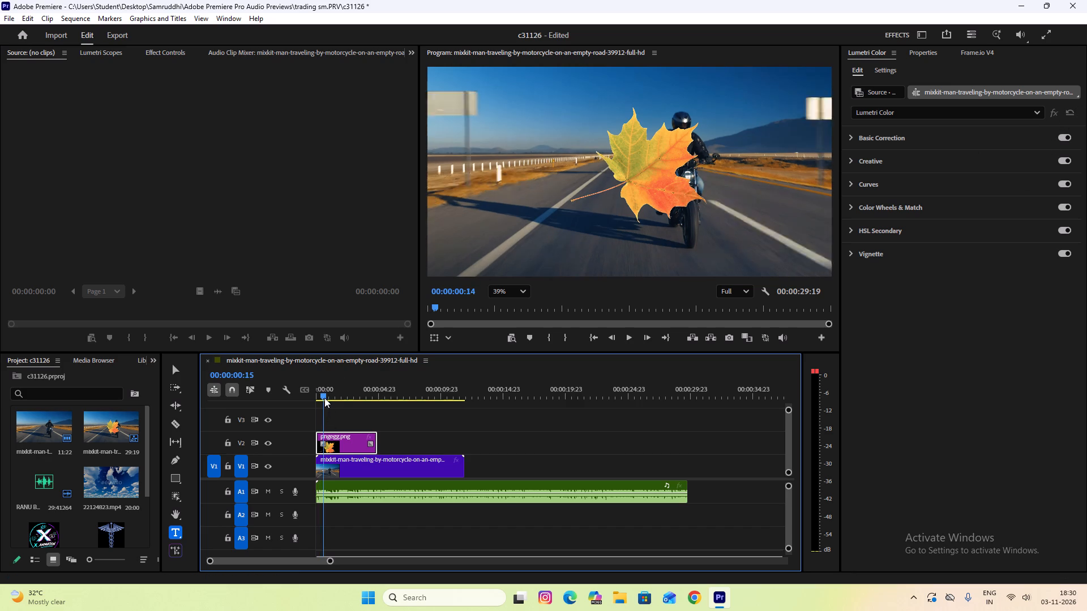
left_click_drag(324, 398, 327, 398)
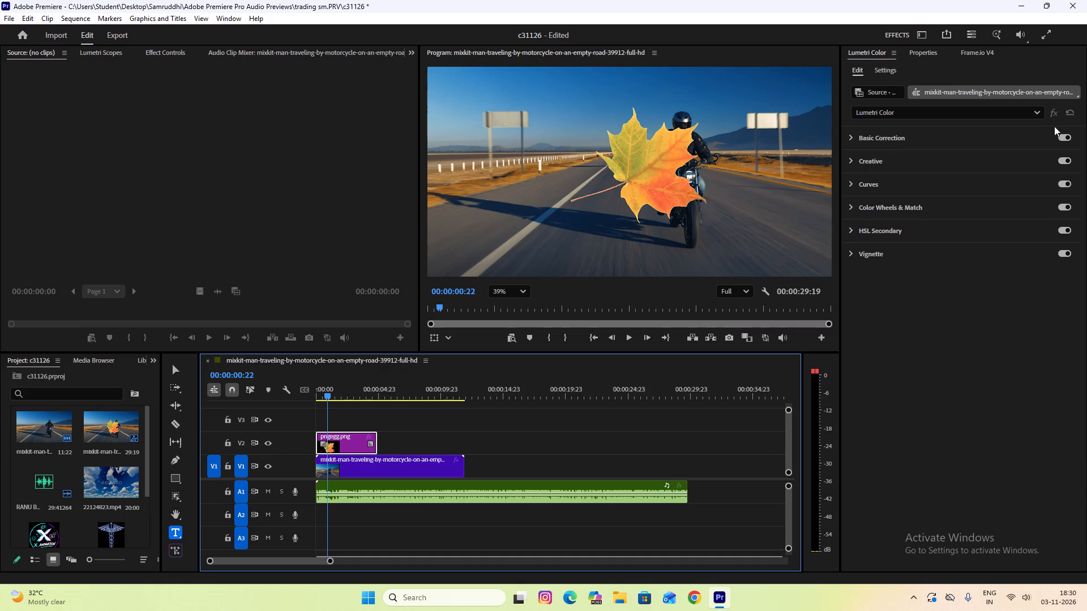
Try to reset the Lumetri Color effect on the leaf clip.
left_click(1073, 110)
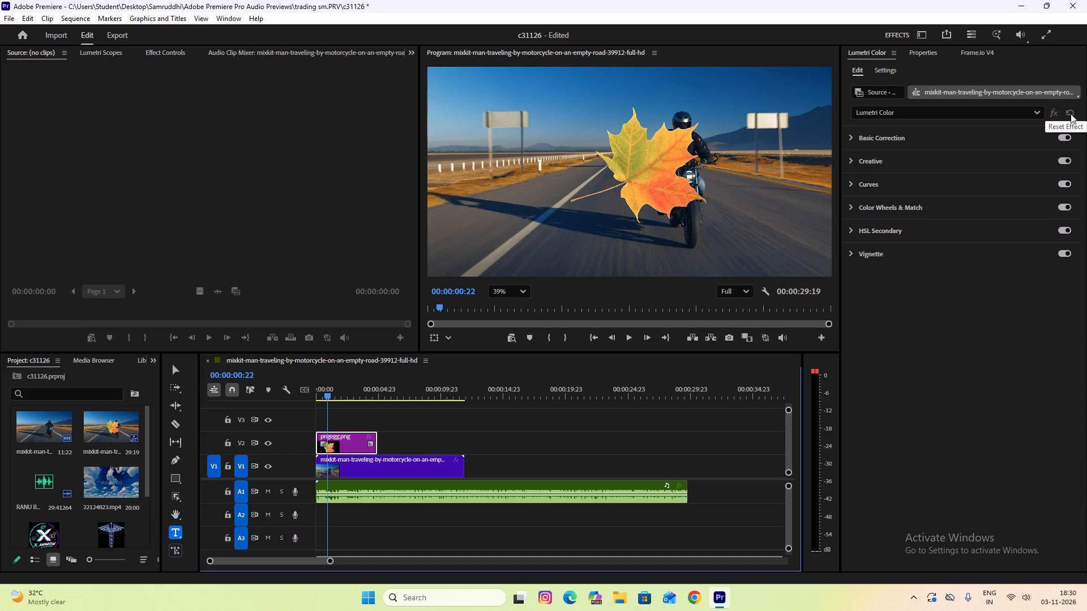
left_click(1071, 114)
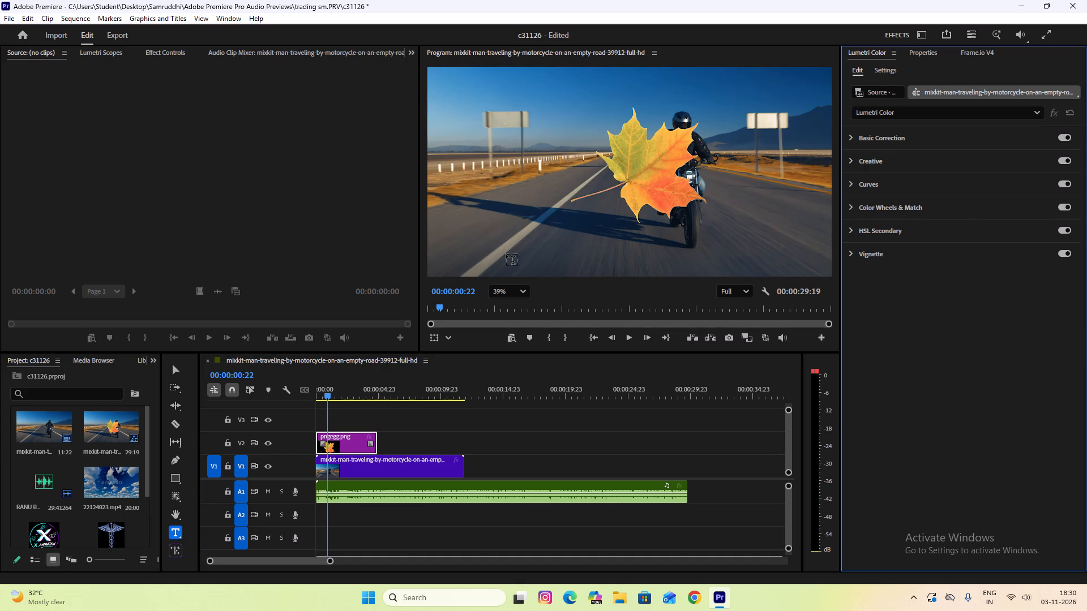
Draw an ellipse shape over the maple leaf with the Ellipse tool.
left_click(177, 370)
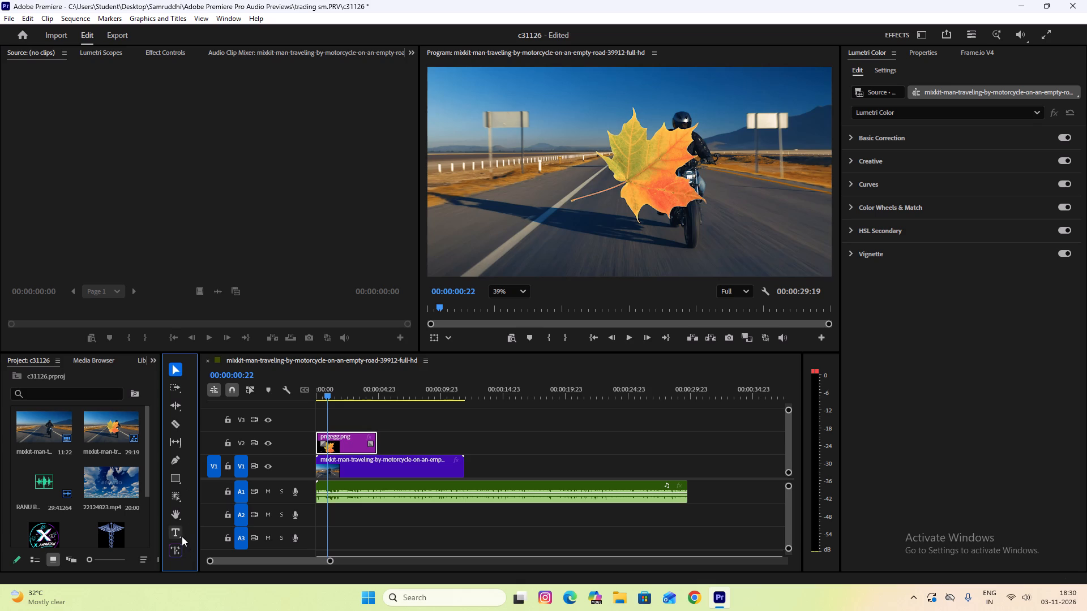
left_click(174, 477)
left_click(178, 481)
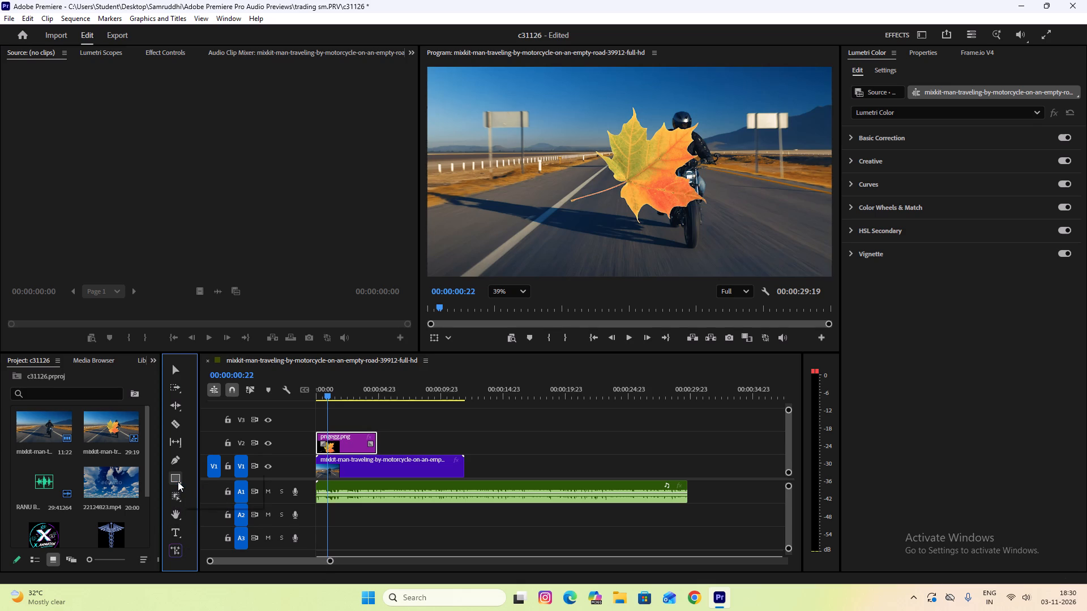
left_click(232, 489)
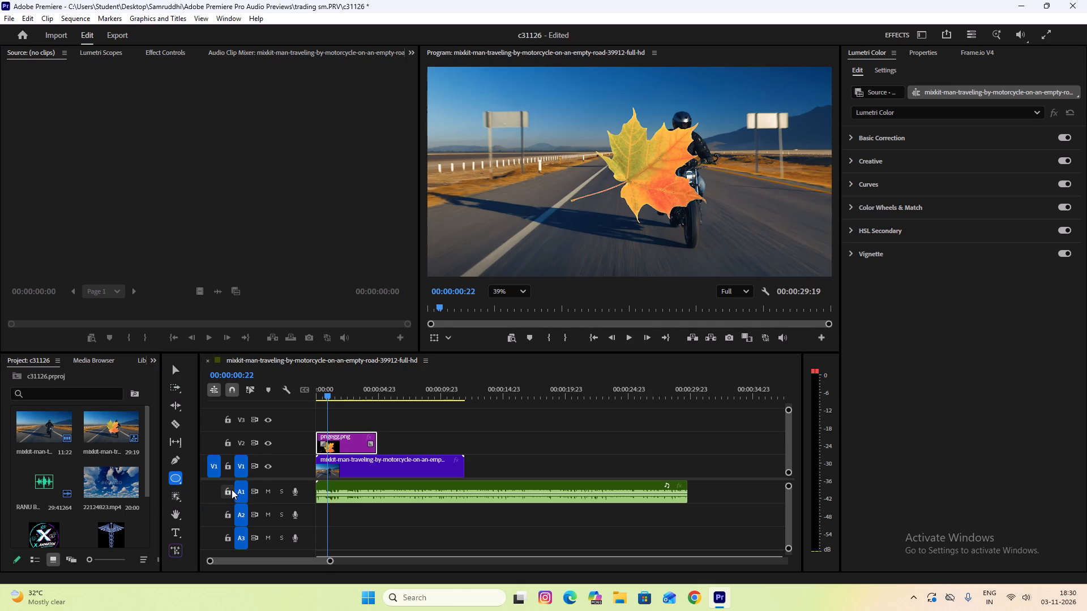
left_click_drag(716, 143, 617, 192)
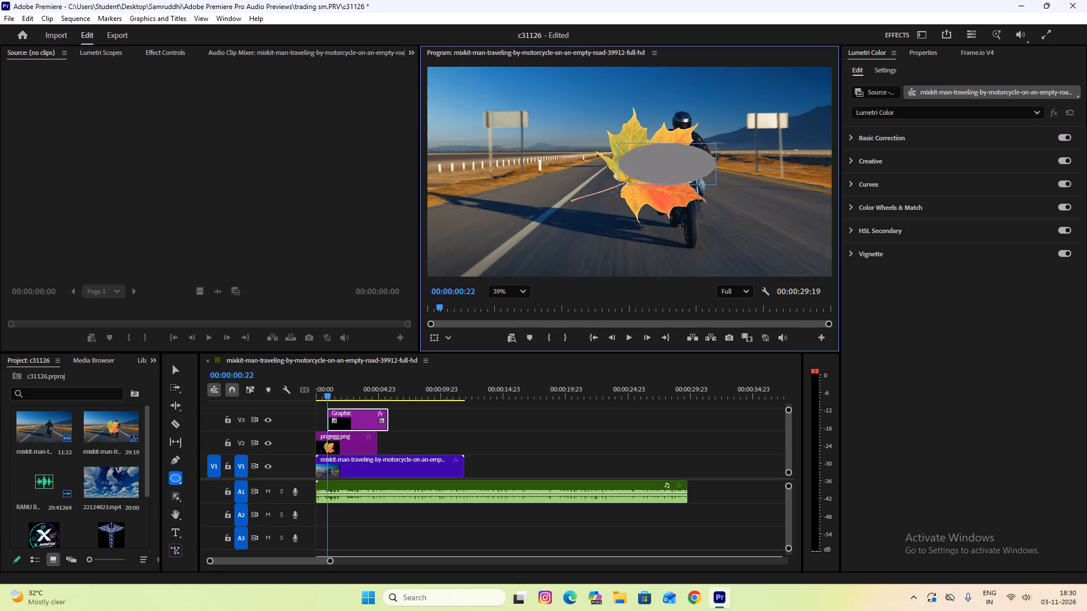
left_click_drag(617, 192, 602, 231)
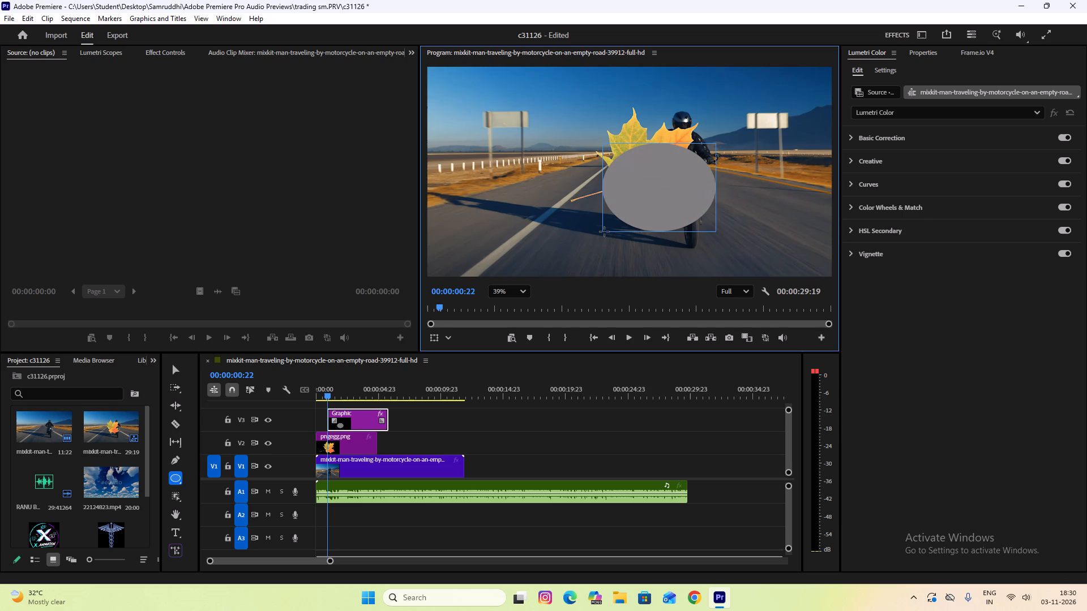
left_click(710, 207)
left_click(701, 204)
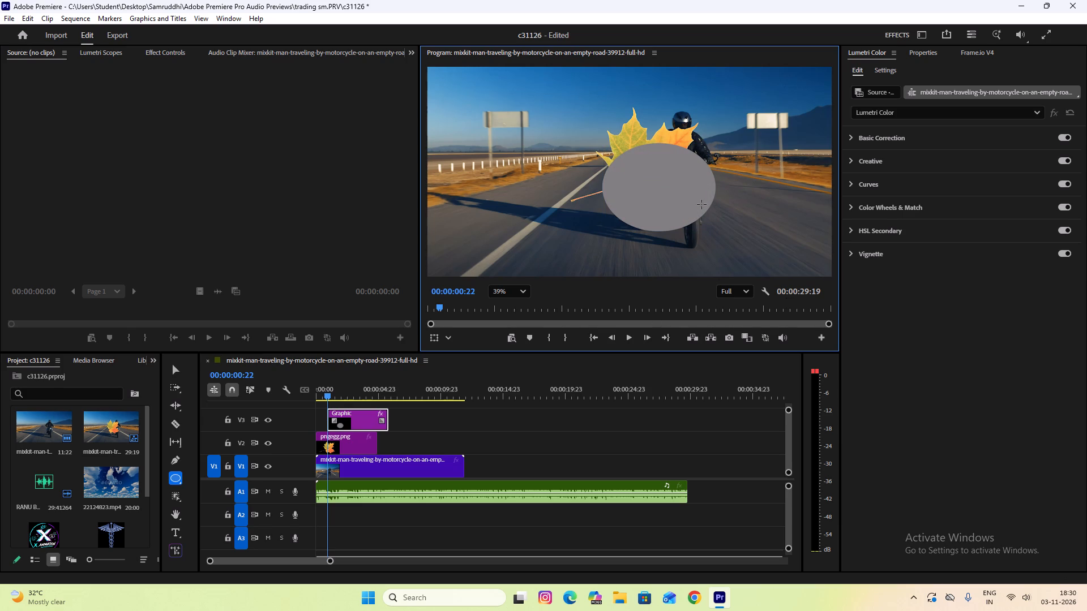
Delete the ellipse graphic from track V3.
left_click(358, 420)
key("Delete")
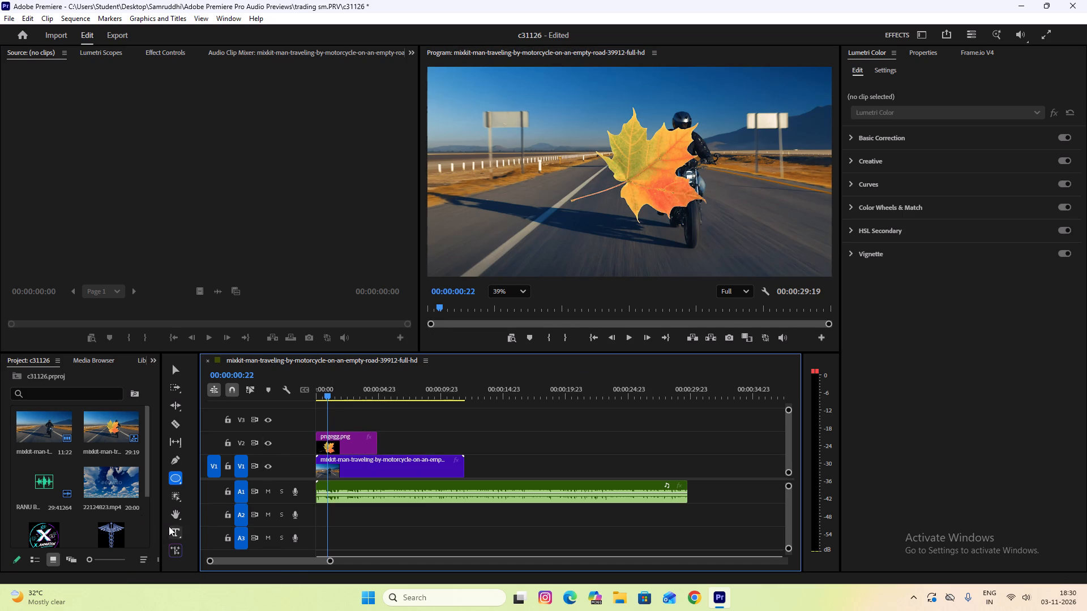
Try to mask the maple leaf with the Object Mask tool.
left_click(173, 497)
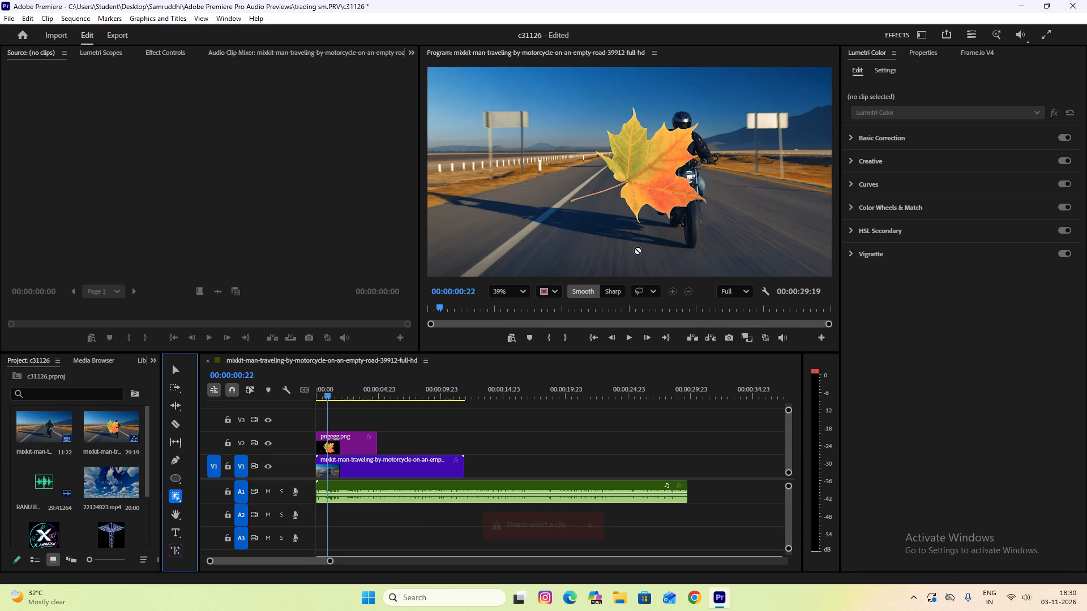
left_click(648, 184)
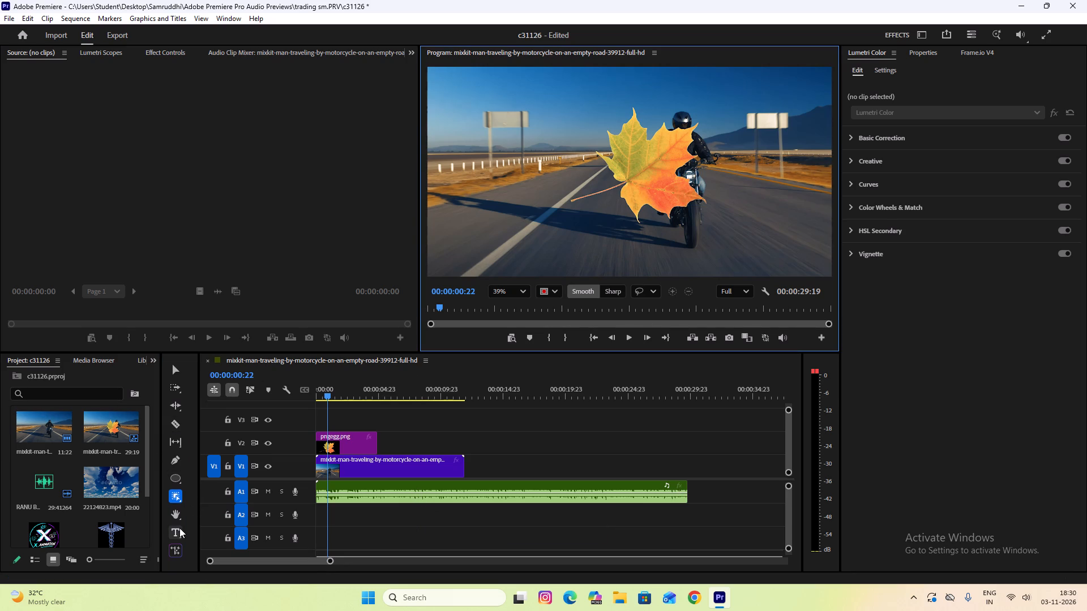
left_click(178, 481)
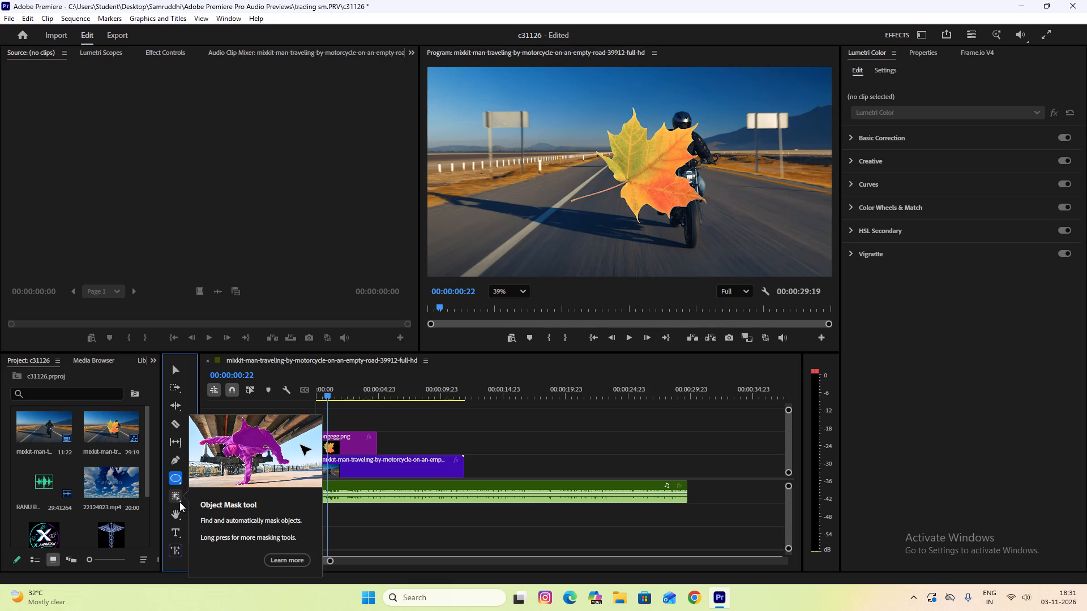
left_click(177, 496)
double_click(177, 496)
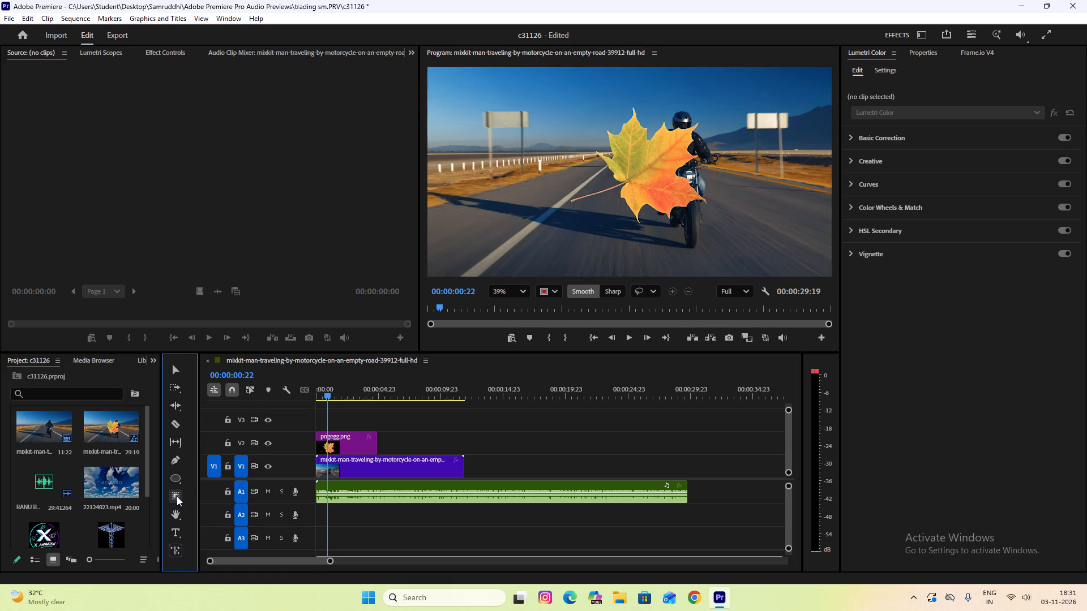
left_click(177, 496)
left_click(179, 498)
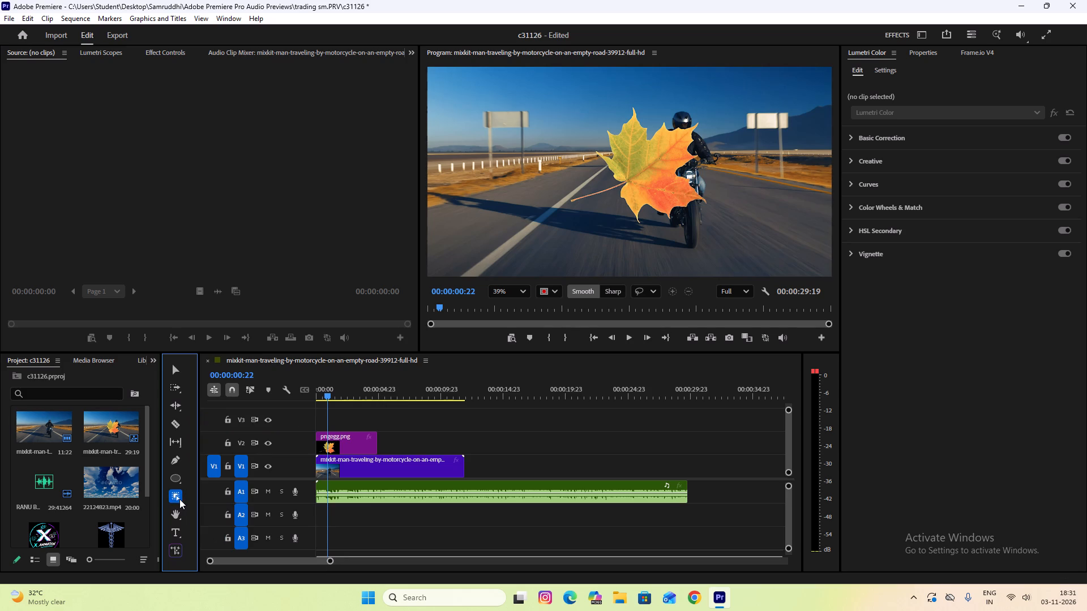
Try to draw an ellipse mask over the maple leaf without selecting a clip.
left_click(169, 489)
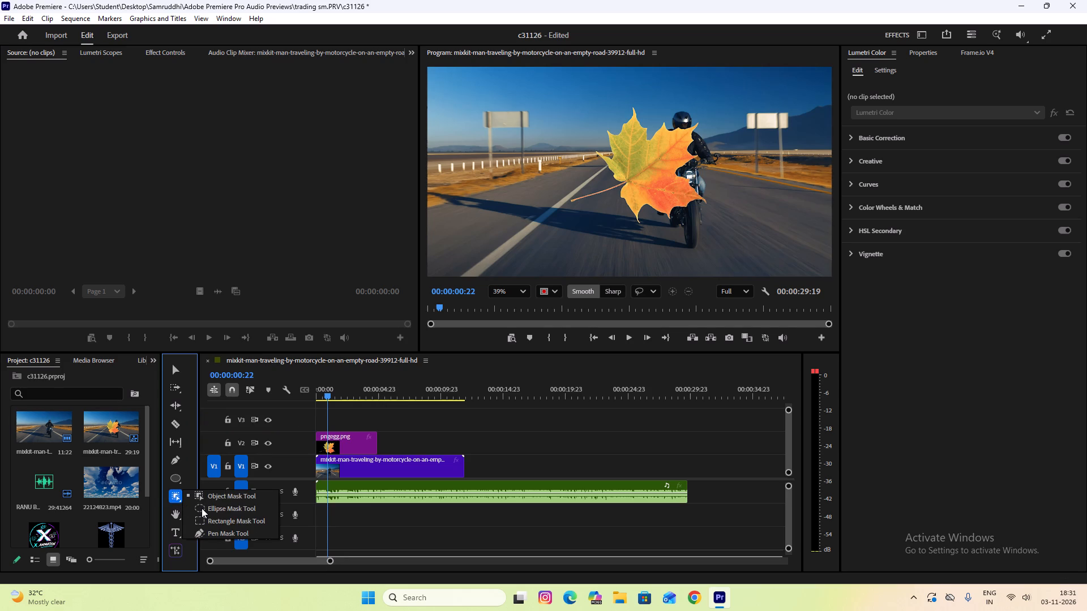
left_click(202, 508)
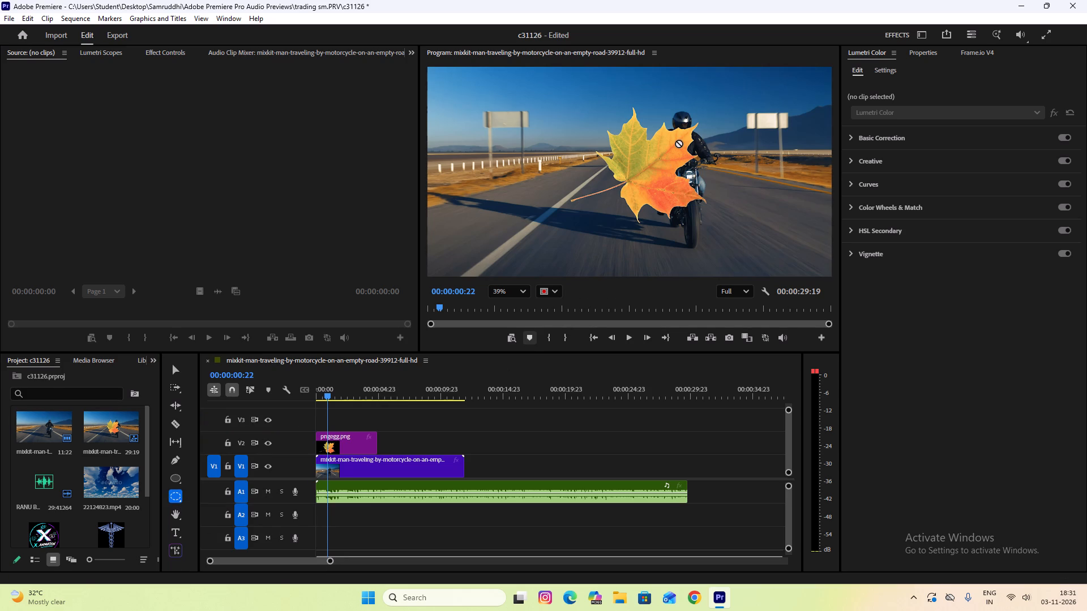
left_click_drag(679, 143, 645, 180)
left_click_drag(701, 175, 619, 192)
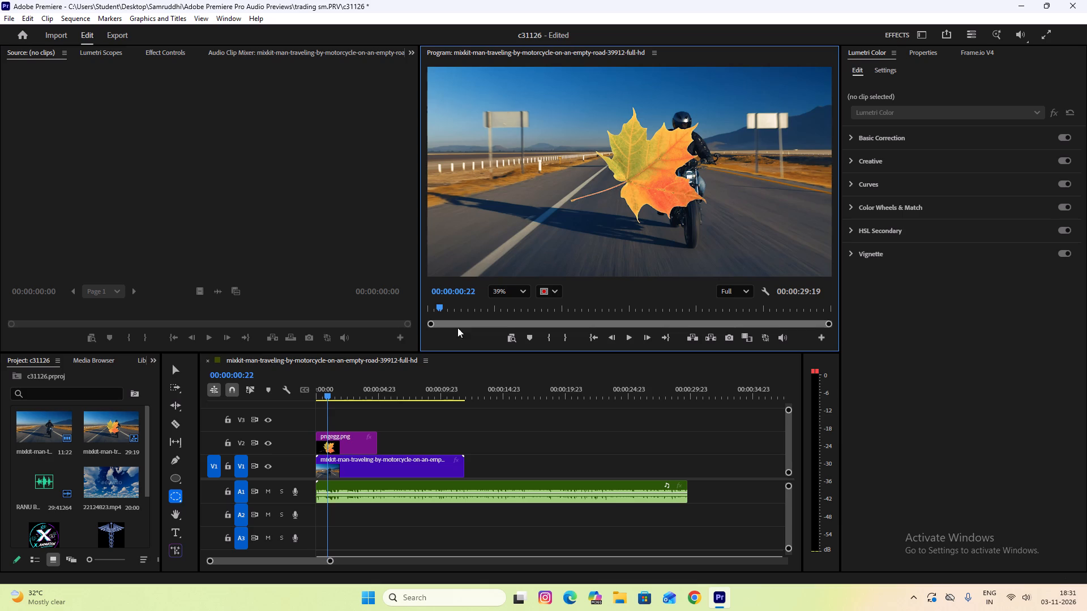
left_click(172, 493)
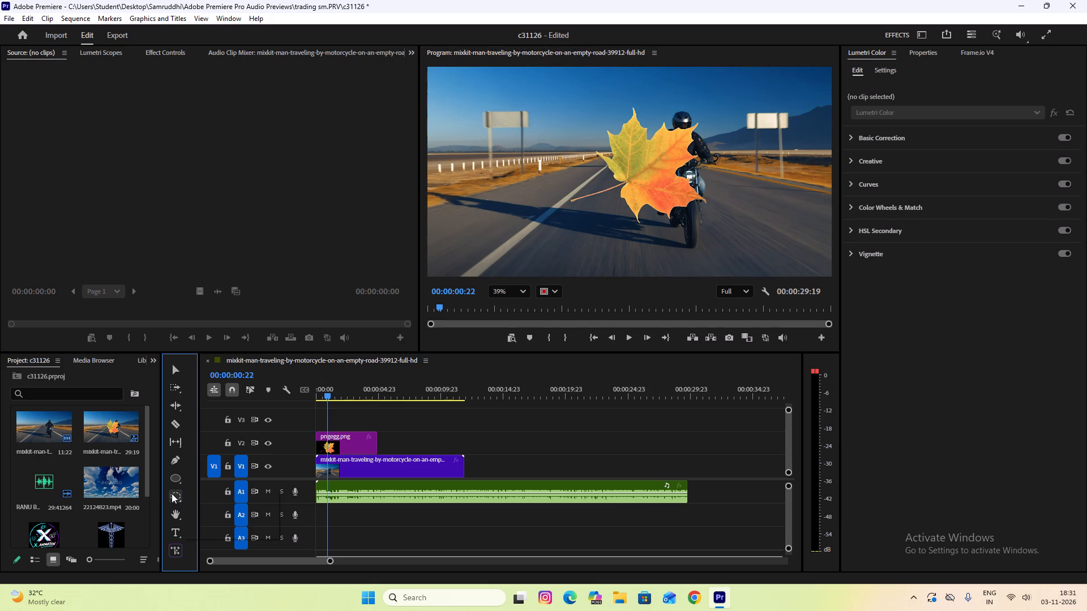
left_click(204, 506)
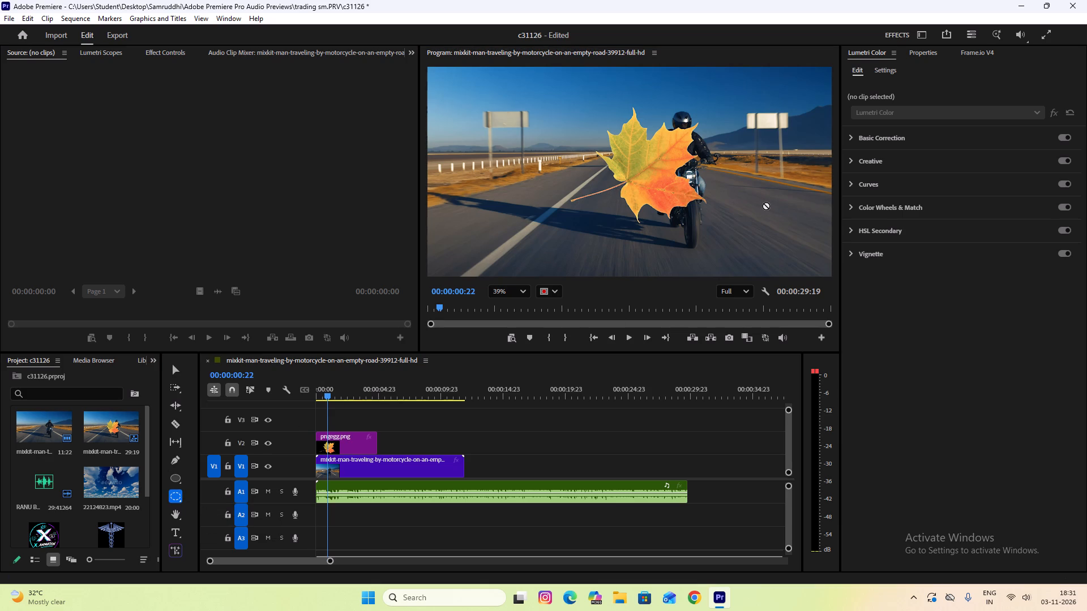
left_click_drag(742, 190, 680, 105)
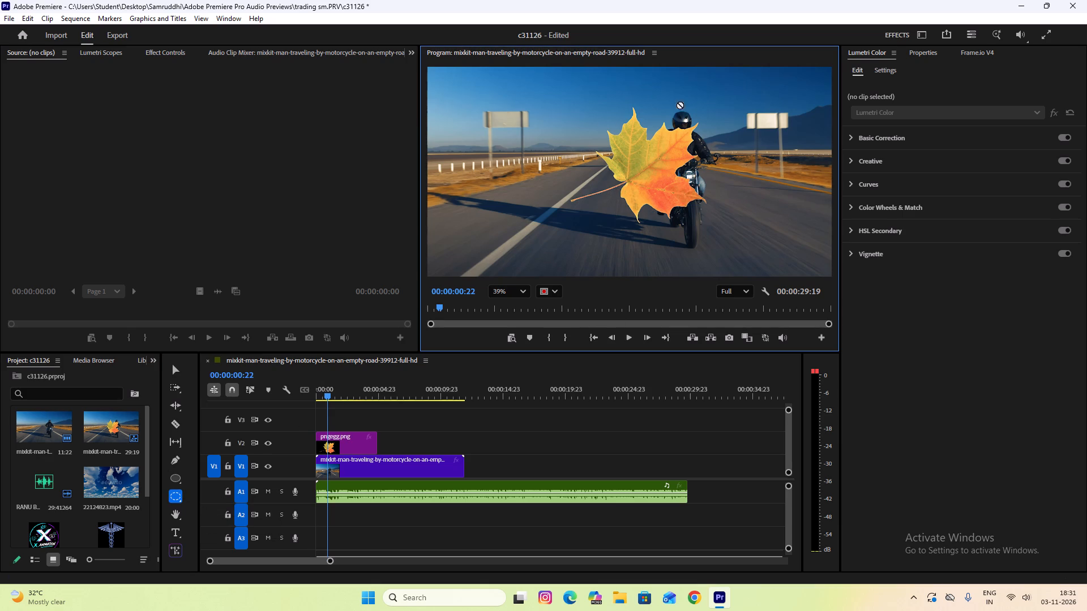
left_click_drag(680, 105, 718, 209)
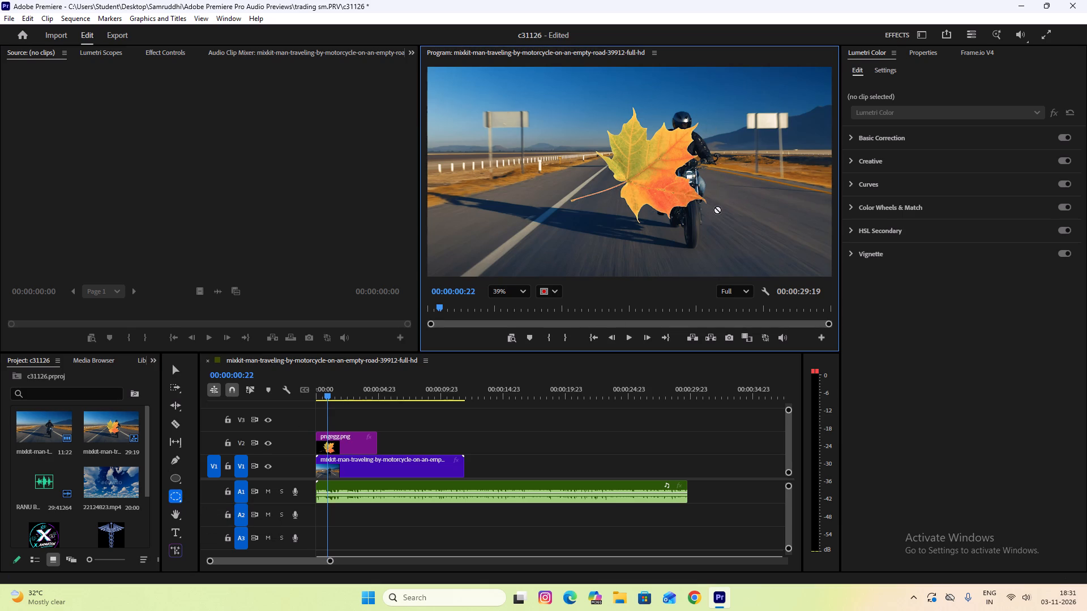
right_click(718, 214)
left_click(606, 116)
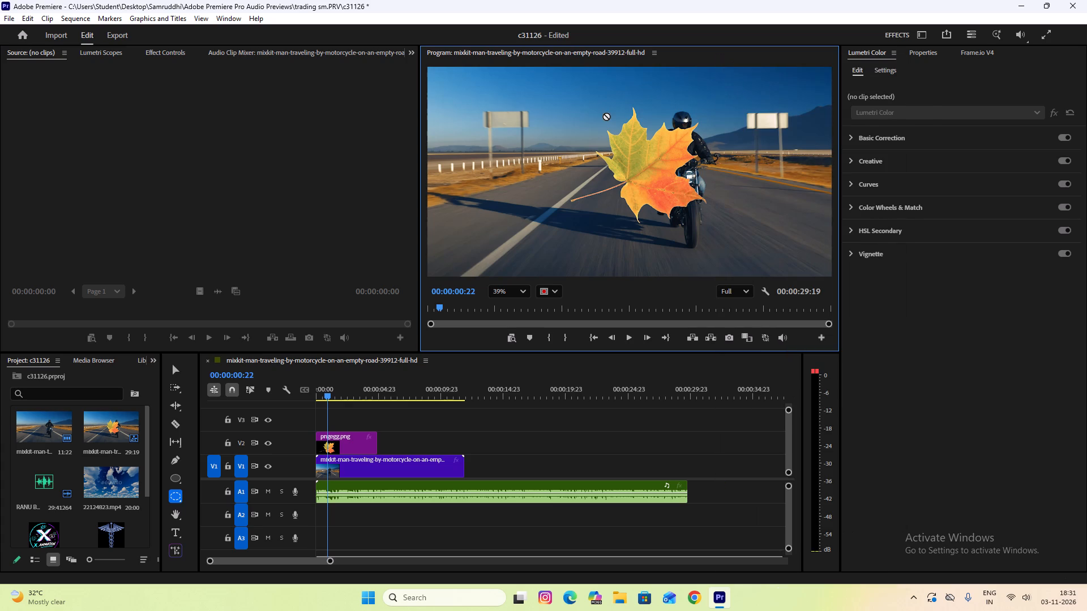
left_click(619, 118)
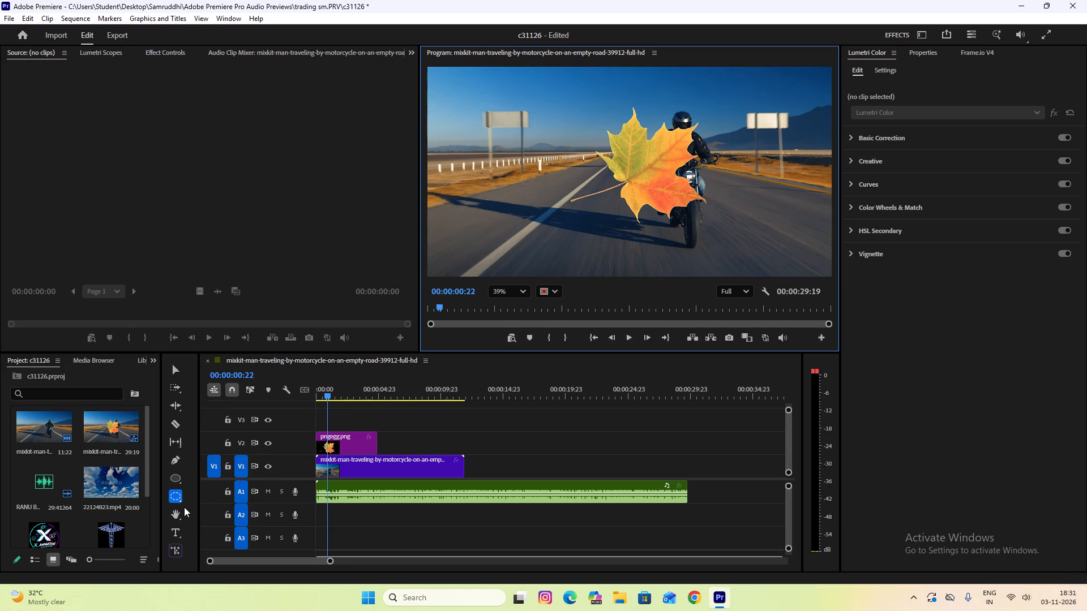
Draw a wide ellipse mask around the maple leaf on the selected pngegg.png clip using the Ellipse Mask tool.
left_click(180, 498)
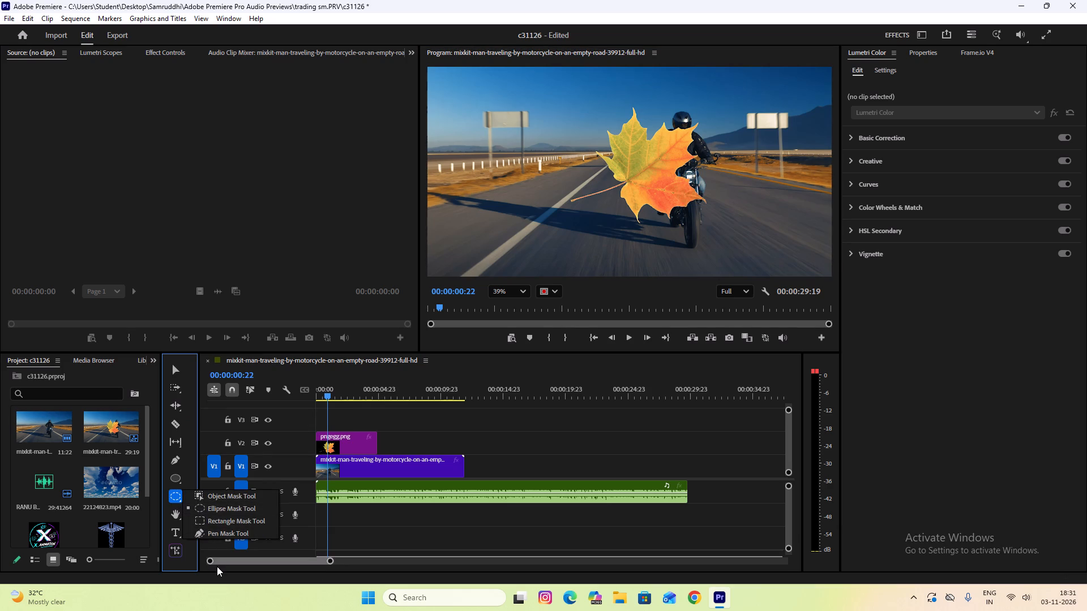
left_click(237, 511)
left_click_drag(753, 158, 648, 182)
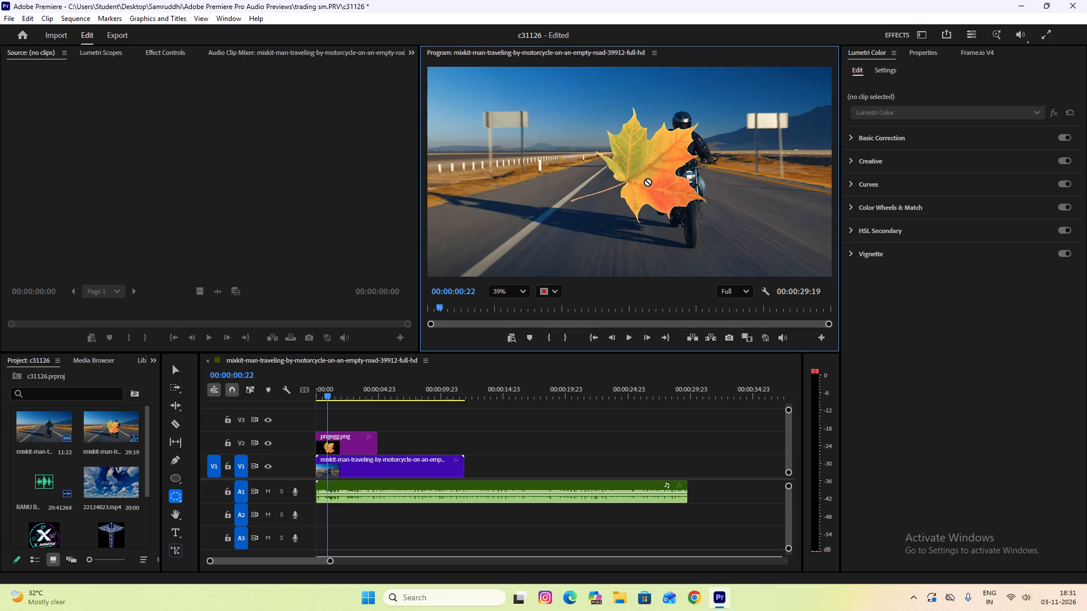
left_click_drag(648, 182, 681, 180)
left_click(348, 450)
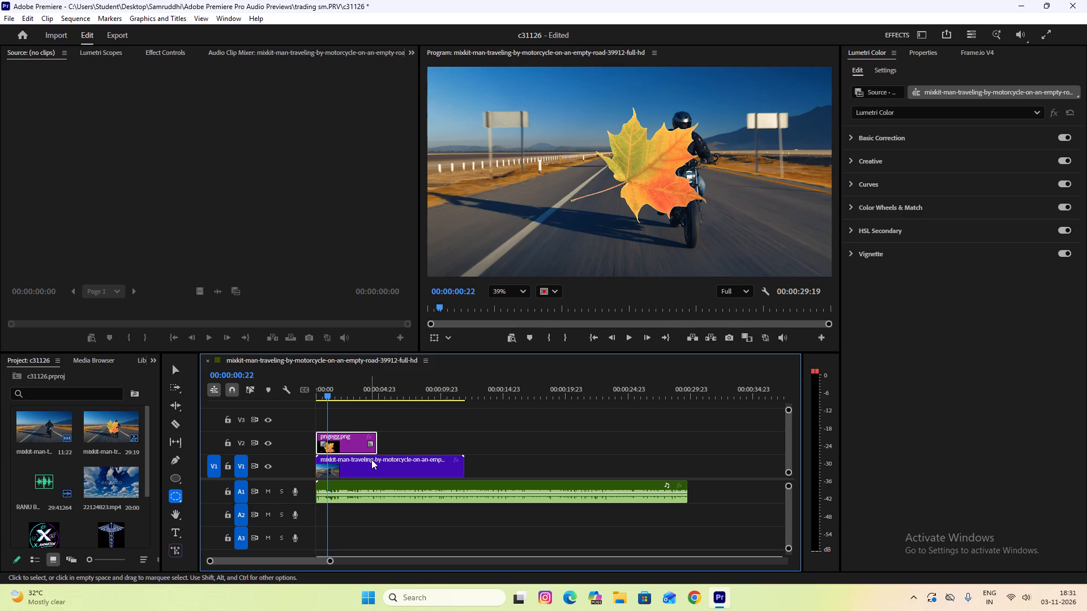
left_click(462, 419)
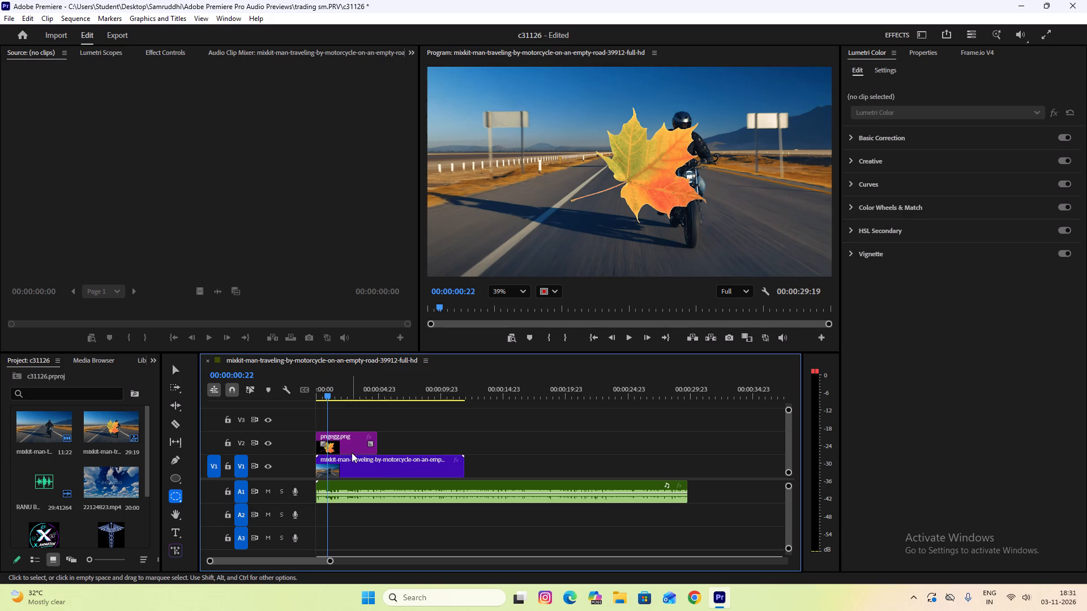
left_click(346, 442)
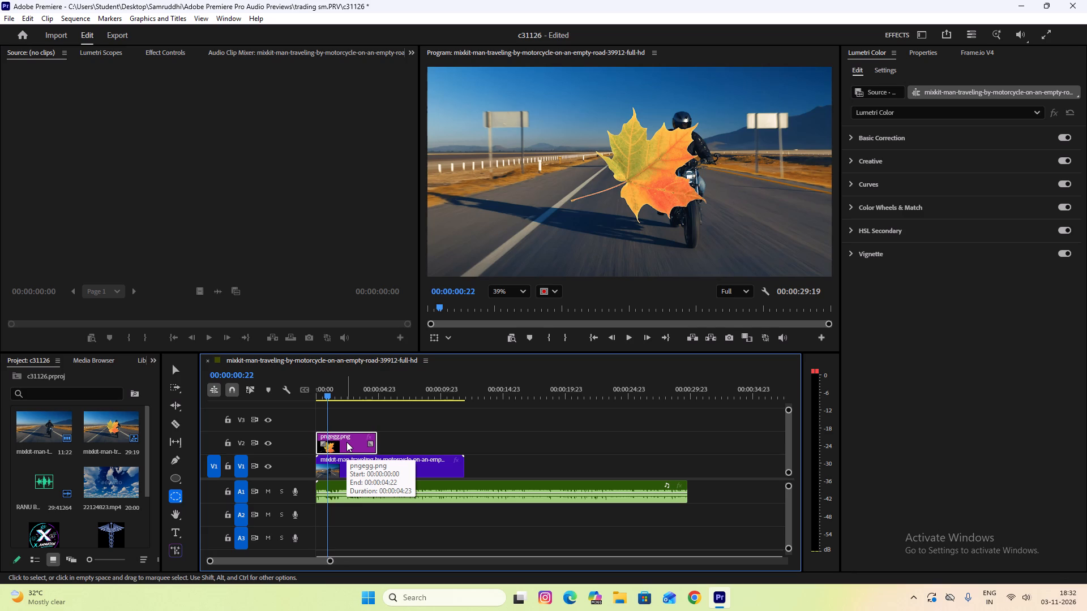
left_click(346, 442)
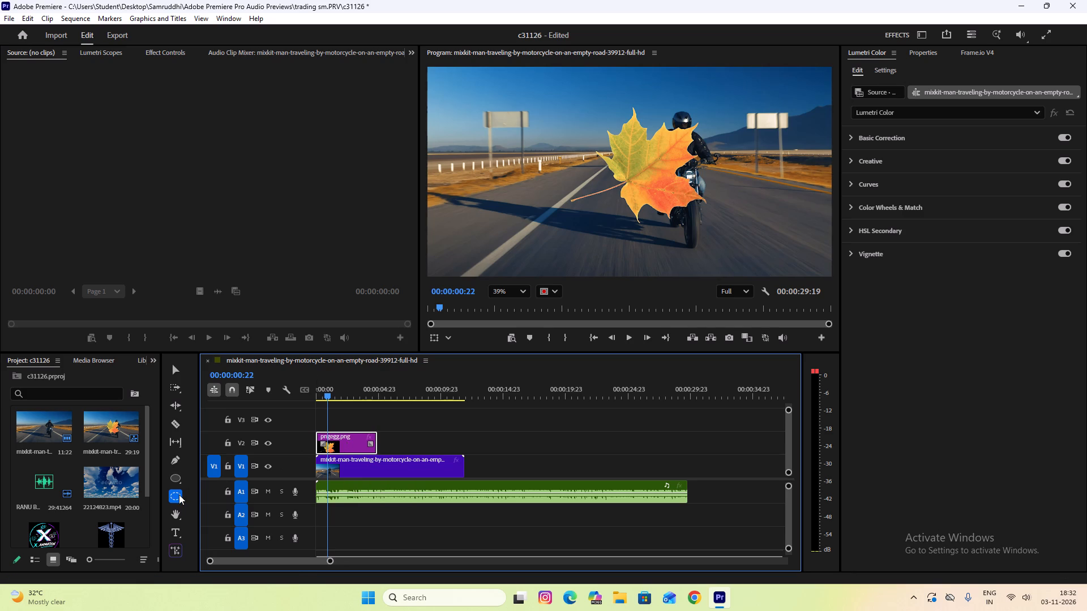
left_click_drag(697, 121, 628, 198)
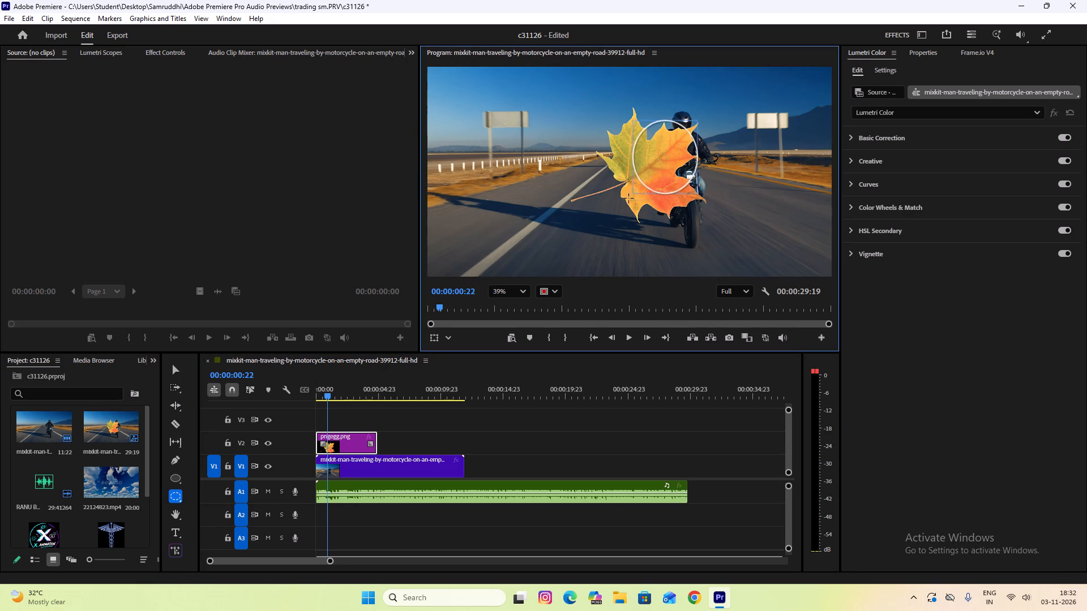
left_click_drag(628, 198, 537, 240)
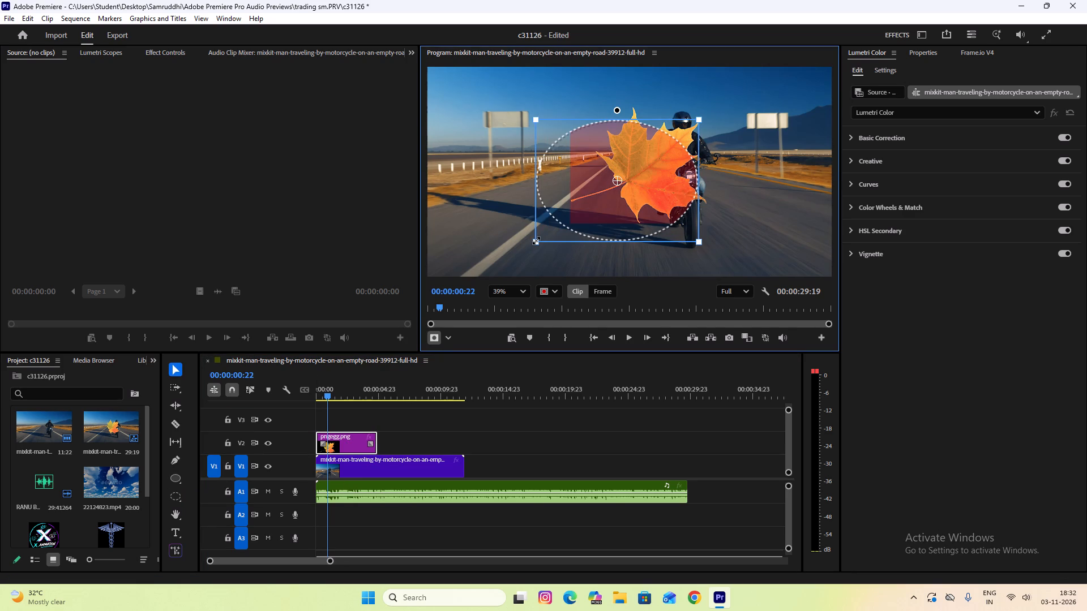
Move the ellipse mask so that it encloses the whole maple leaf.
left_click_drag(620, 186, 604, 196)
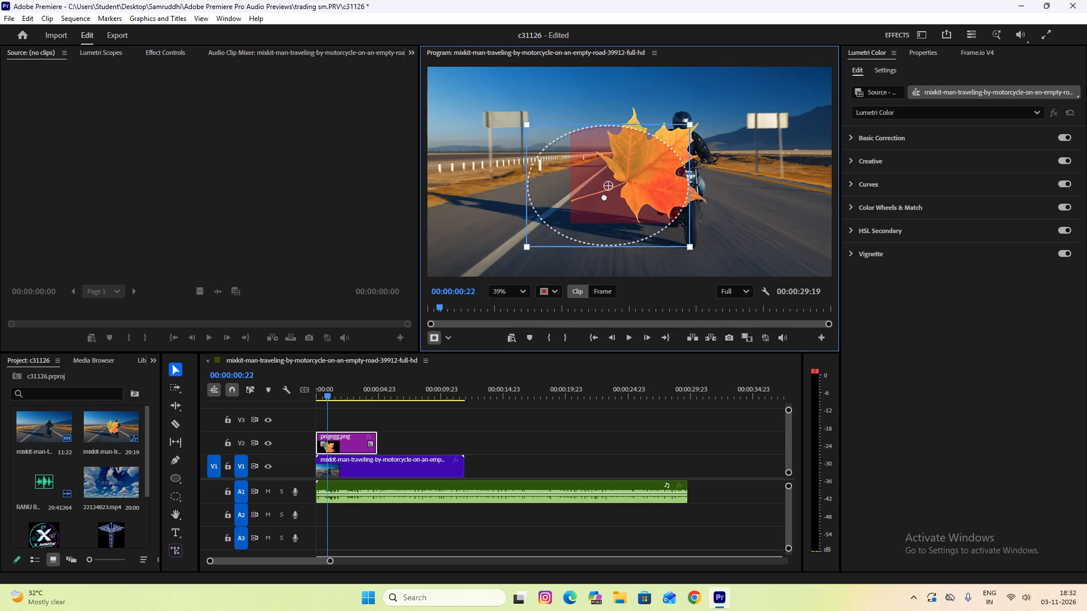
left_click_drag(604, 196, 654, 179)
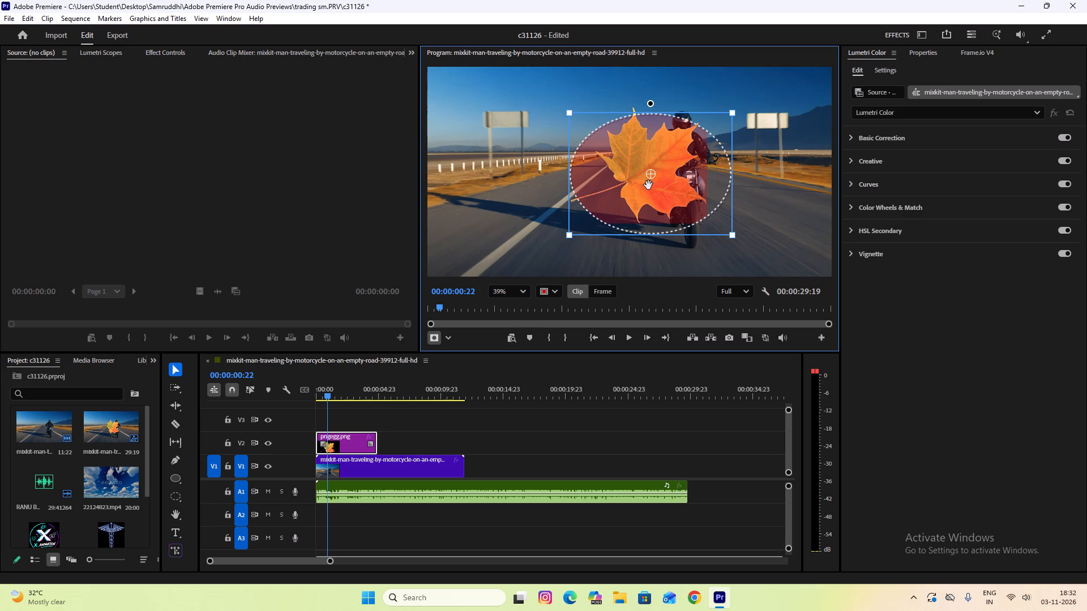
Show the effect controls and the clip properties of the selected pngegg.png clip.
left_click(177, 54)
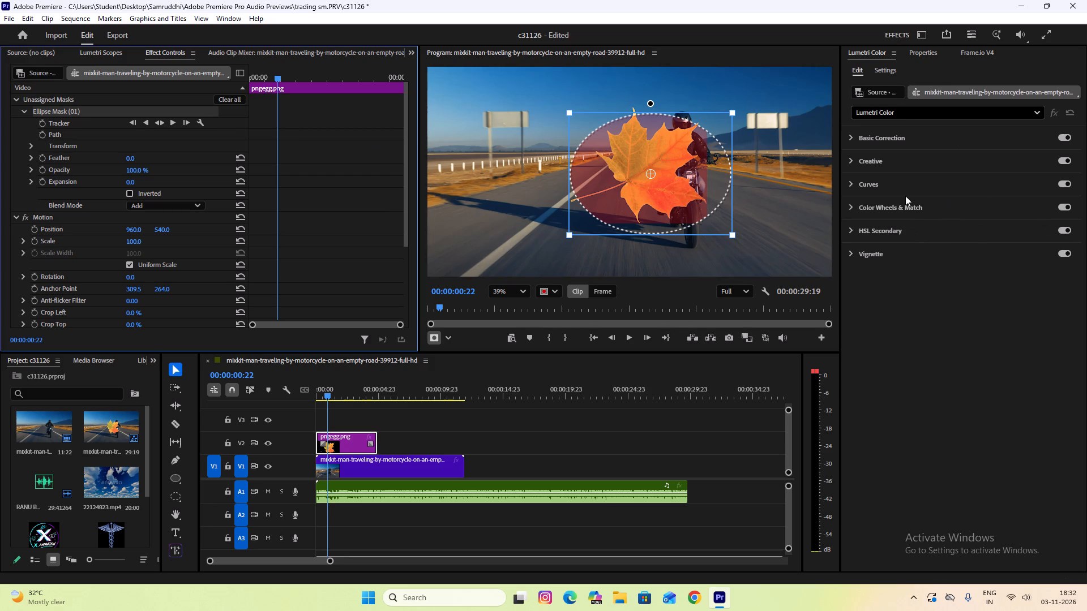
left_click(925, 53)
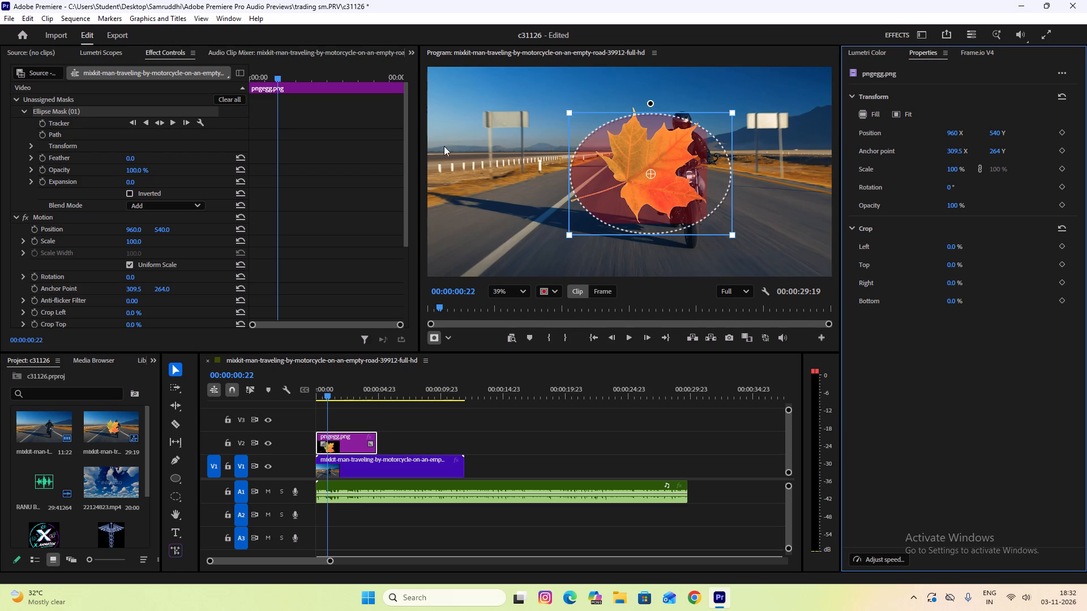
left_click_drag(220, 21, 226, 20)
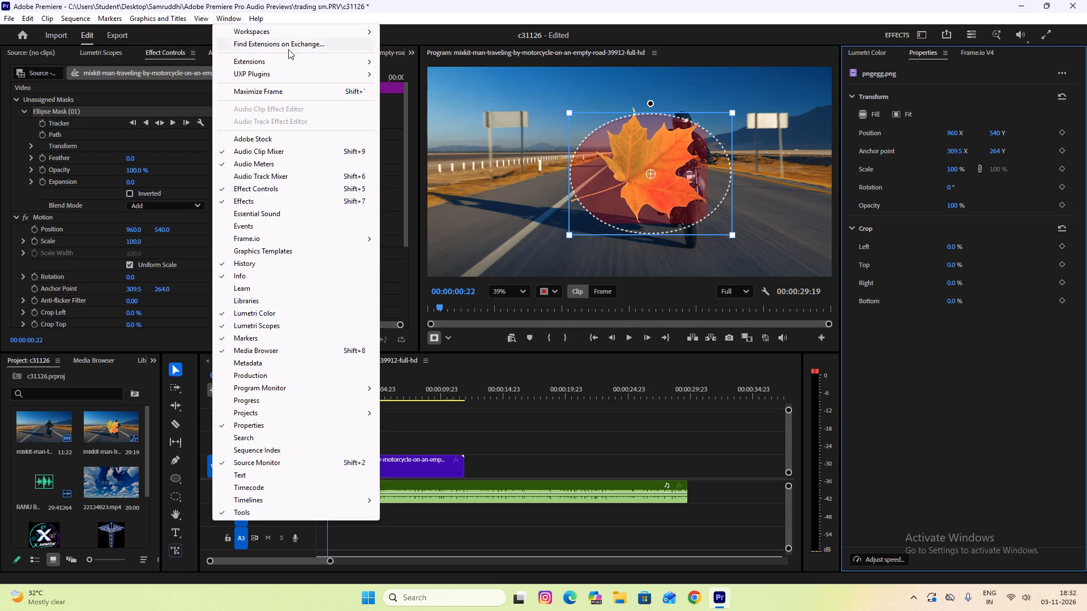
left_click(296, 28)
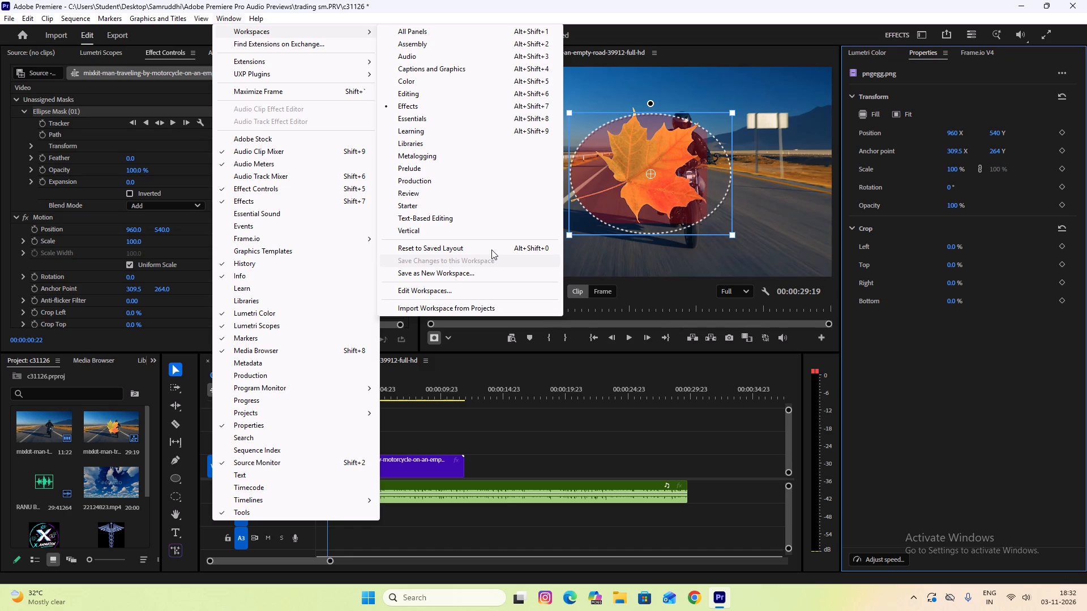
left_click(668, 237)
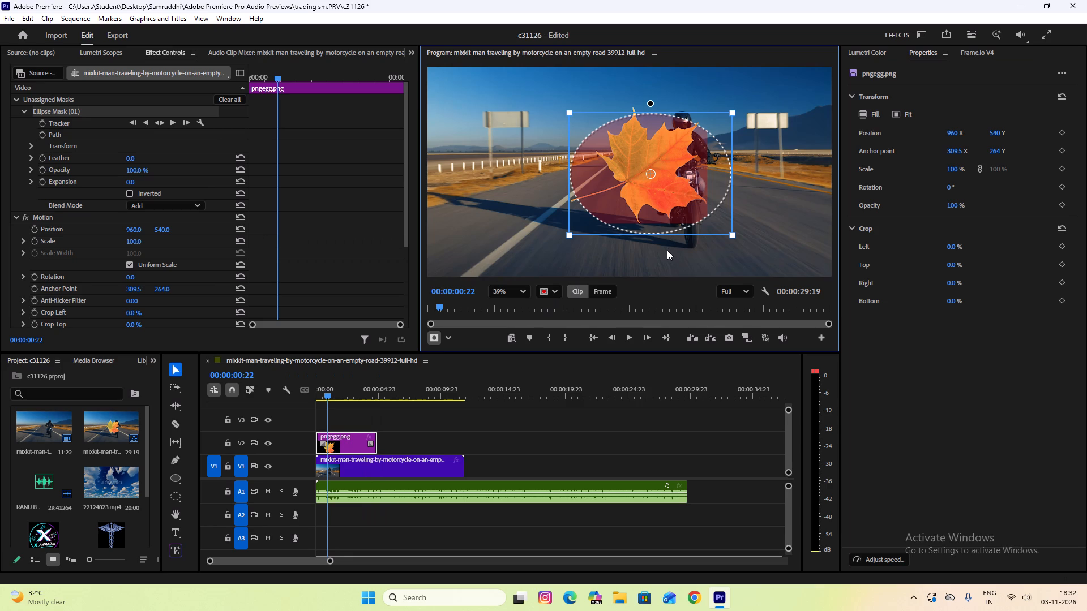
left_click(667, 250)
Assign the unassigned ellipse mask on the pngegg.png clip to its Opacity effect.
left_click(656, 180)
left_click(656, 180)
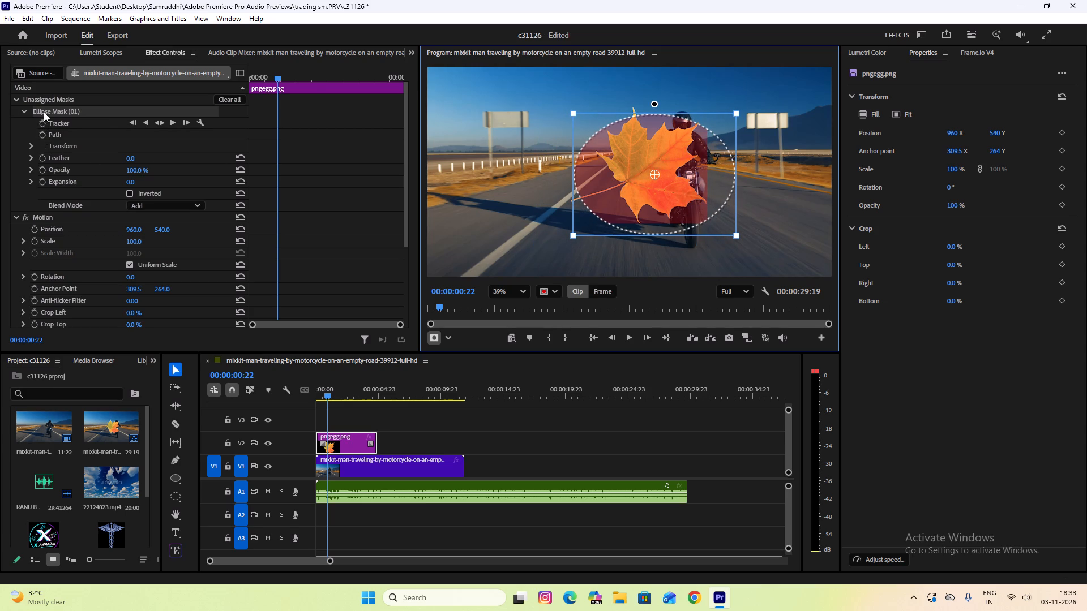
left_click_drag(44, 110, 44, 263)
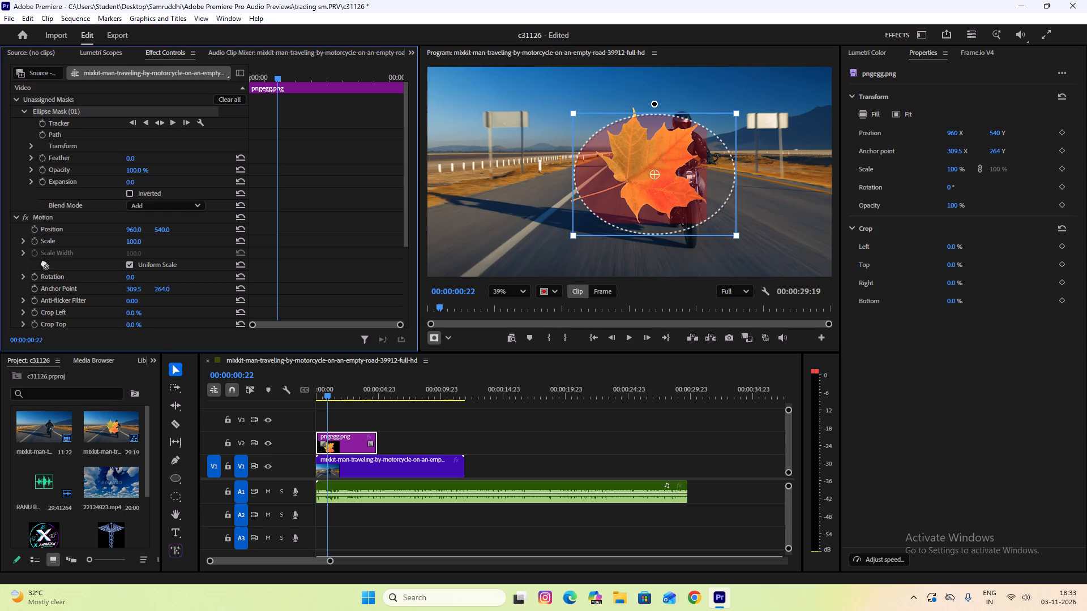
left_click_drag(44, 263, 40, 274)
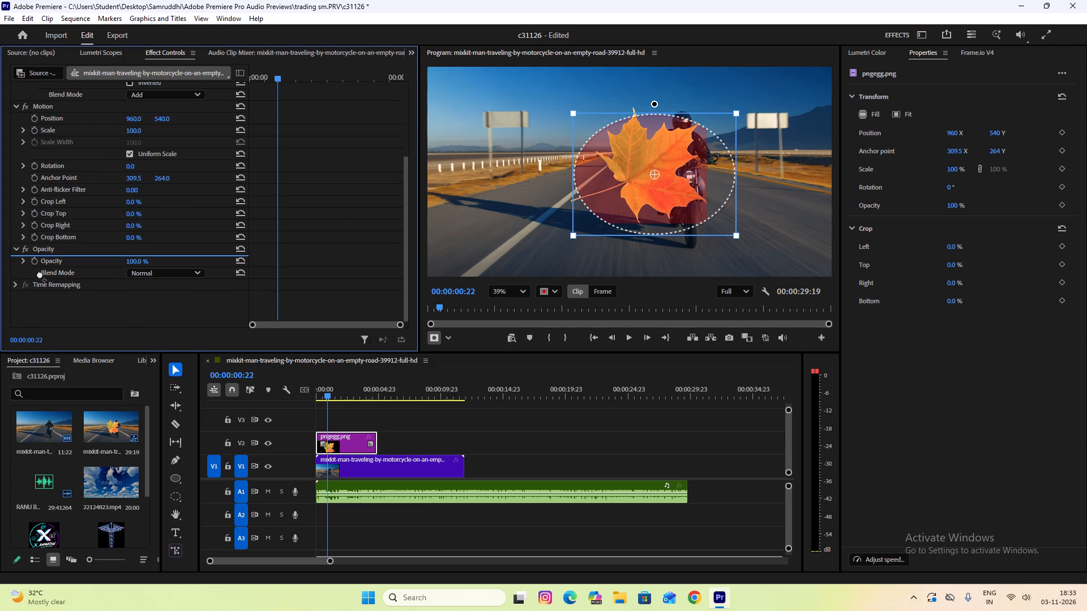
left_click_drag(40, 274, 34, 264)
left_click_drag(34, 264, 36, 261)
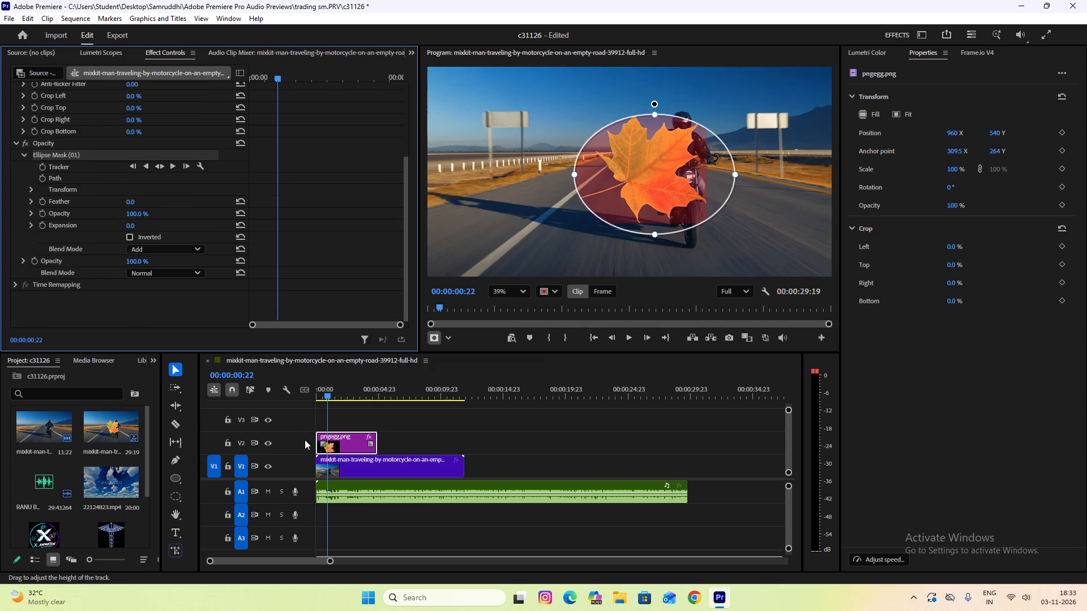
Play the sequence from the start, 00:00:00:00, to preview the masked maple leaf.
left_click_drag(324, 396, 306, 408)
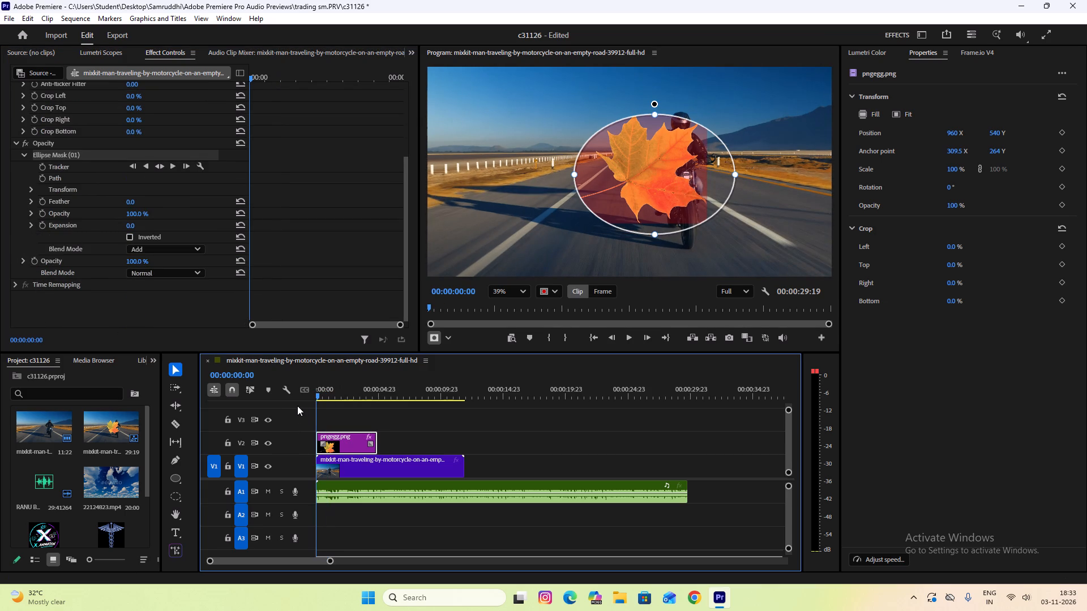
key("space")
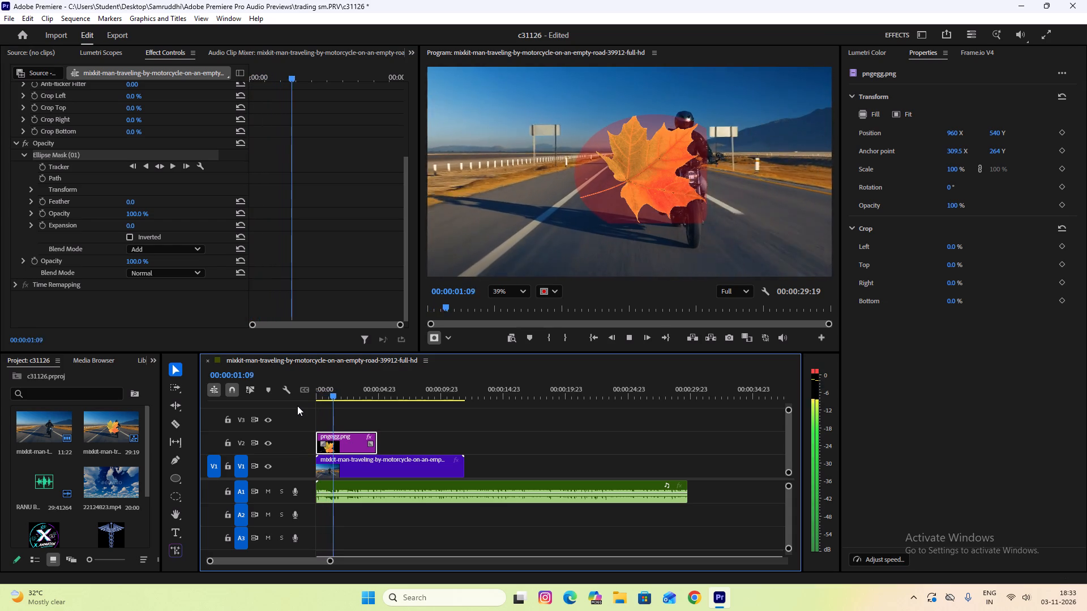
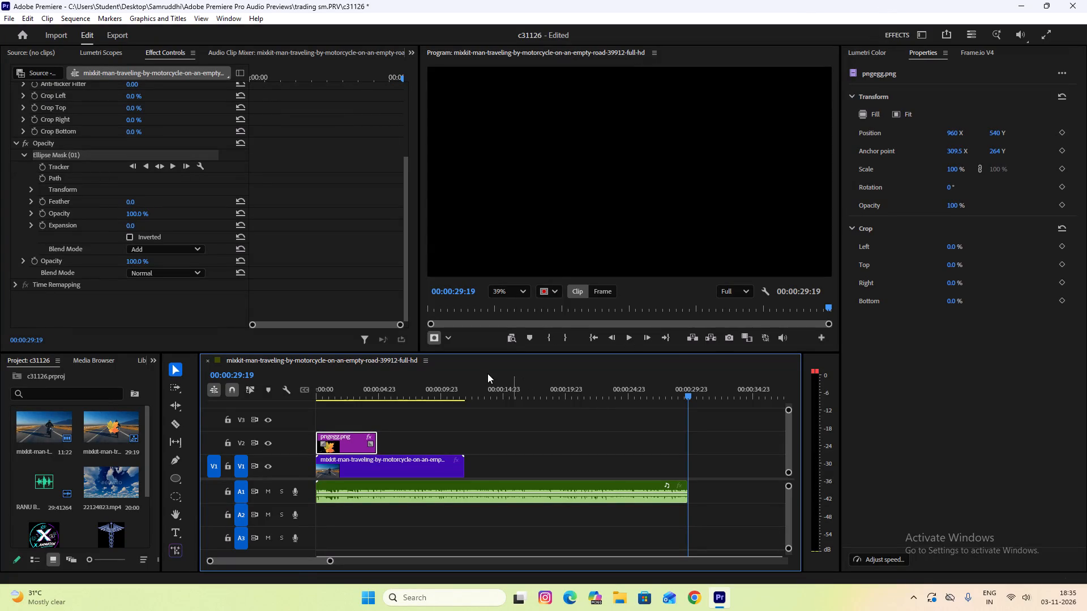
Return the playhead to the sequence start, 00:00:00:00, and deselect the pngegg.png clip.
left_click_drag(408, 393, 324, 411)
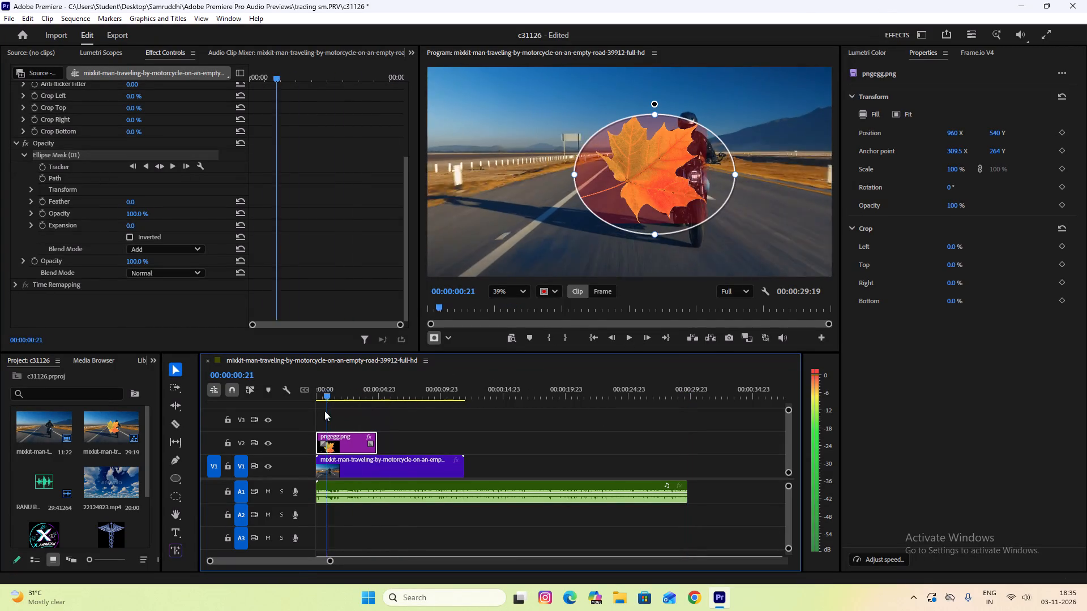
left_click_drag(324, 411, 286, 415)
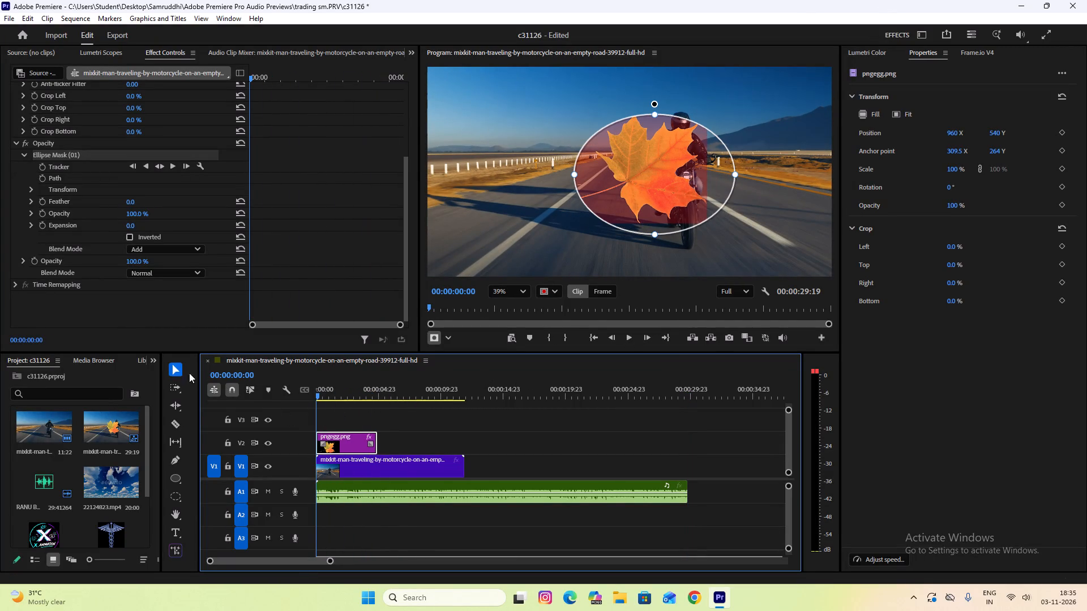
left_click(168, 364)
left_click(404, 428)
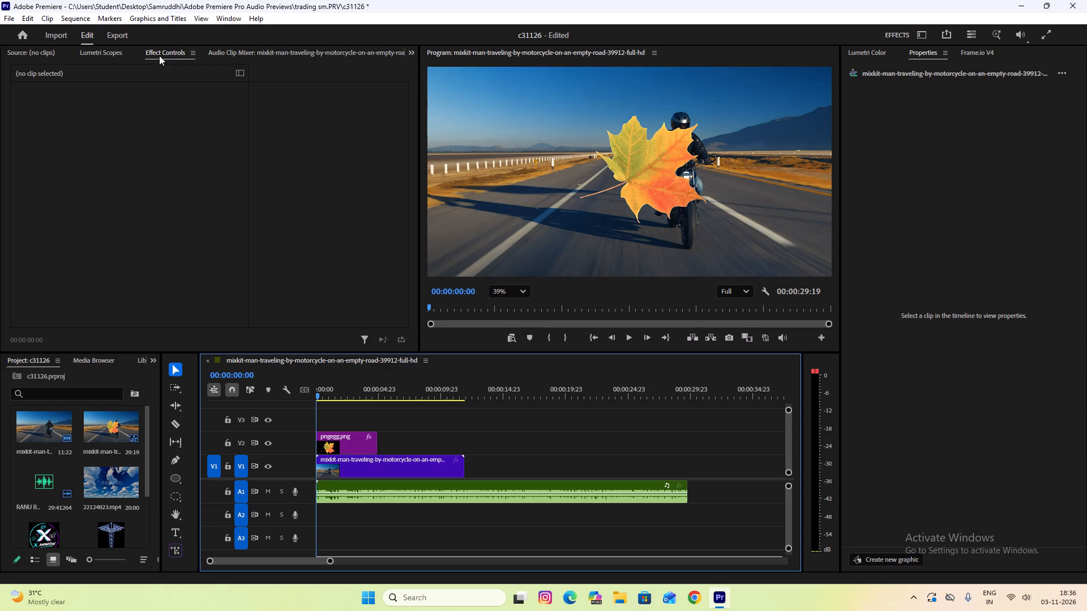
Select the pngegg.png clip on V2 and bring up the ellipse mask settings of its Opacity effect.
left_click(348, 440)
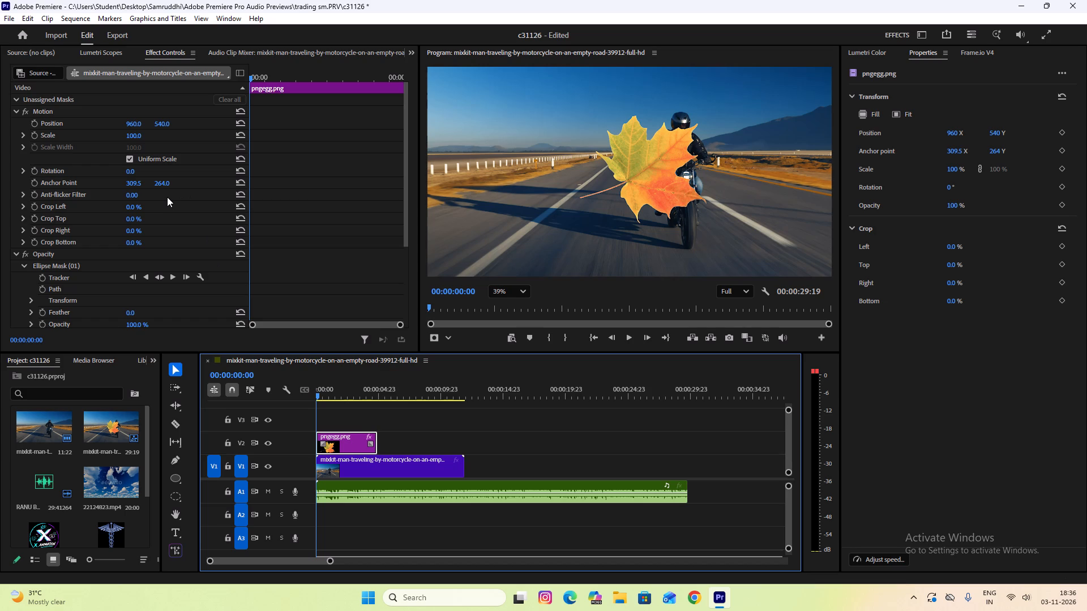
scroll(152, 237, "down", 15)
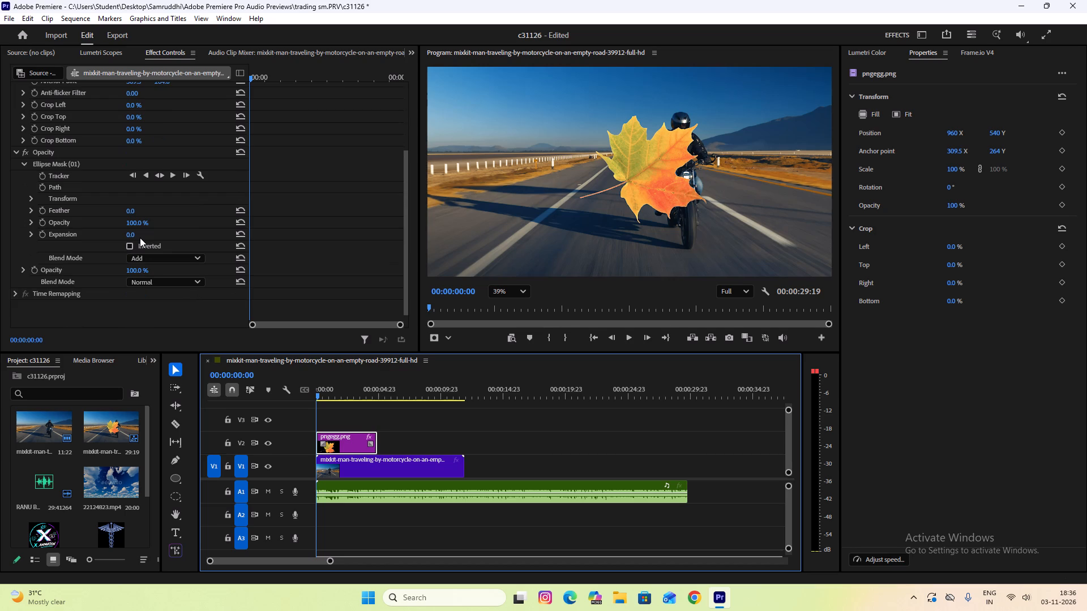
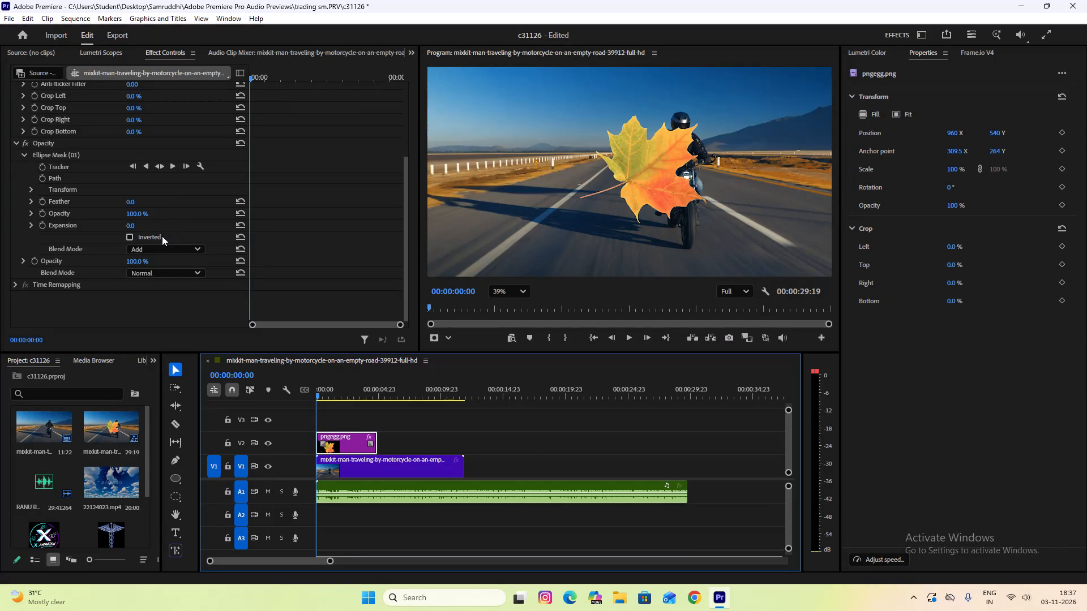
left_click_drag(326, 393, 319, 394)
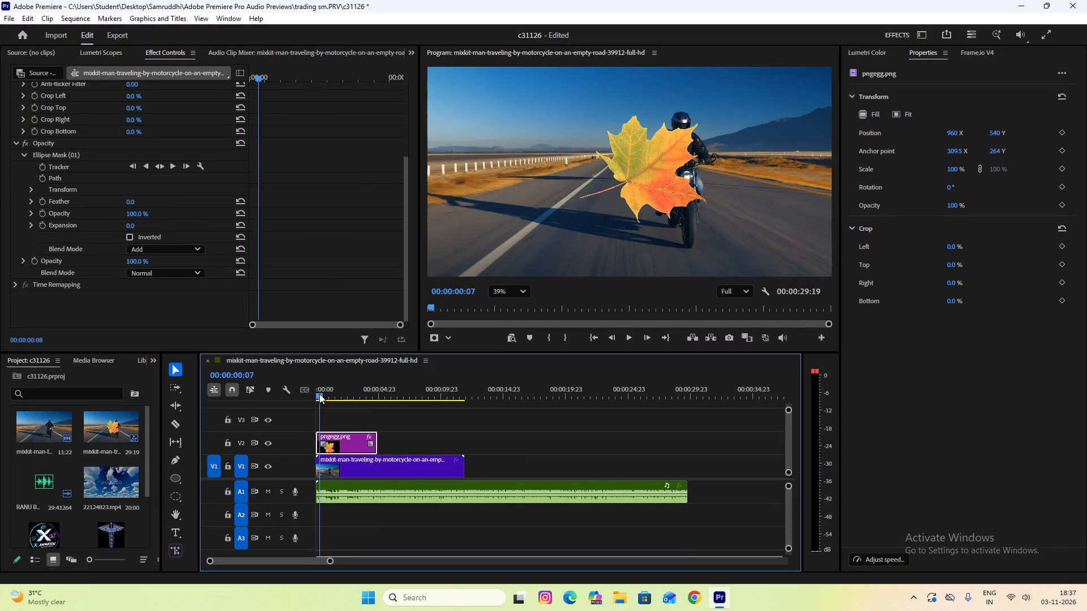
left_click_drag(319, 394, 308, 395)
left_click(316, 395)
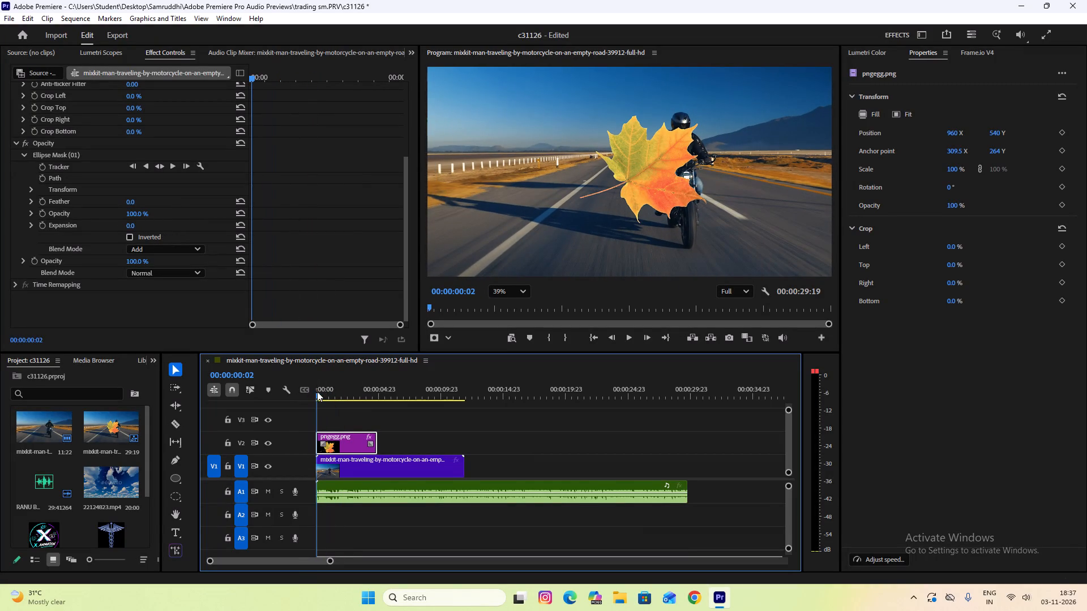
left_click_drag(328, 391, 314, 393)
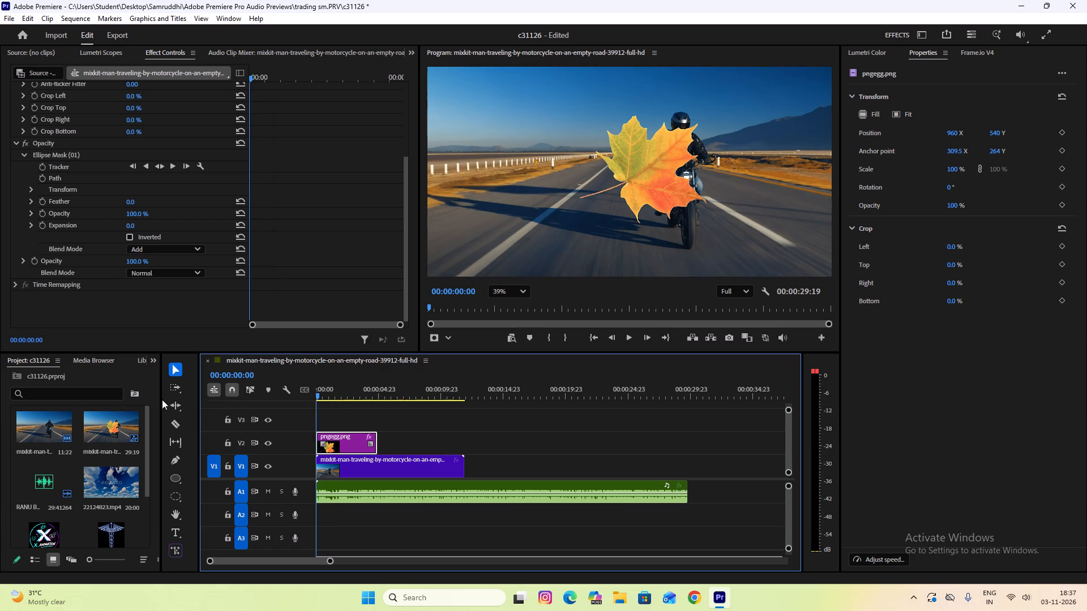
Widen the project media area beside the timeline, keeping the playhead at the sequence start.
left_click_drag(160, 399, 239, 399)
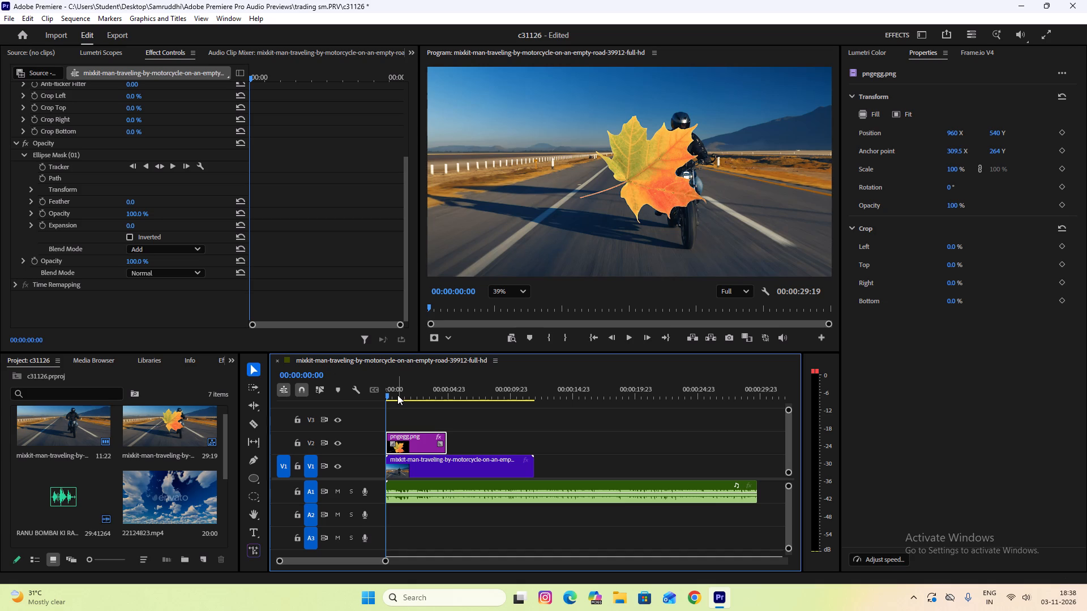
left_click_drag(396, 395, 377, 395)
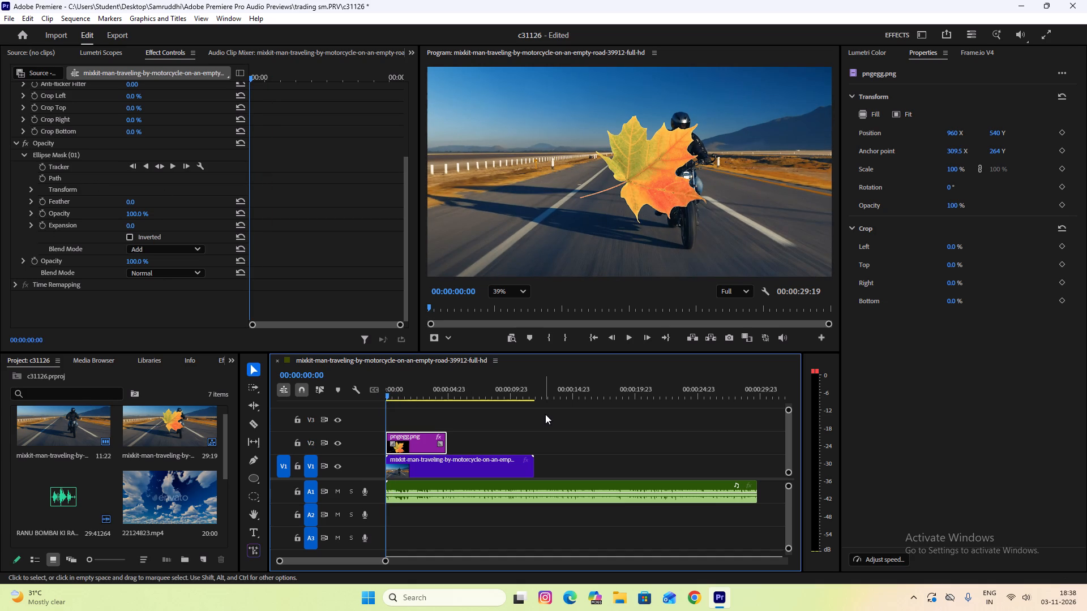
Delete the pngegg.png overlay, the motorcycle video clip and the background song from the sequence.
left_click_drag(545, 414, 430, 466)
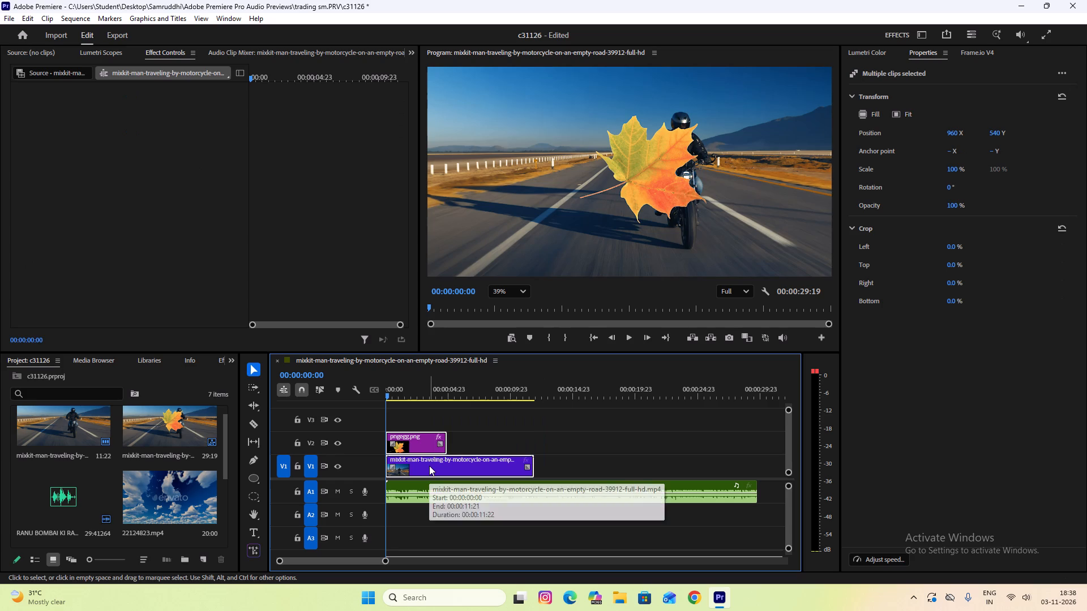
key("Delete")
left_click(438, 488)
key("Delete")
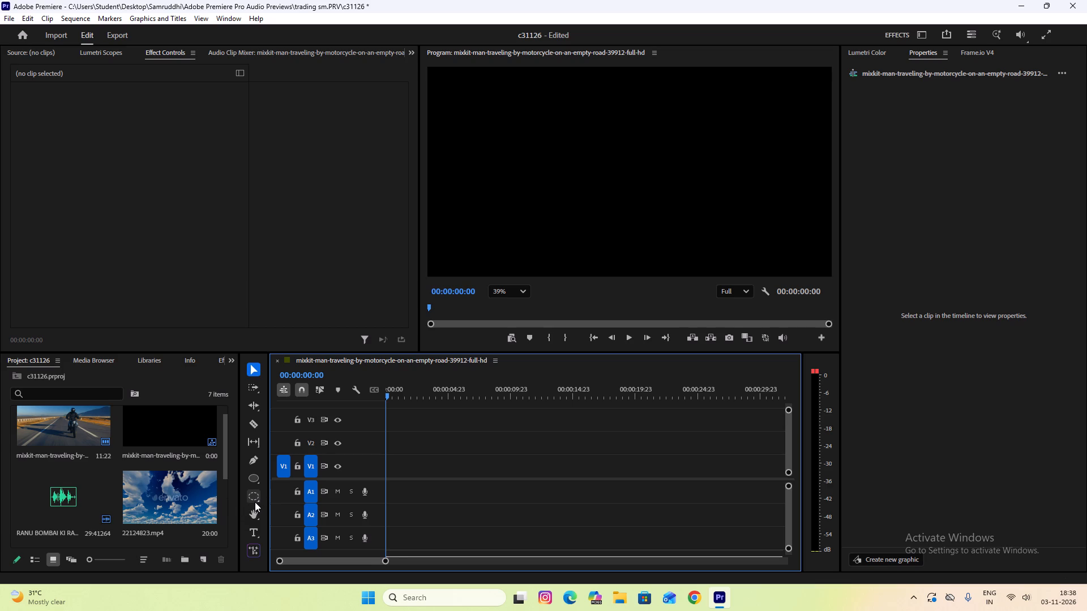
Import the video VID_20260928_183317 from the Downloads folder into the project.
scroll(105, 474, "down", 6)
scroll(105, 474, "up", 1)
scroll(105, 474, "down", 2)
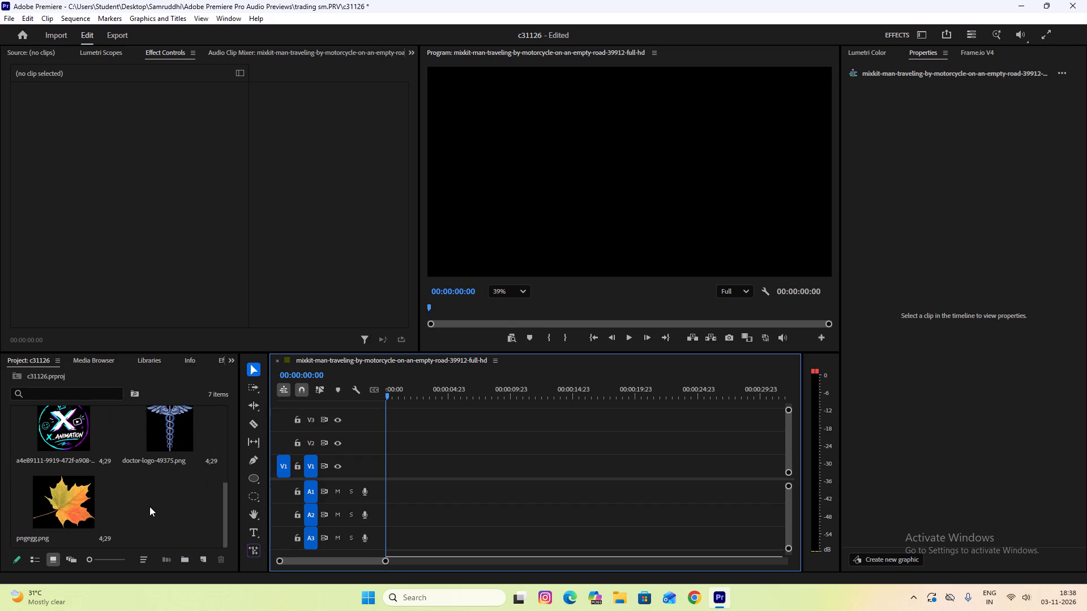
double_click(149, 506)
scroll(302, 197, "down", 5)
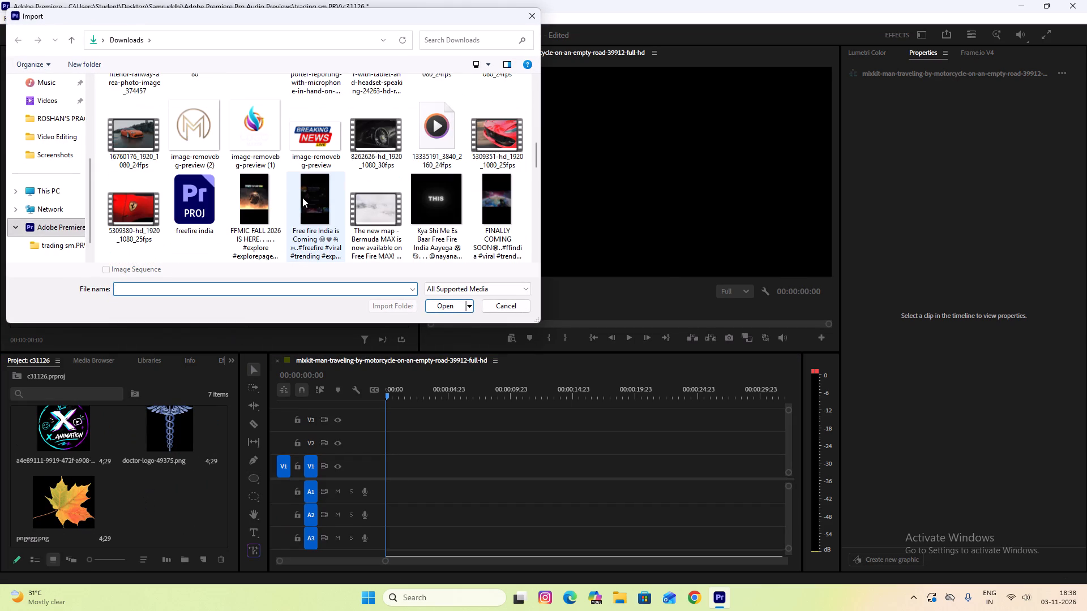
scroll(302, 197, "down", 4)
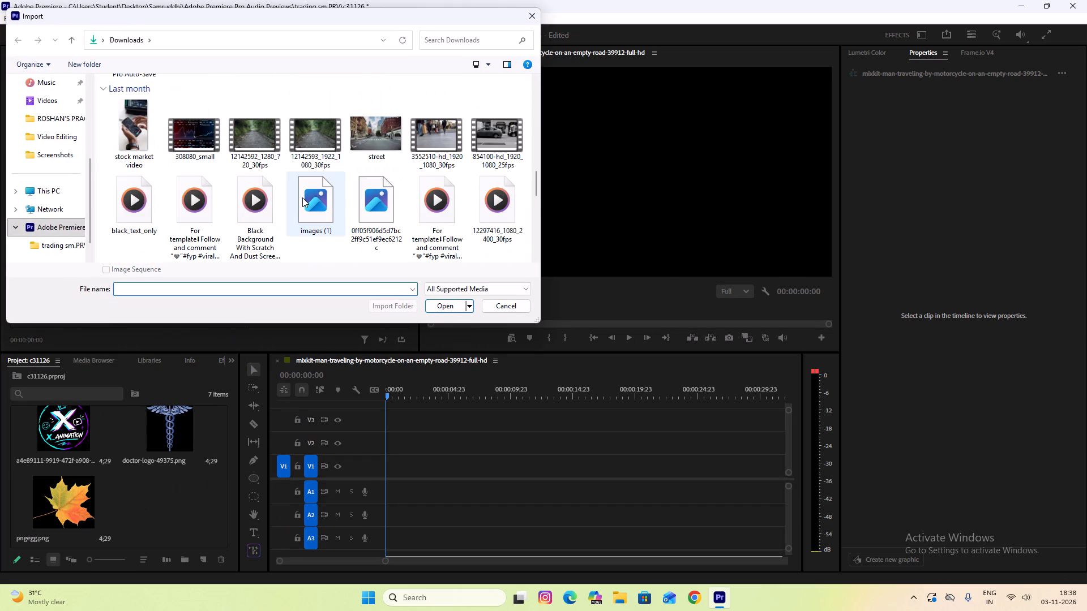
scroll(311, 208, "down", 1)
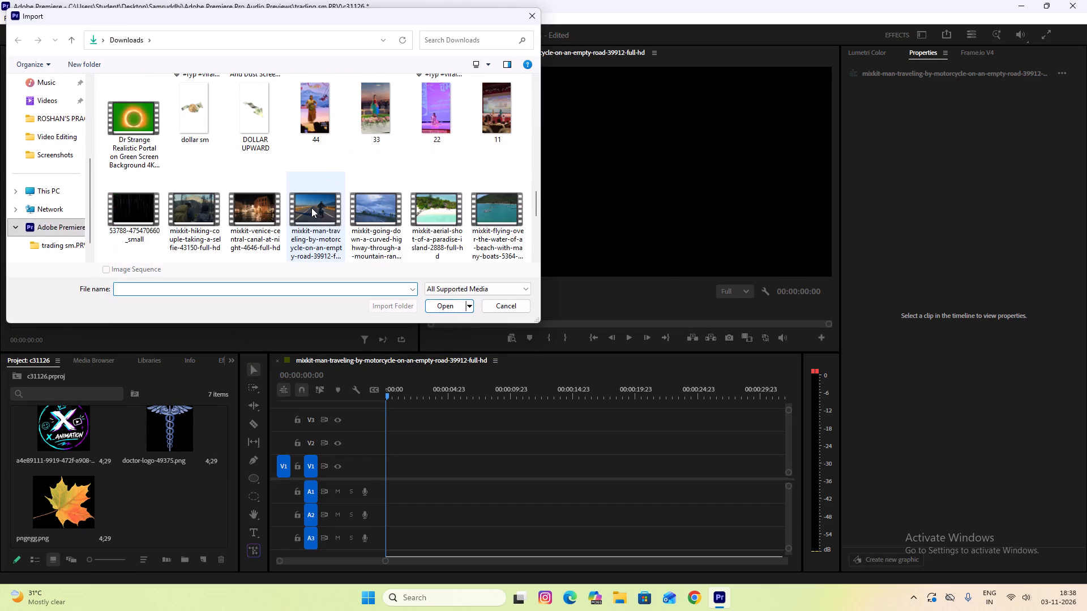
scroll(311, 208, "down", 6)
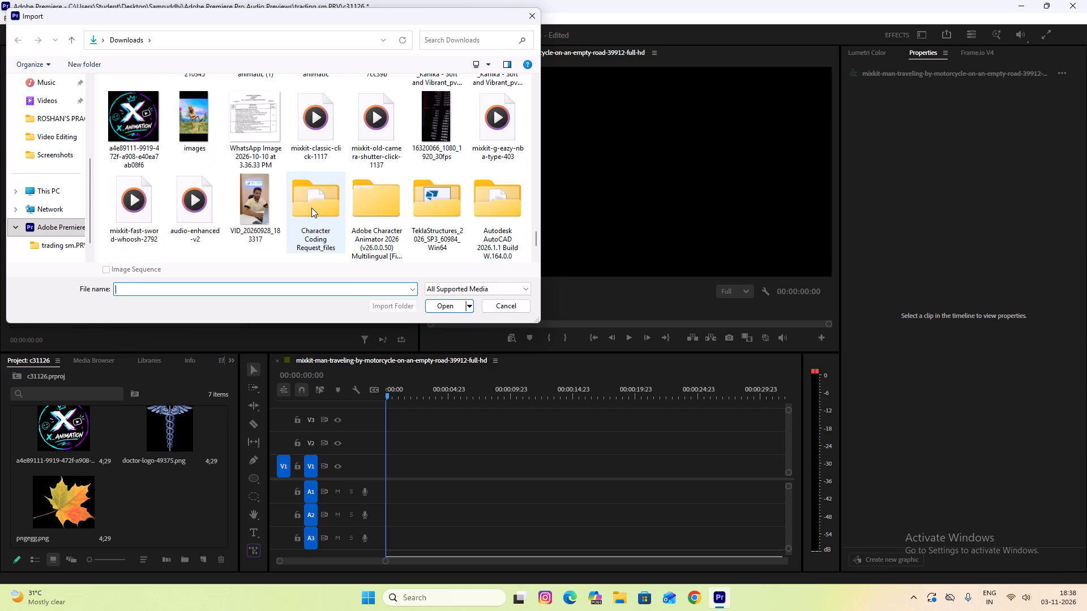
scroll(311, 208, "down", 1)
left_click(248, 137)
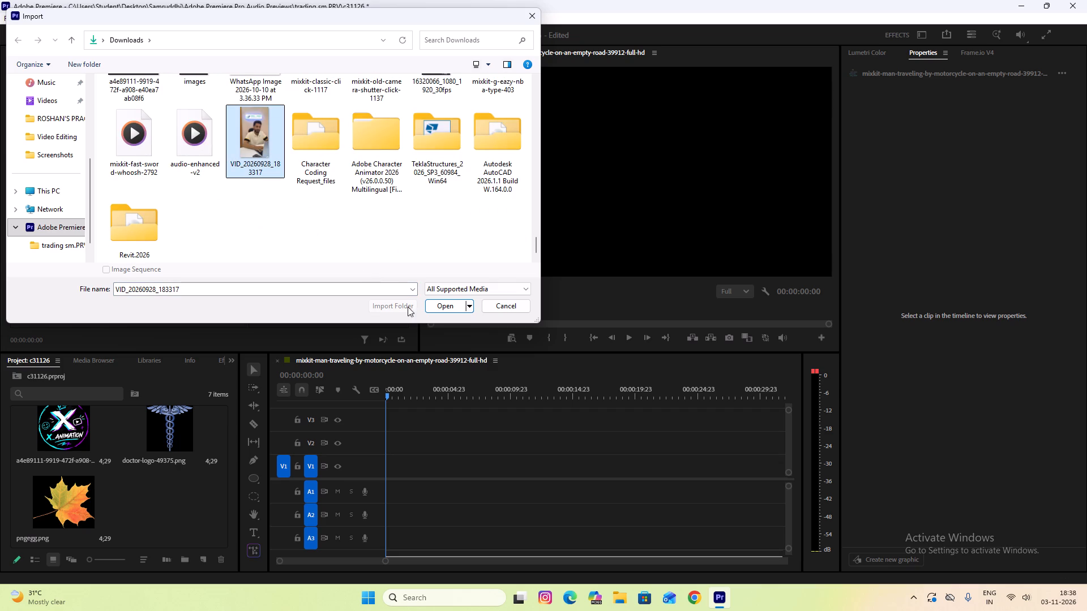
left_click(427, 308)
Place VID_20260928_183317.mp4 at the start of V1 and A1, changing the sequence settings to match the clip.
left_click_drag(163, 510, 390, 458)
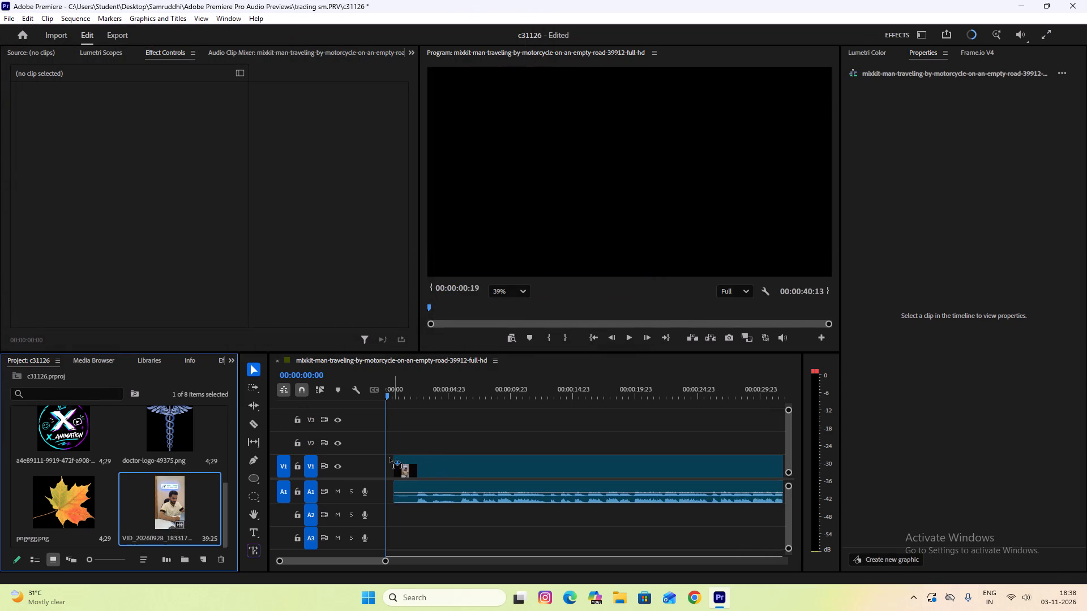
left_click_drag(390, 458, 382, 459)
left_click(563, 345)
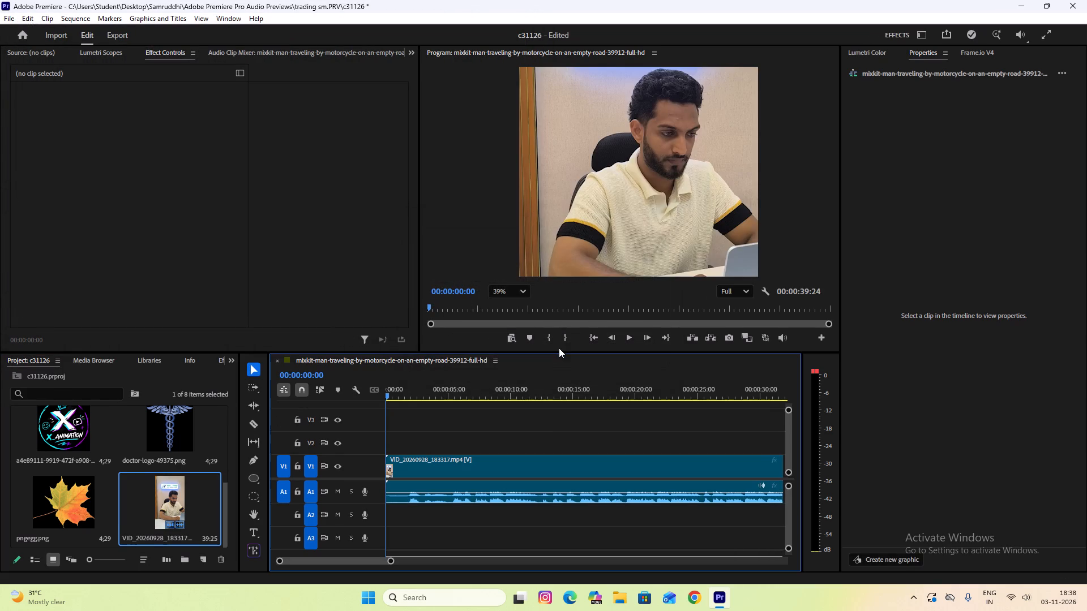
scroll(647, 190, "down", 14)
scroll(648, 193, "up", 3)
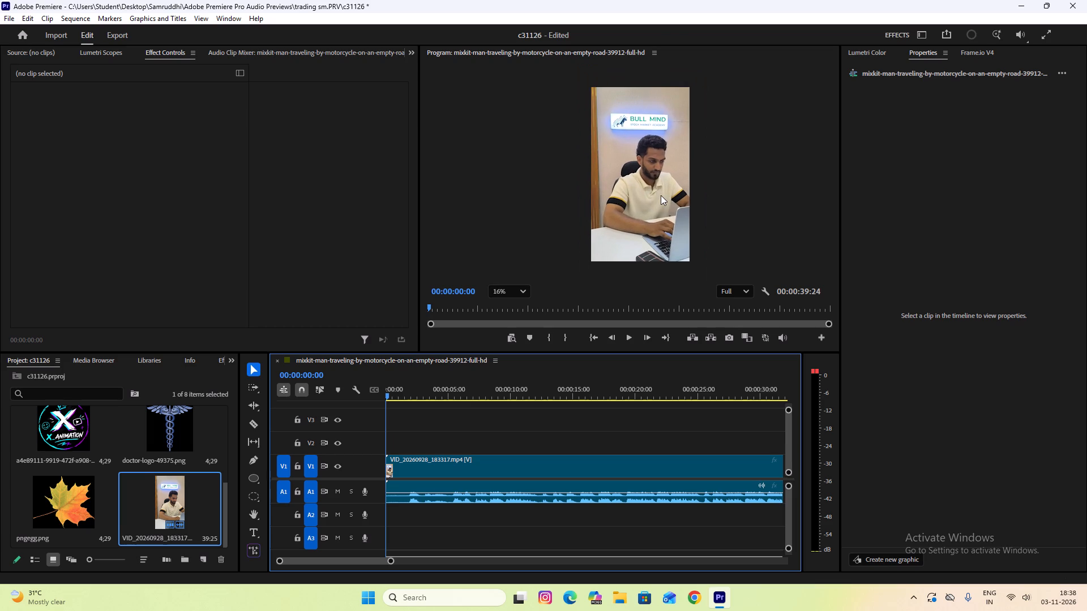
Split VID_20260928_183317.mp4 at 00:00:09:28 and delete the video and audio after the cut.
left_click_drag(412, 393, 409, 396)
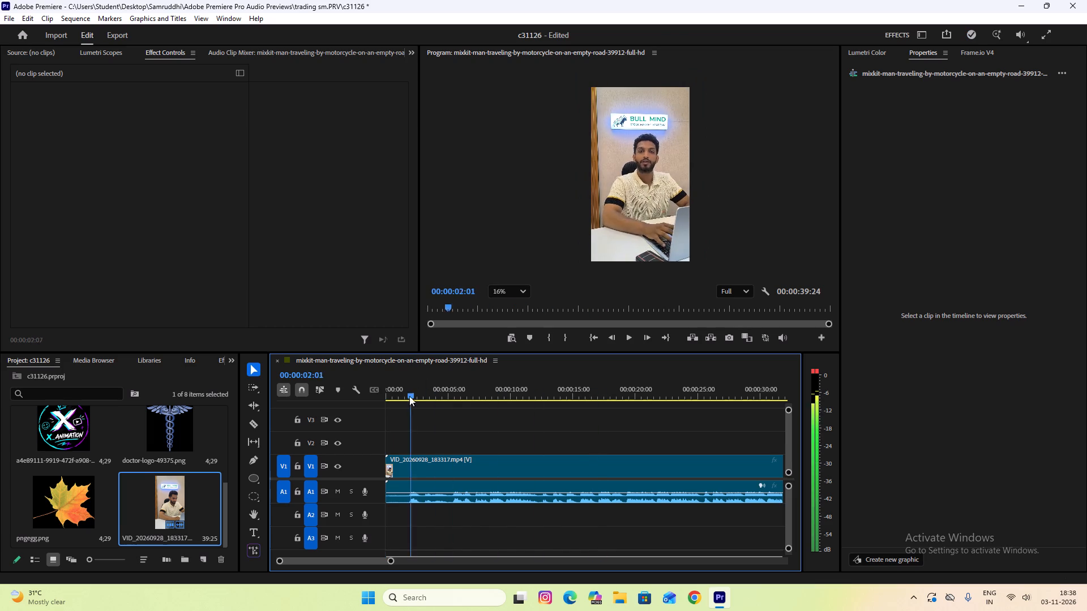
left_click_drag(409, 396, 491, 389)
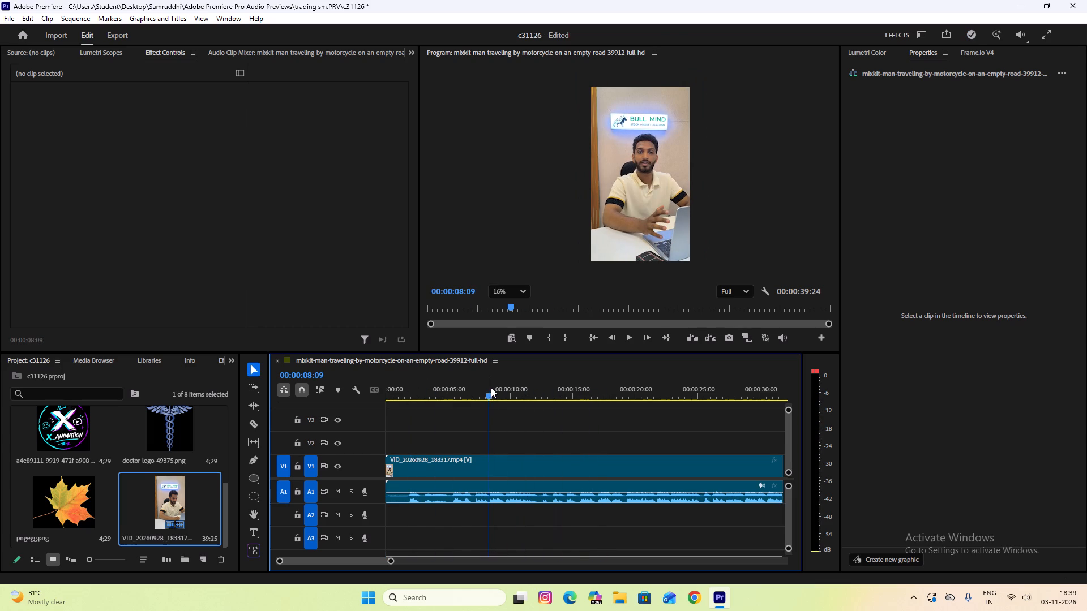
left_click_drag(480, 398, 459, 397)
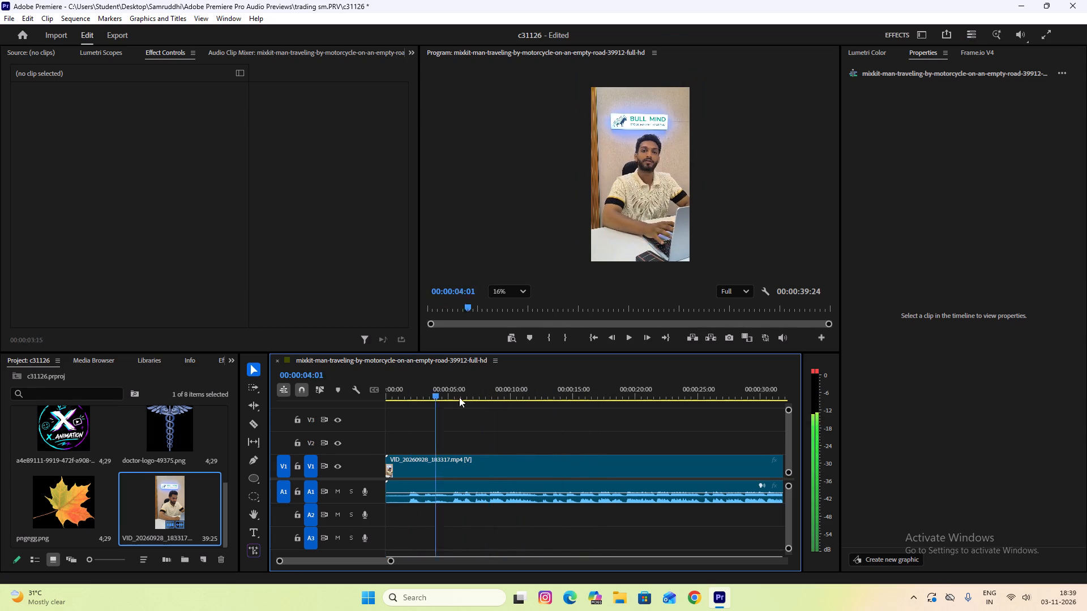
left_click_drag(459, 397, 511, 391)
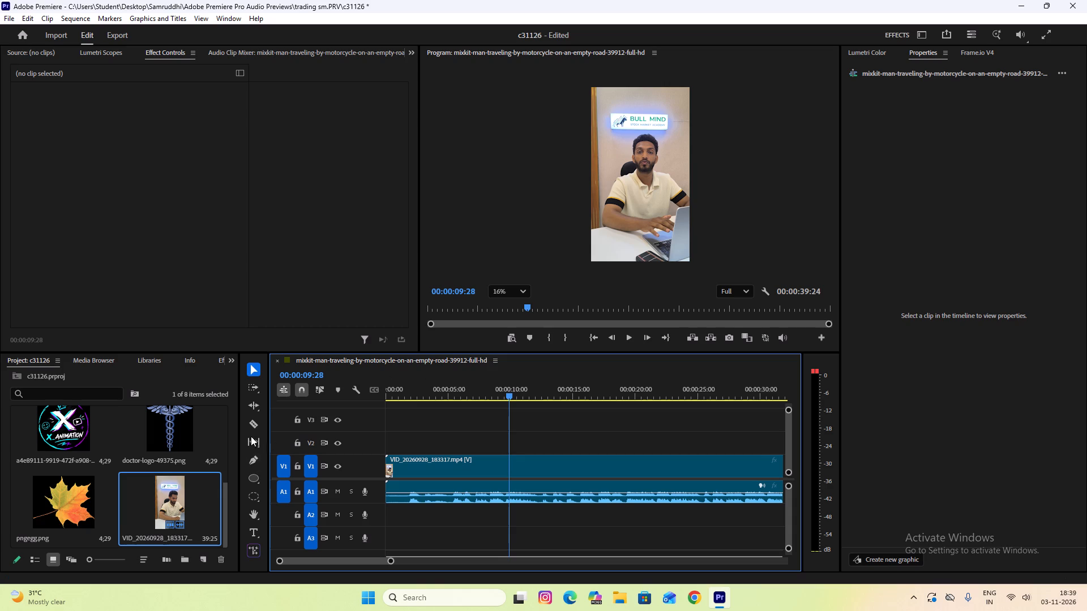
left_click(255, 420)
left_click(513, 468)
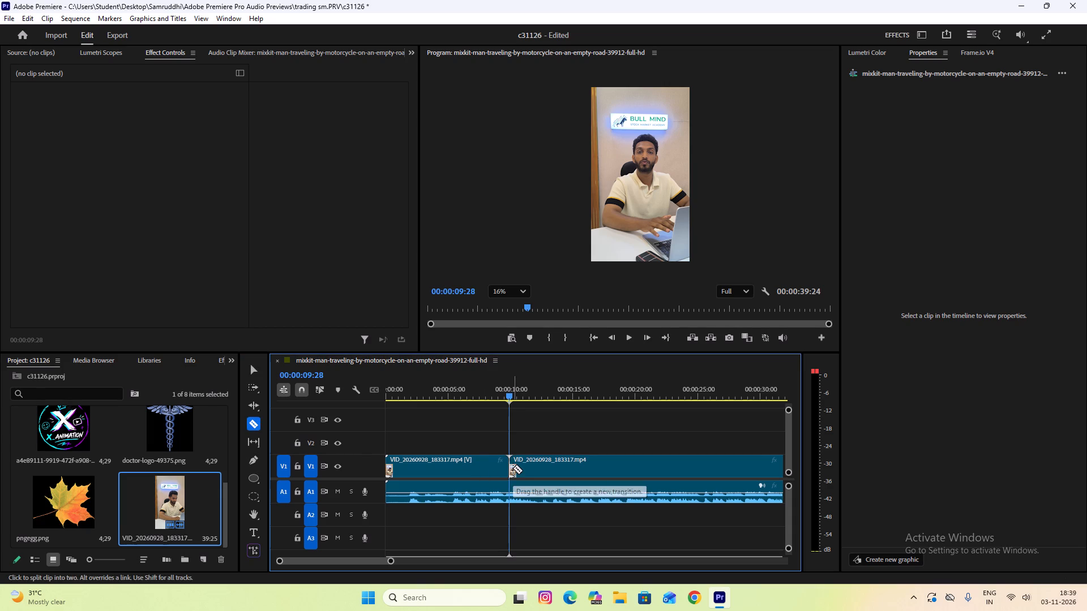
left_click(513, 468, "shift")
left_click(253, 369)
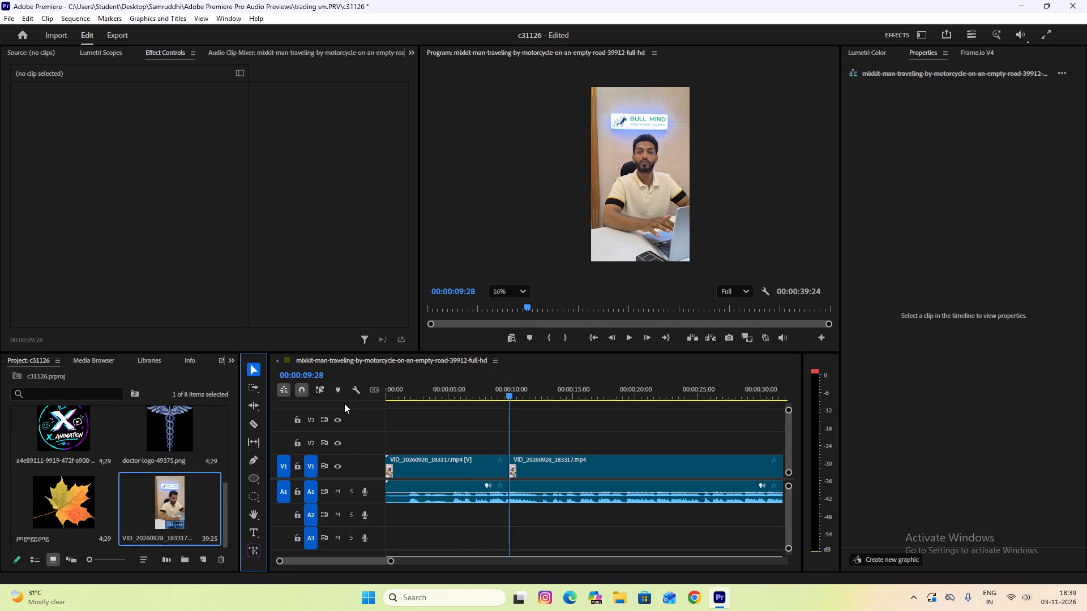
left_click_drag(573, 434, 613, 506)
key("Delete")
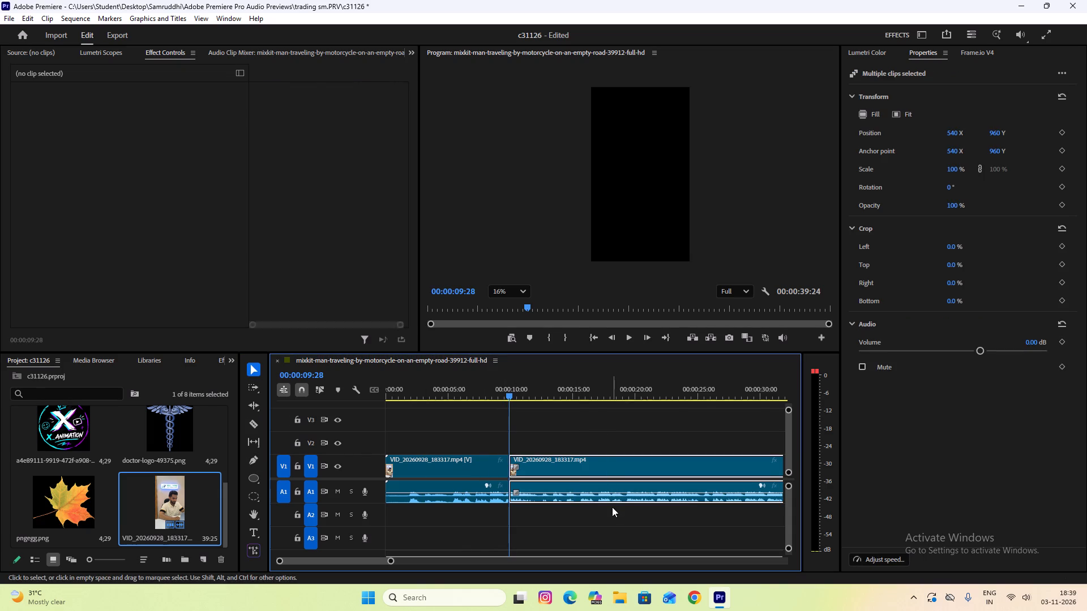
At 00:00:04:20, draw an ellipse mask around the man's face on the VID_20260928_183317.mp4 video clip.
left_click_drag(508, 395, 449, 408)
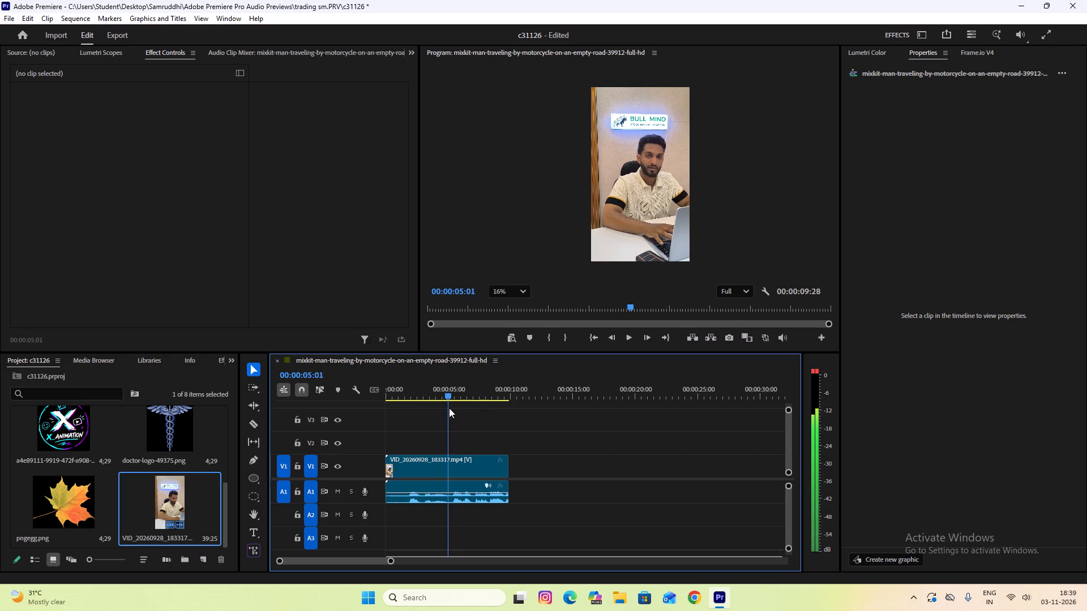
left_click_drag(449, 408, 441, 412)
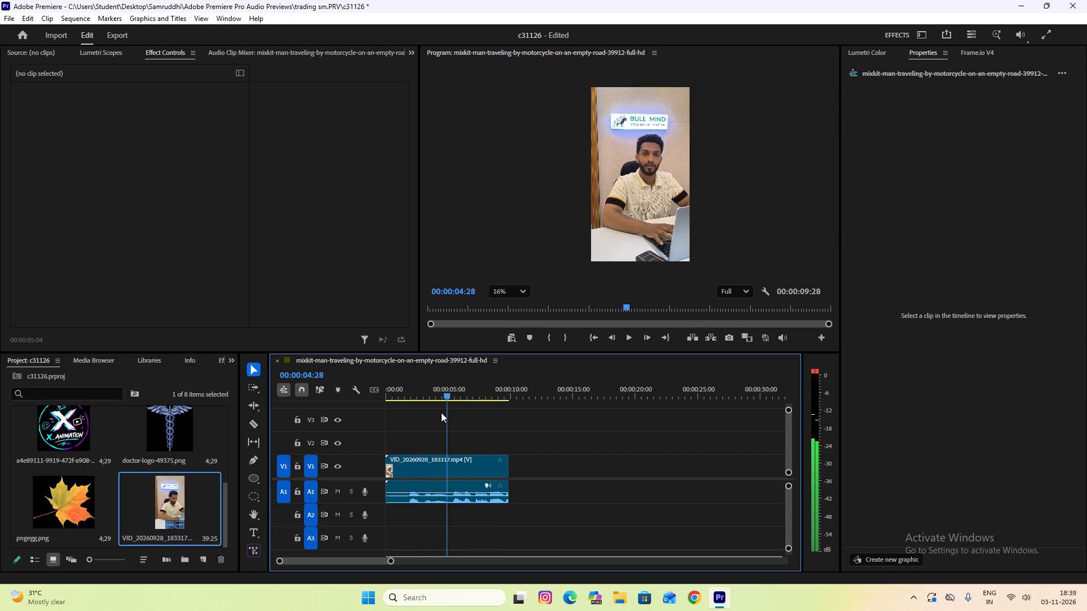
left_click_drag(441, 412, 443, 415)
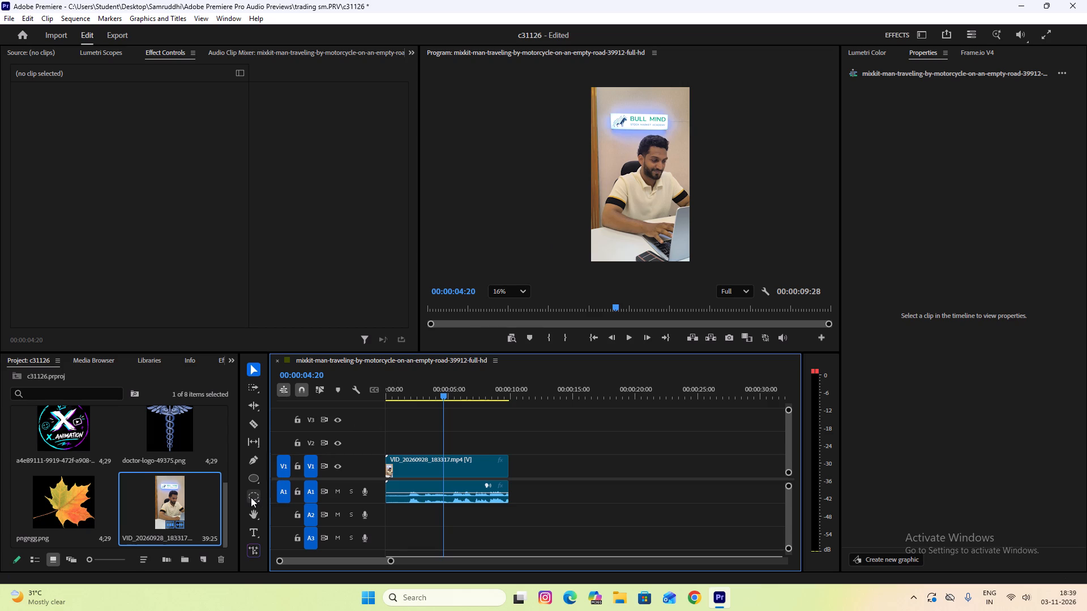
left_click(434, 461)
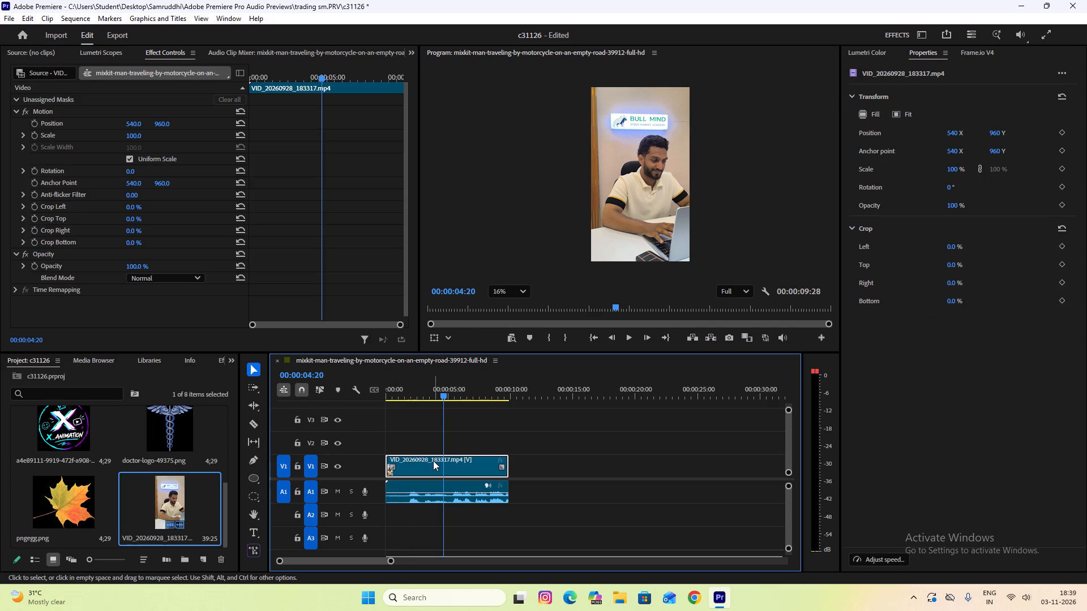
left_click(427, 433)
left_click(252, 494)
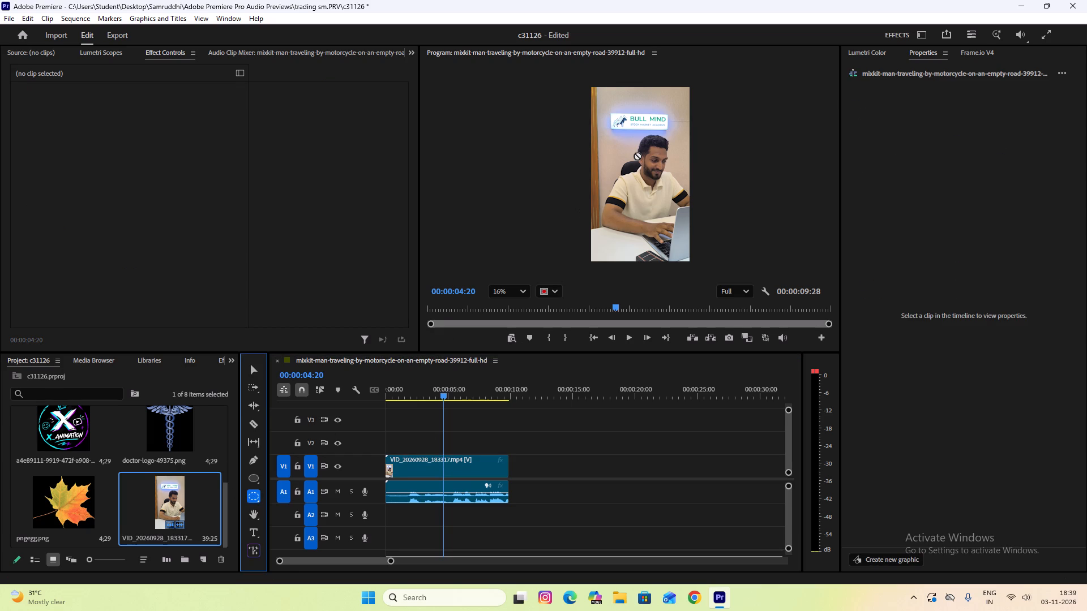
left_click(420, 469)
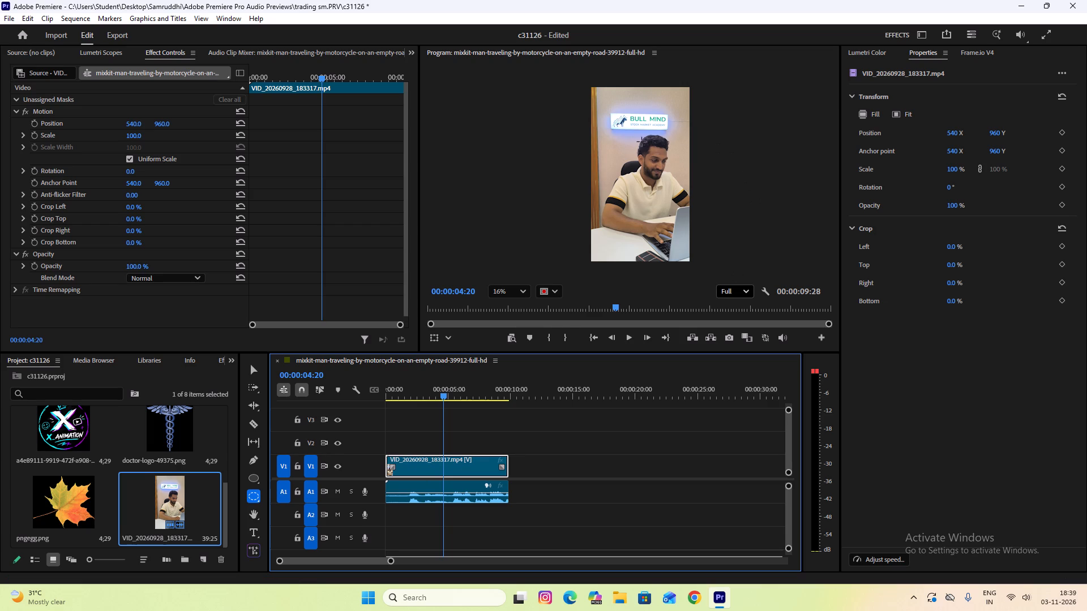
left_click_drag(639, 139, 670, 186)
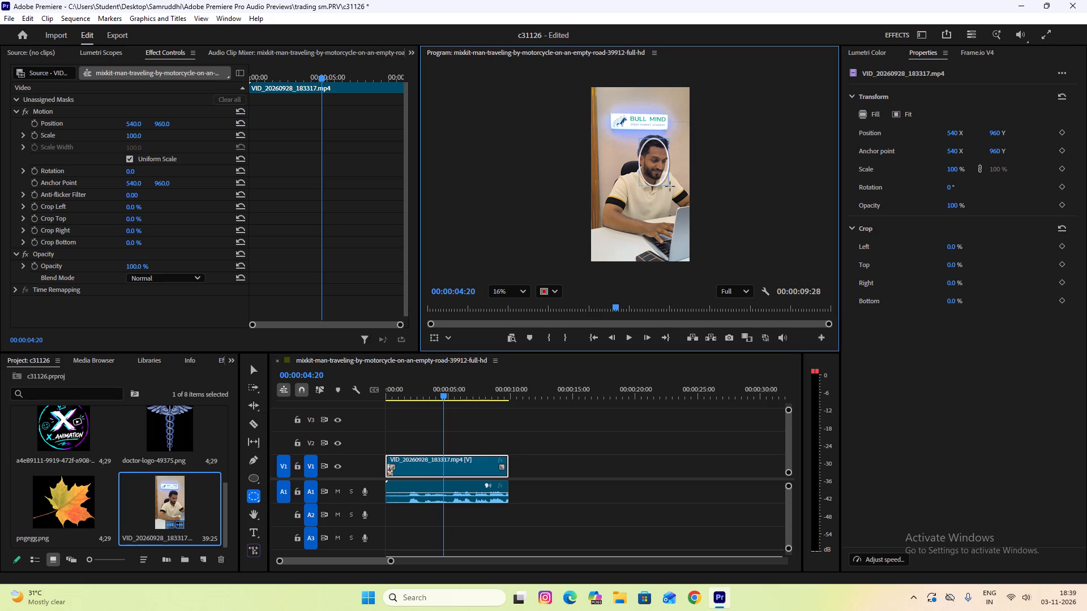
left_click_drag(670, 186, 670, 181)
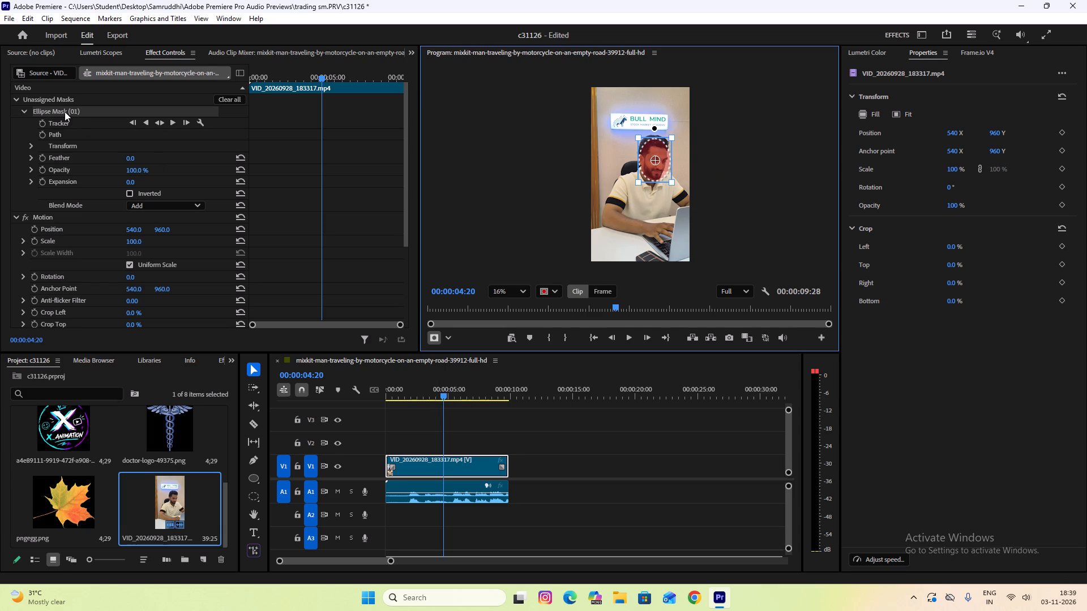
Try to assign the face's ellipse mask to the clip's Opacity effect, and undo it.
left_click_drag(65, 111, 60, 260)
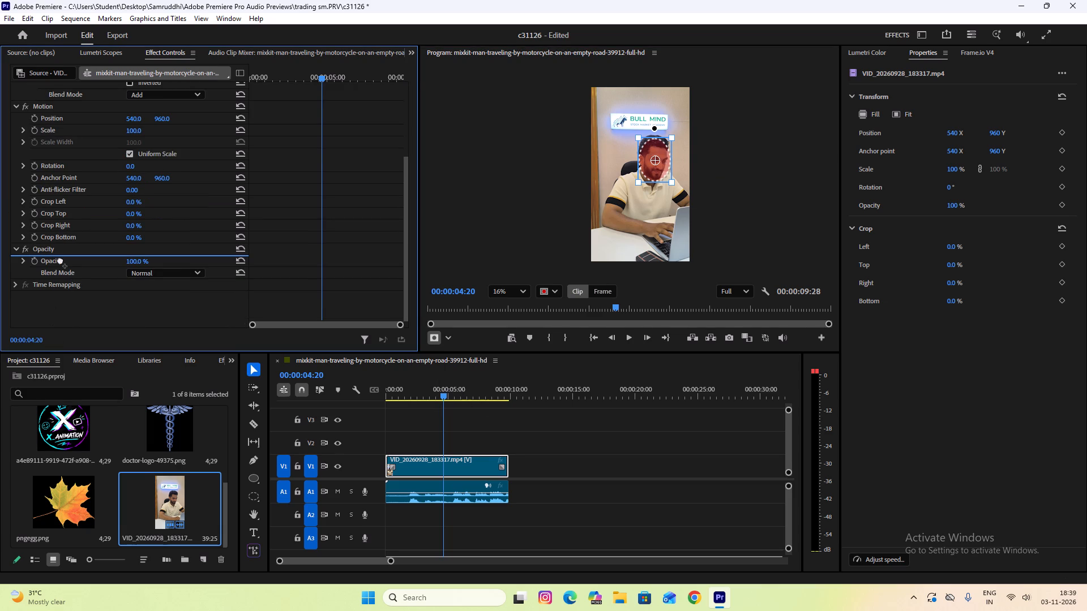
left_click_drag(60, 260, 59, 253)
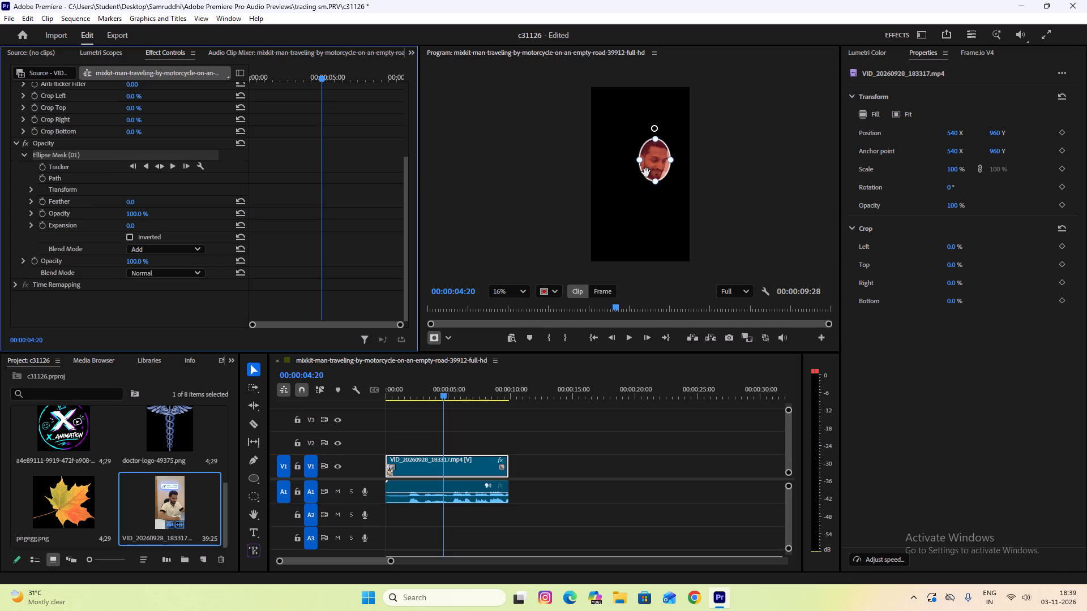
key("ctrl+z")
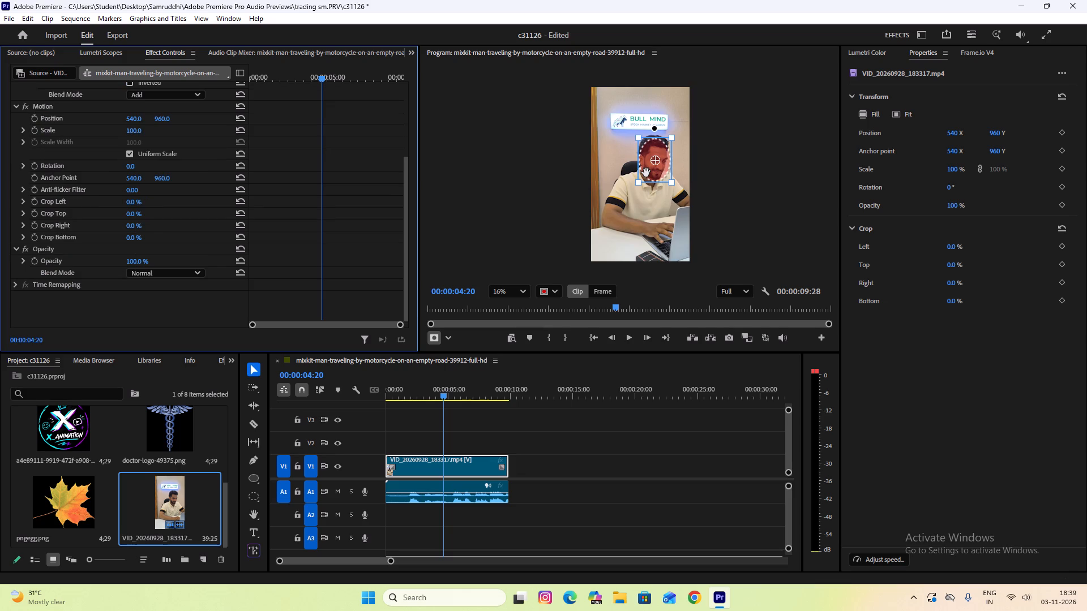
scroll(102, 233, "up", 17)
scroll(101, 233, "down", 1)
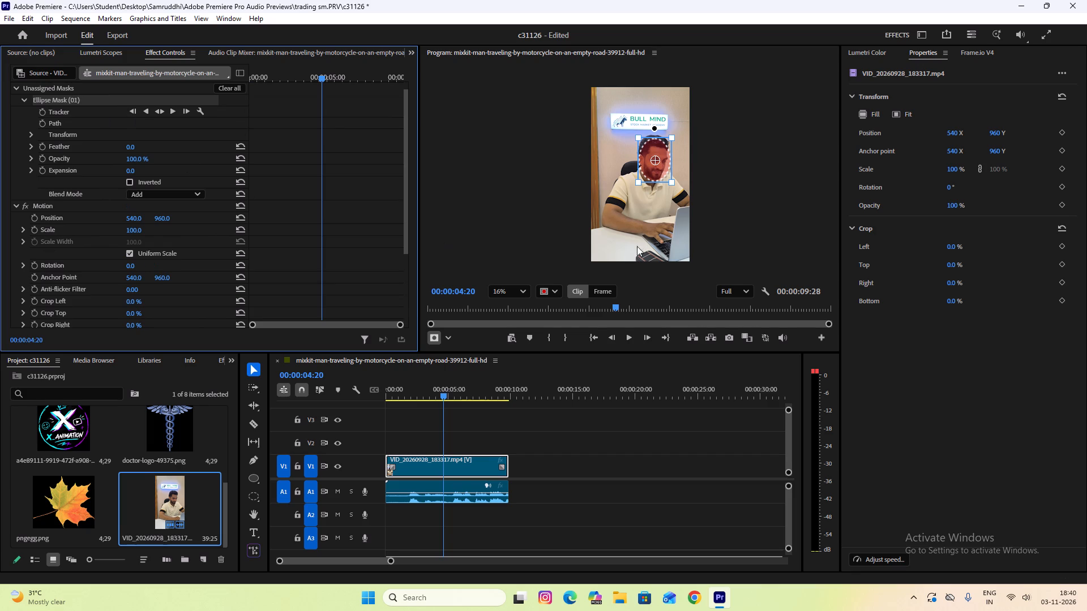
Search the effects for blur and apply Gaussian Blur to the VID_20260928_183317.mp4 video clip with the face's ellipse mask.
left_click(219, 362)
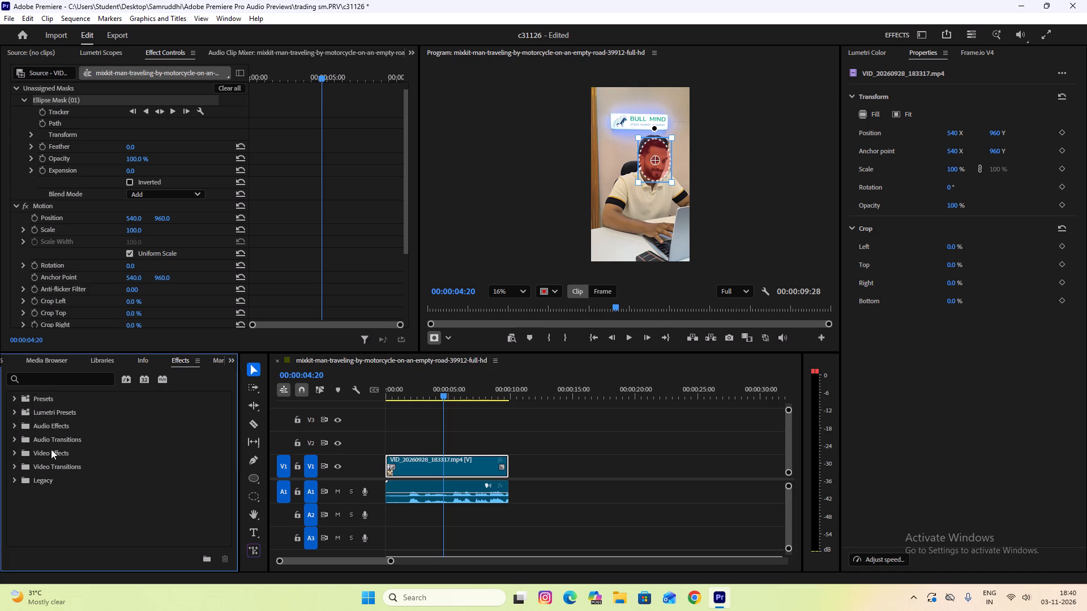
left_click(48, 381)
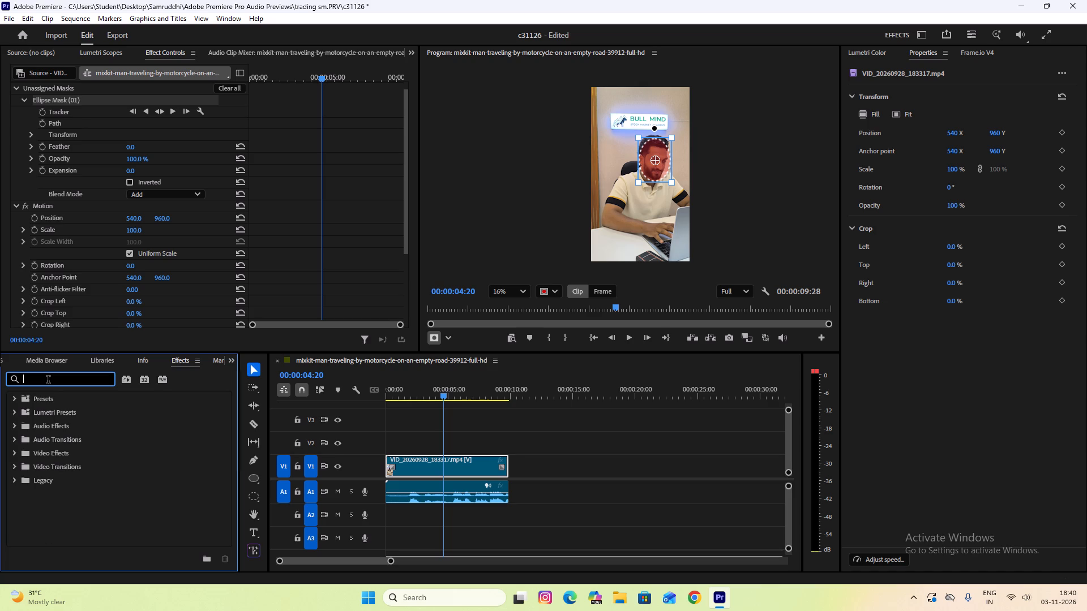
left_click(226, 359)
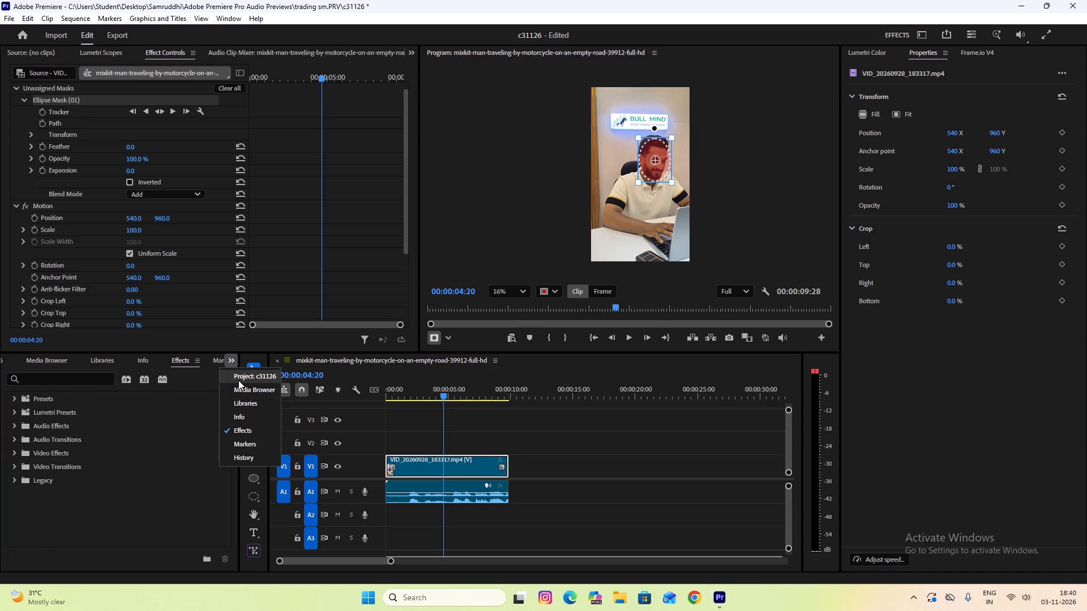
left_click(252, 379)
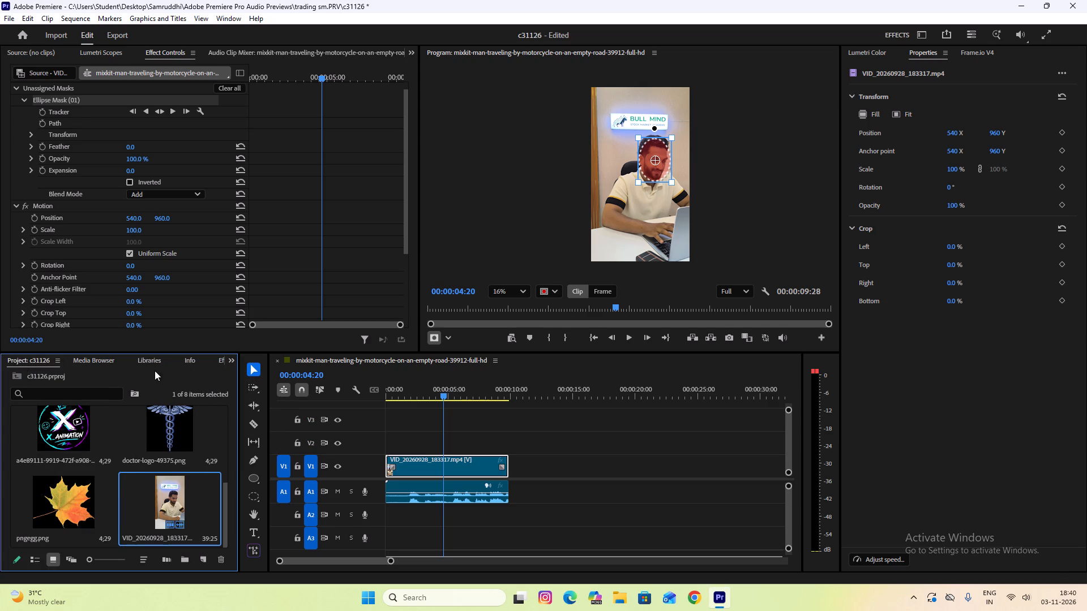
left_click(231, 362)
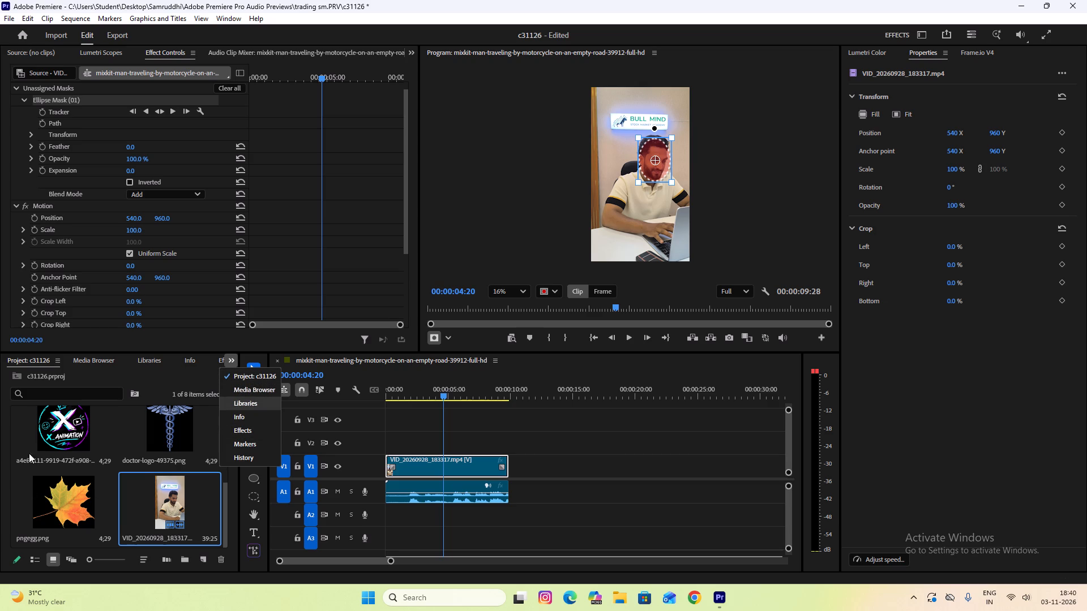
left_click(238, 432)
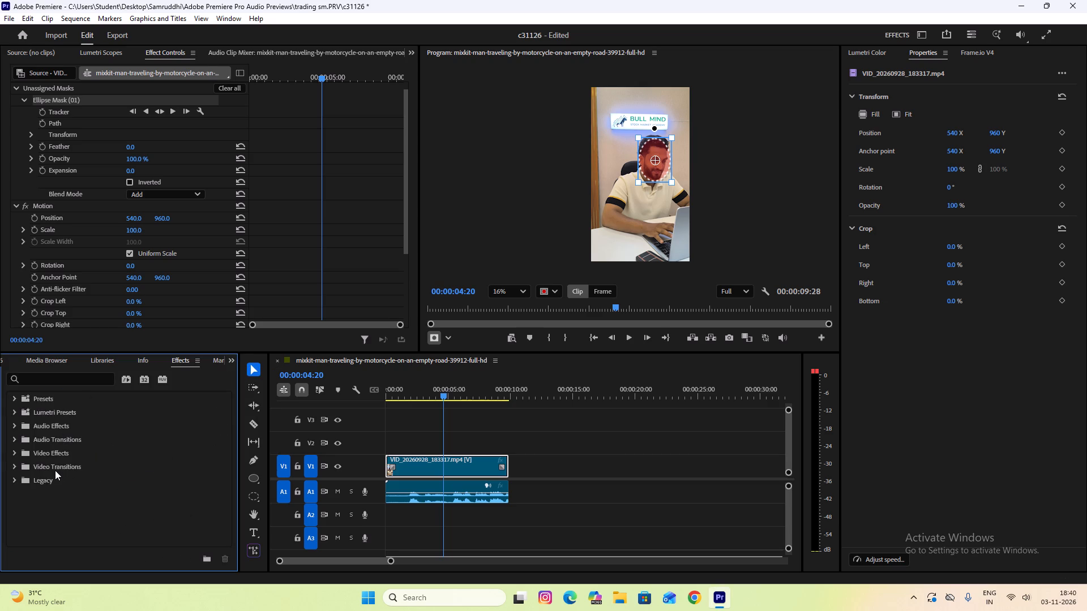
left_click(72, 381)
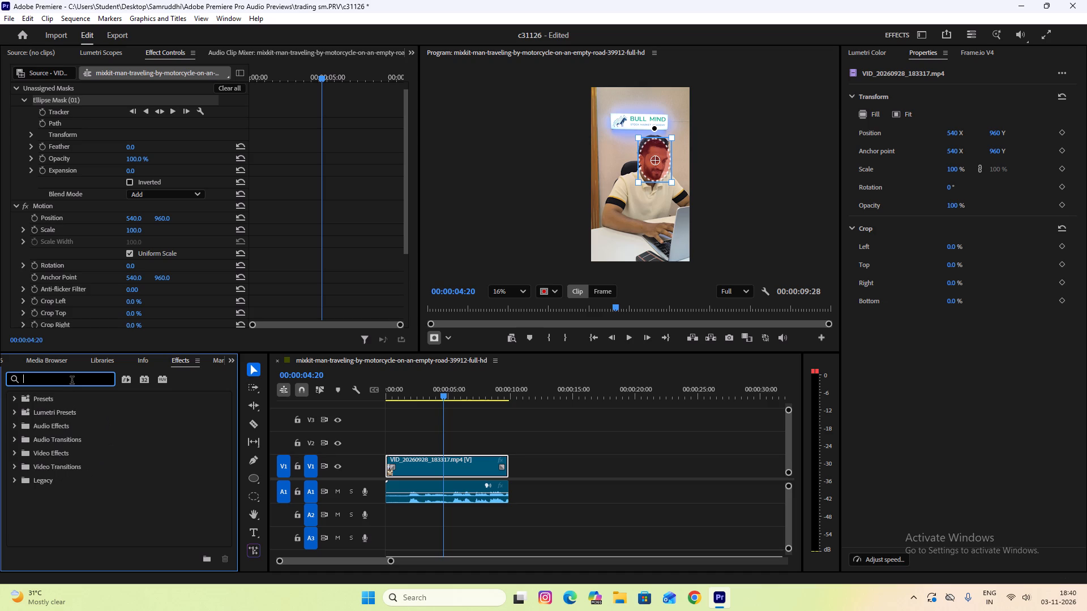
type("blu")
key("r")
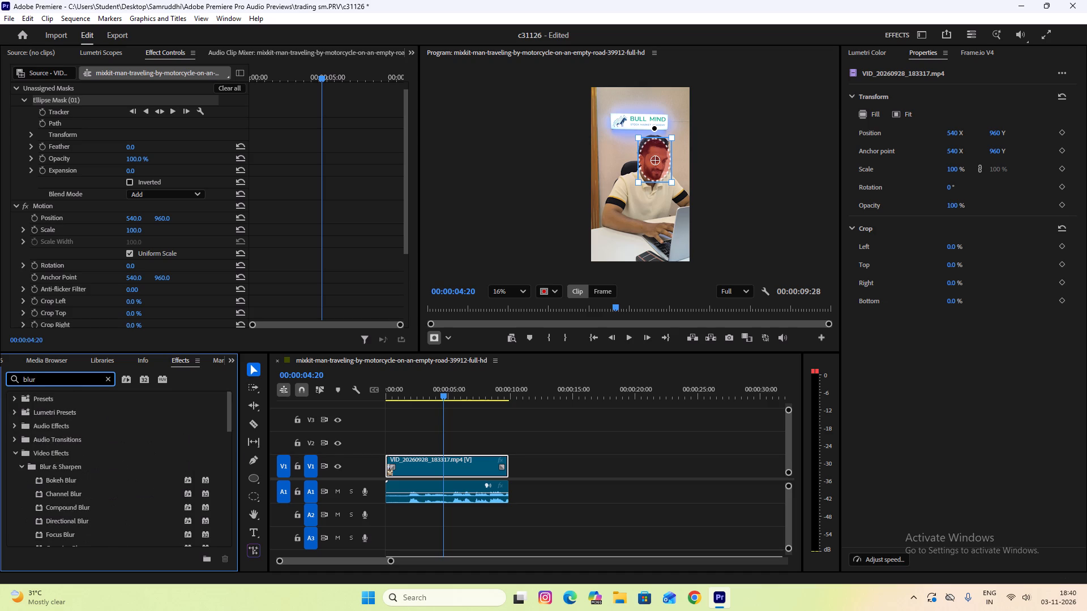
scroll(70, 444, "down", 2)
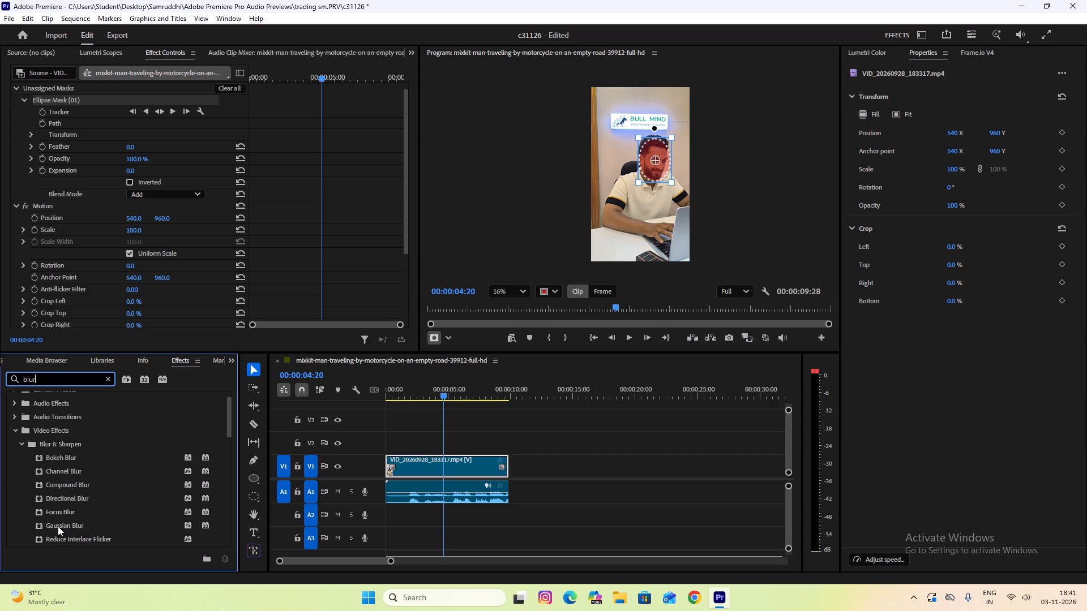
left_click_drag(57, 525, 357, 455)
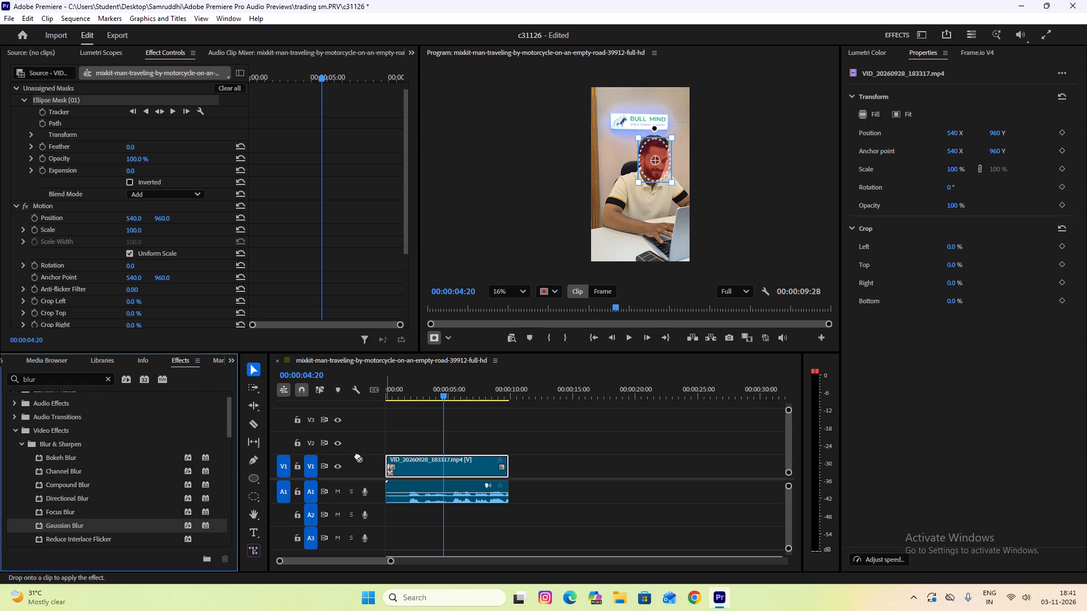
left_click_drag(357, 455, 403, 464)
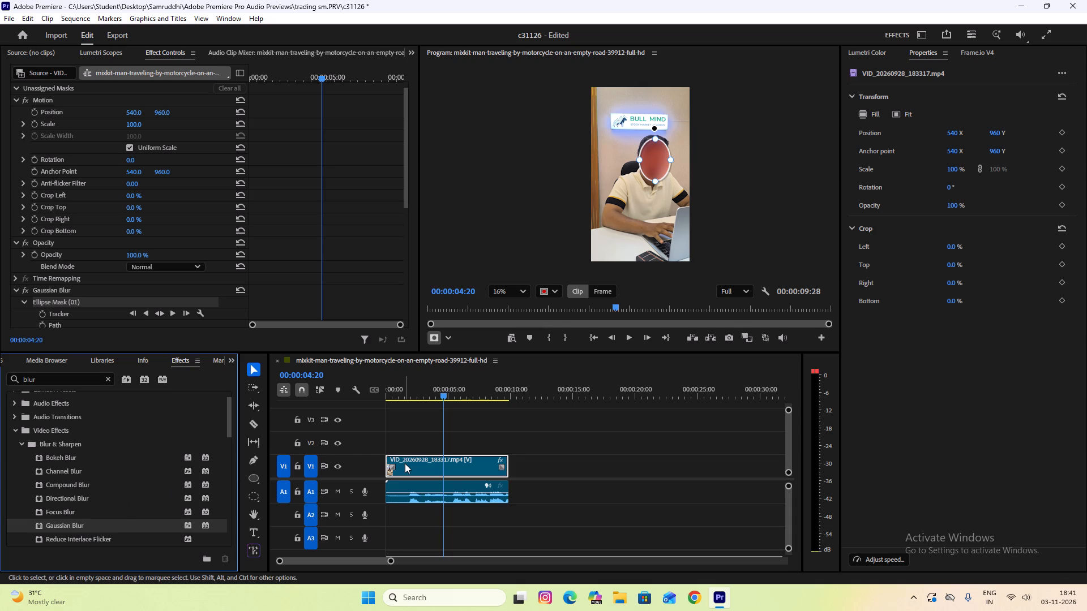
Scrub through the blurred clip, and from 00:00:04:01 track the Gaussian Blur's ellipse mask forward and backward.
left_click(568, 431)
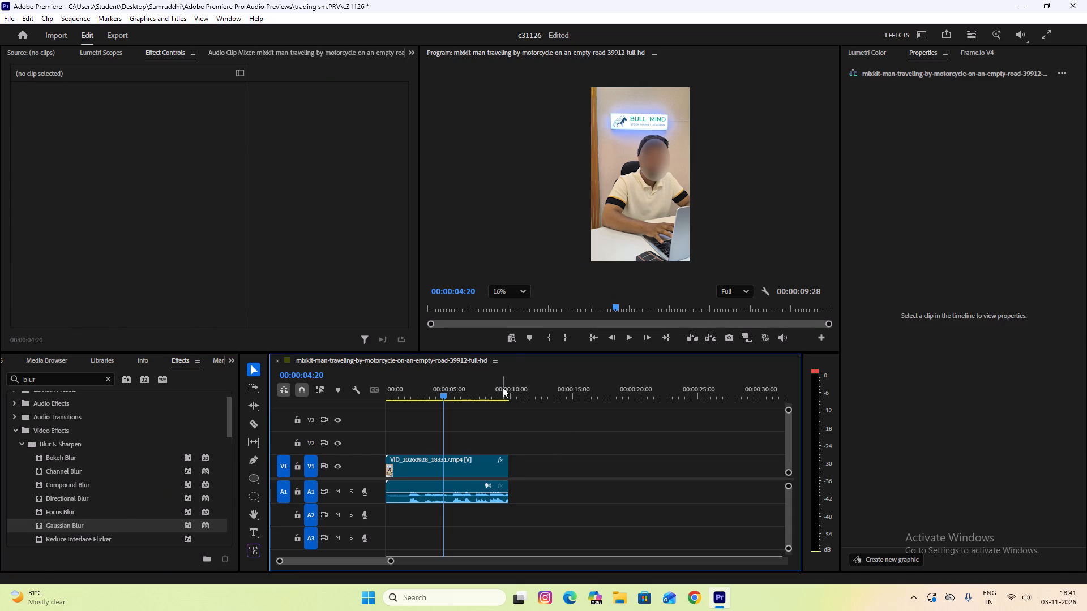
left_click_drag(443, 395, 410, 386)
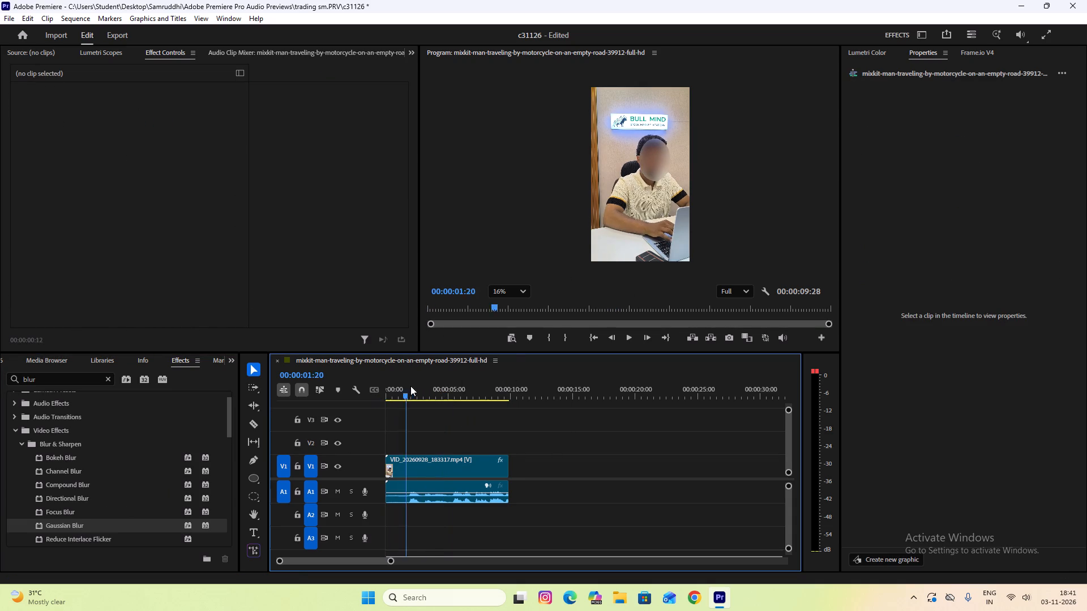
left_click_drag(410, 386, 476, 390)
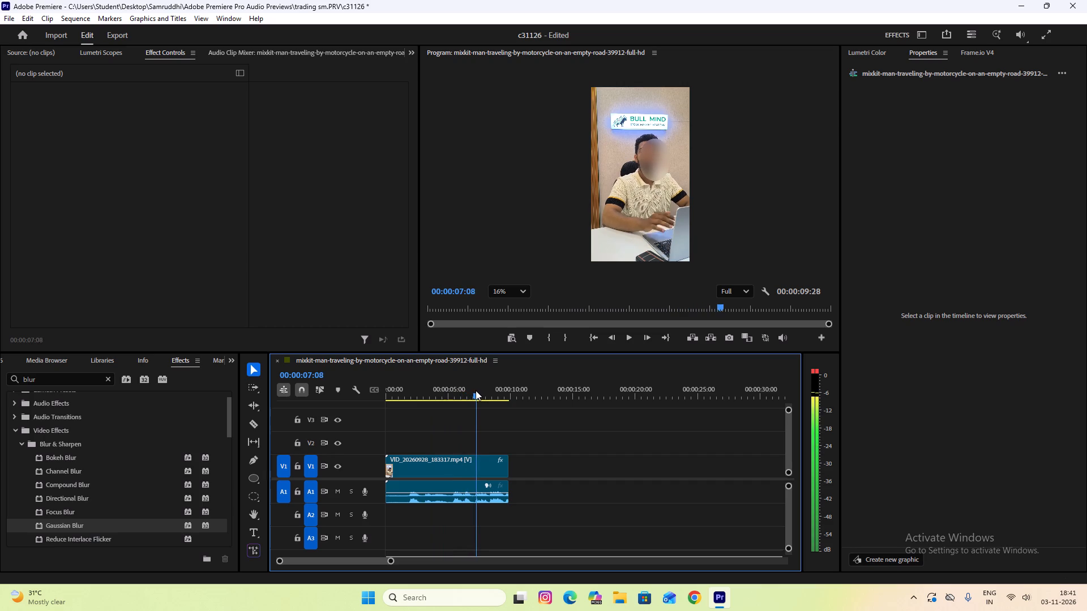
left_click_drag(476, 390, 395, 388)
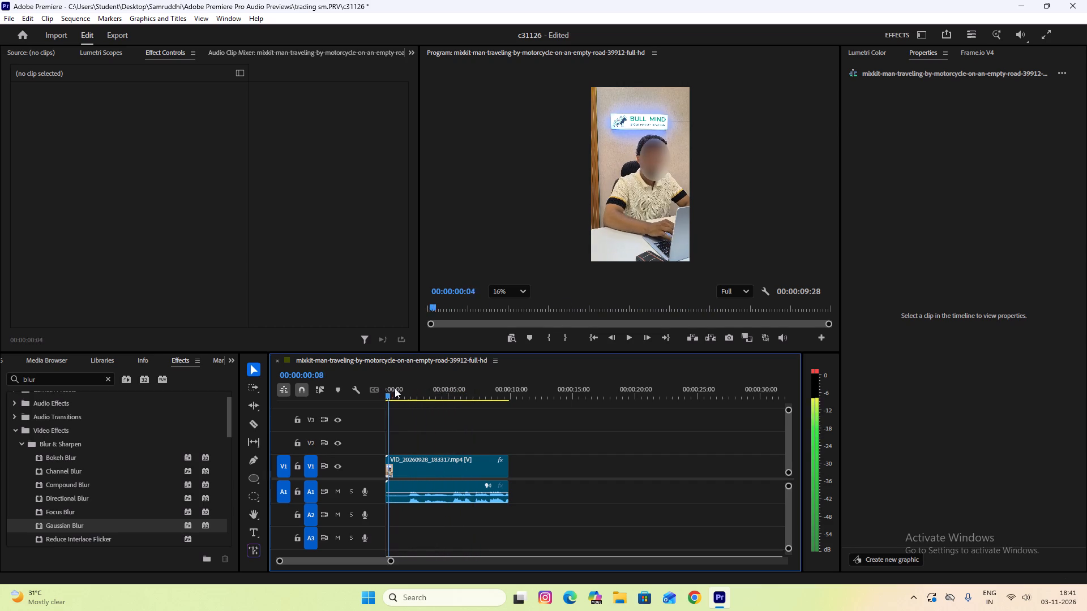
left_click_drag(395, 388, 435, 388)
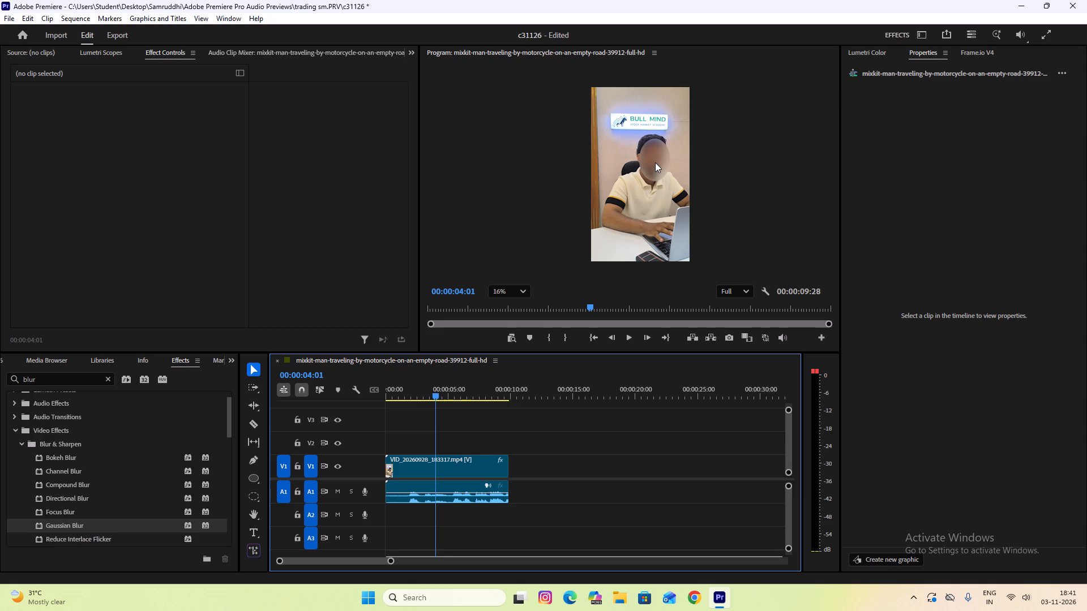
left_click(472, 463)
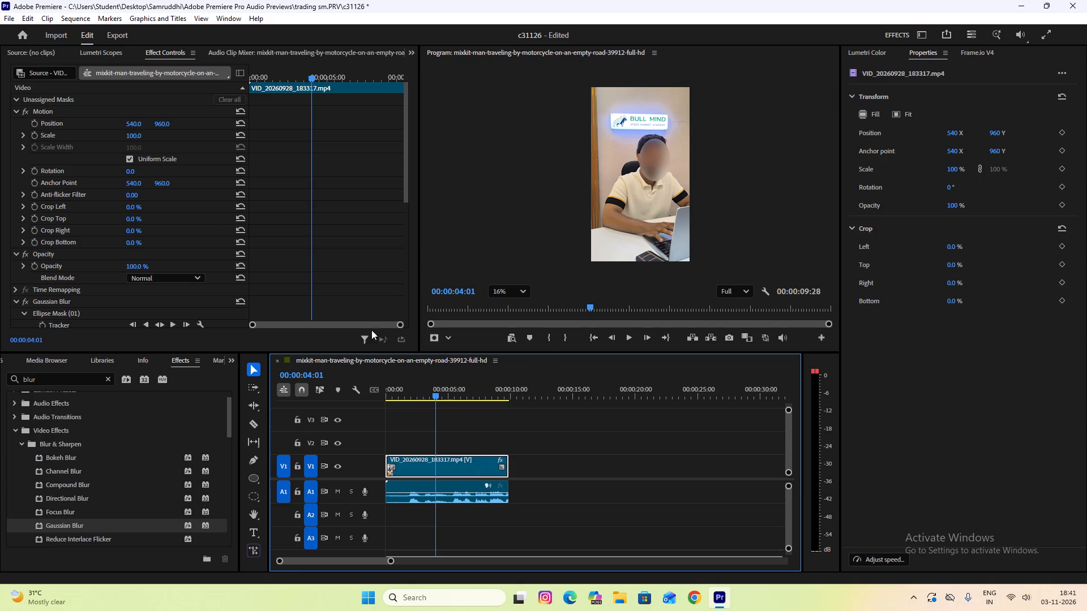
scroll(100, 234, "down", 14)
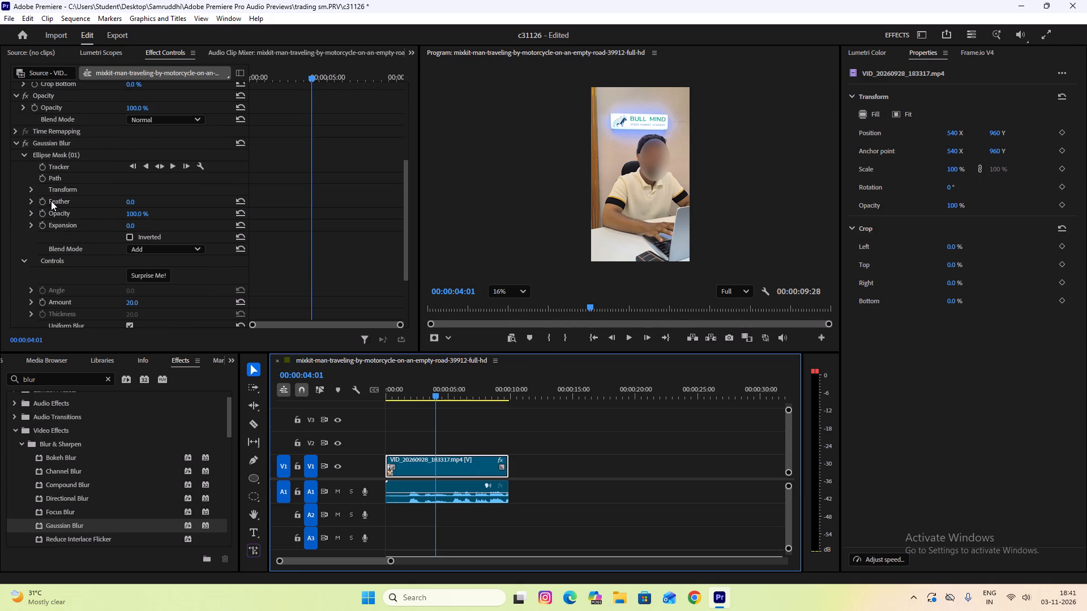
left_click(26, 188)
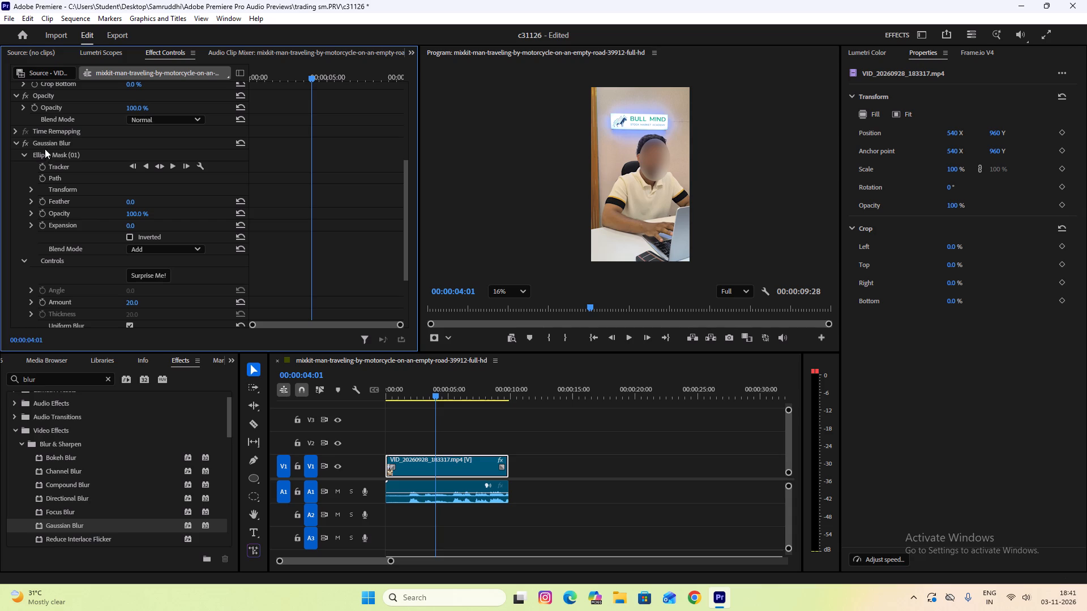
left_click(29, 191)
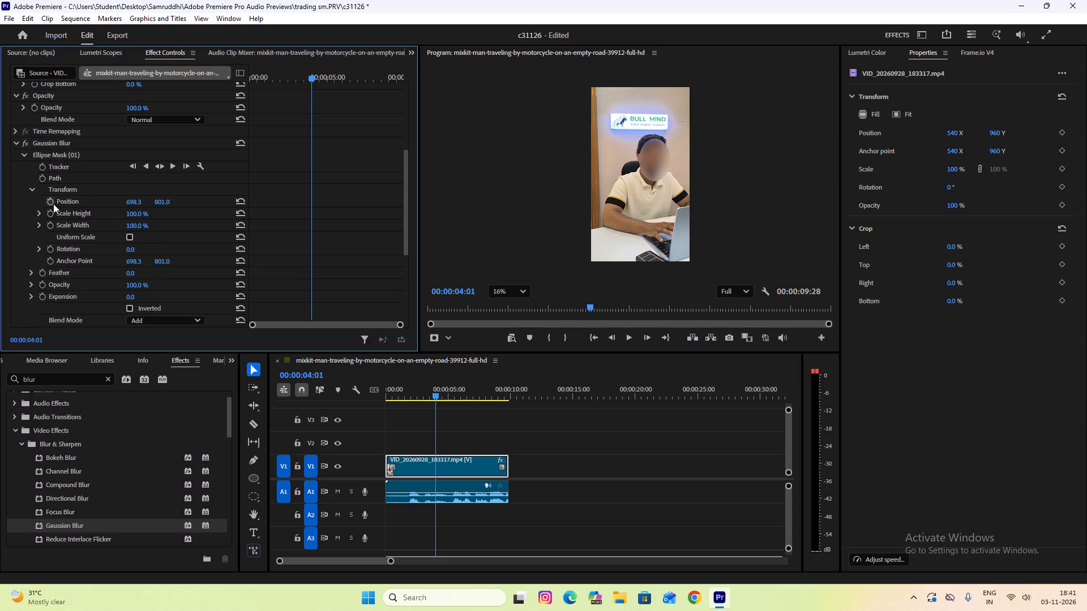
left_click(30, 188)
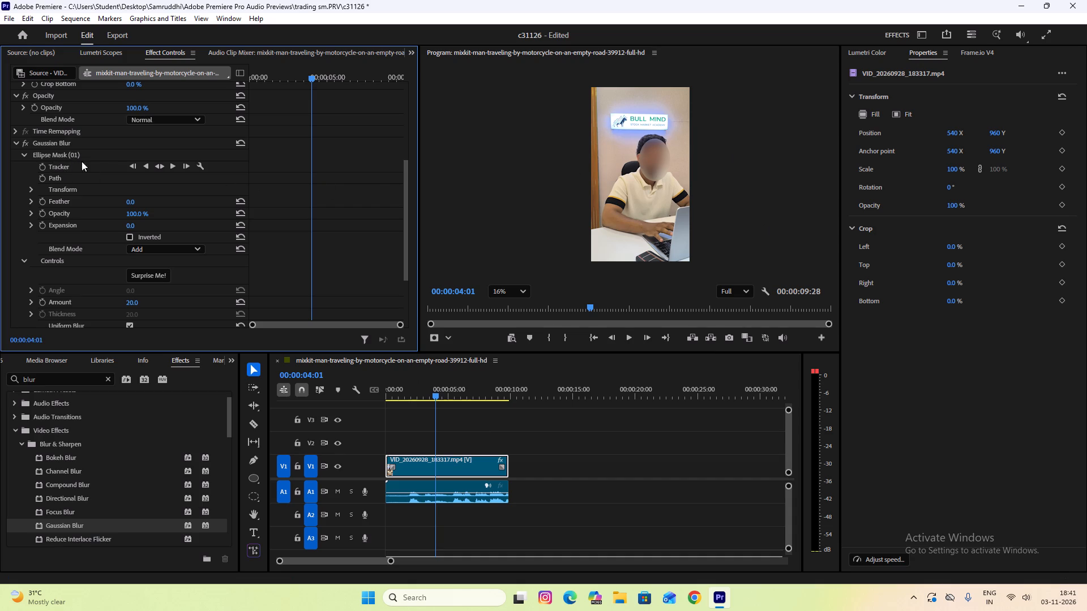
left_click(159, 166)
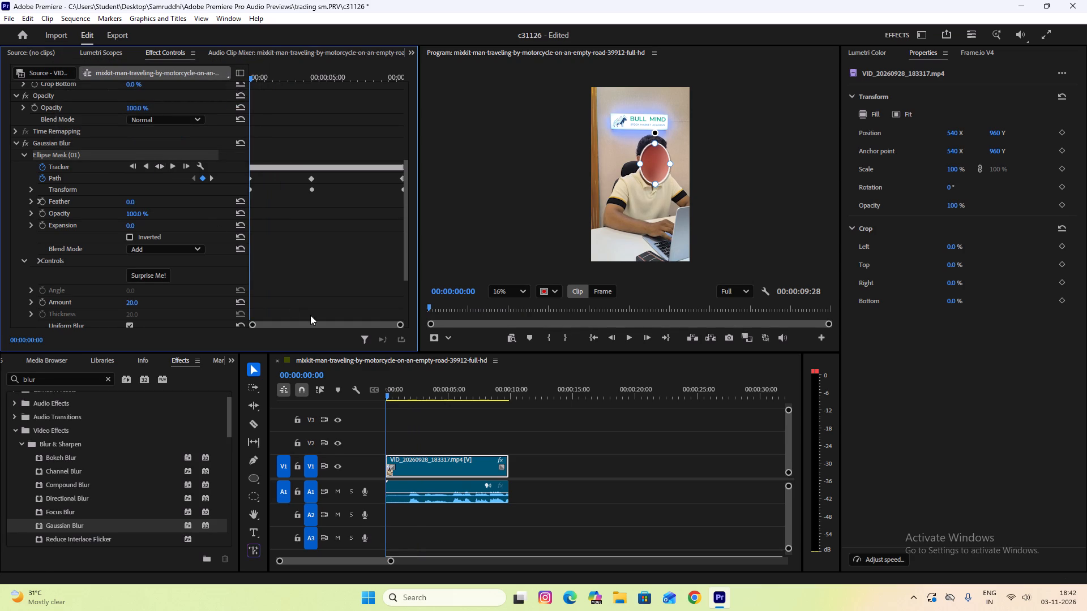
Play the sequence from the start to check how the blur follows the man's face.
left_click(468, 427)
key("space")
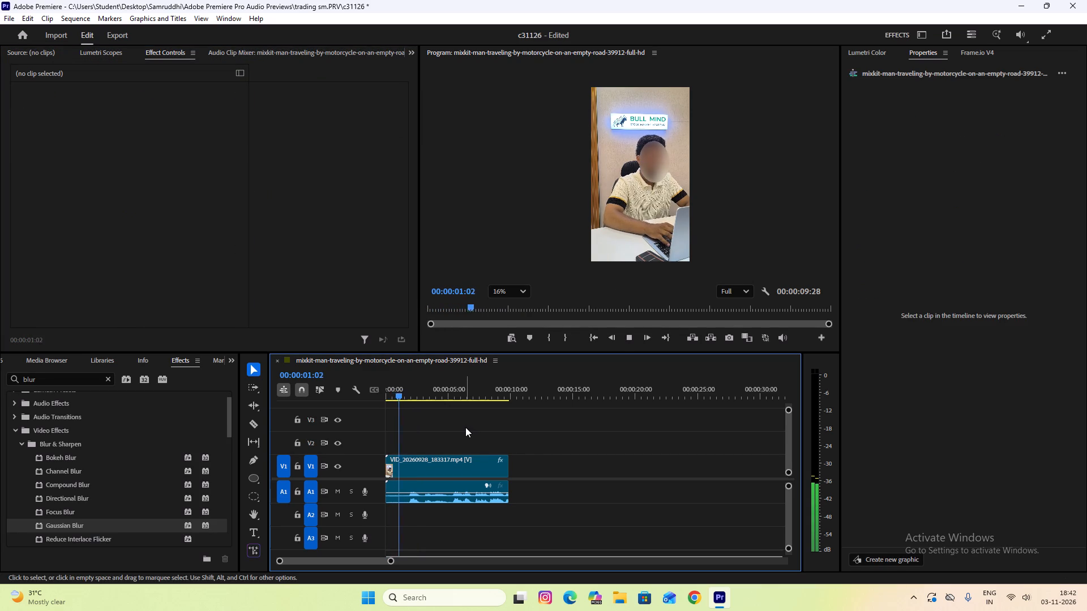
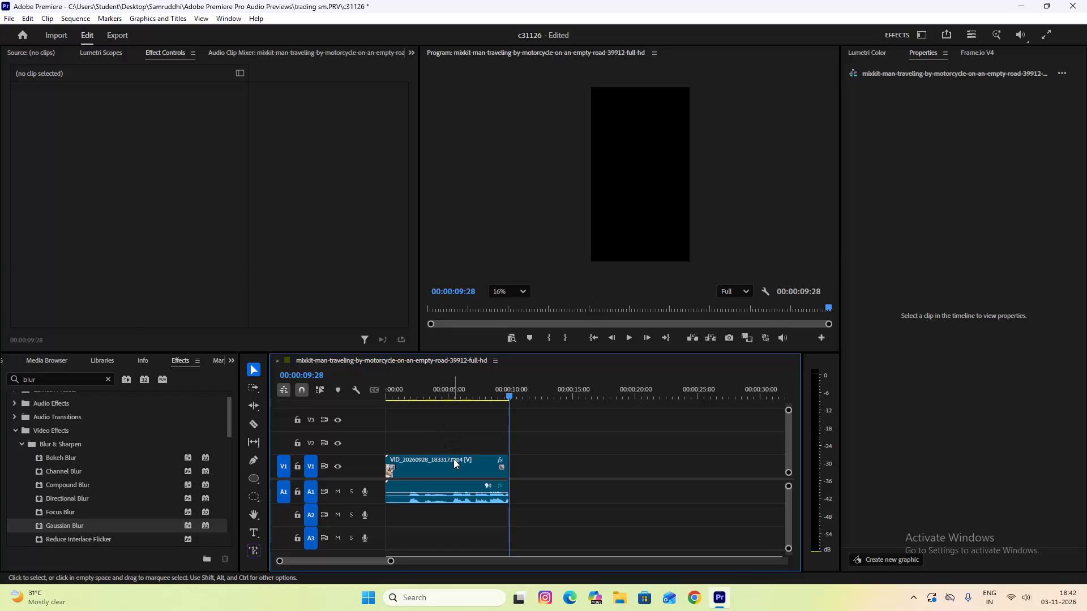
Delete the Gaussian Blur effect and its tracked ellipse mask from the VID_20260928_183317.mp4 video clip.
left_click(453, 459)
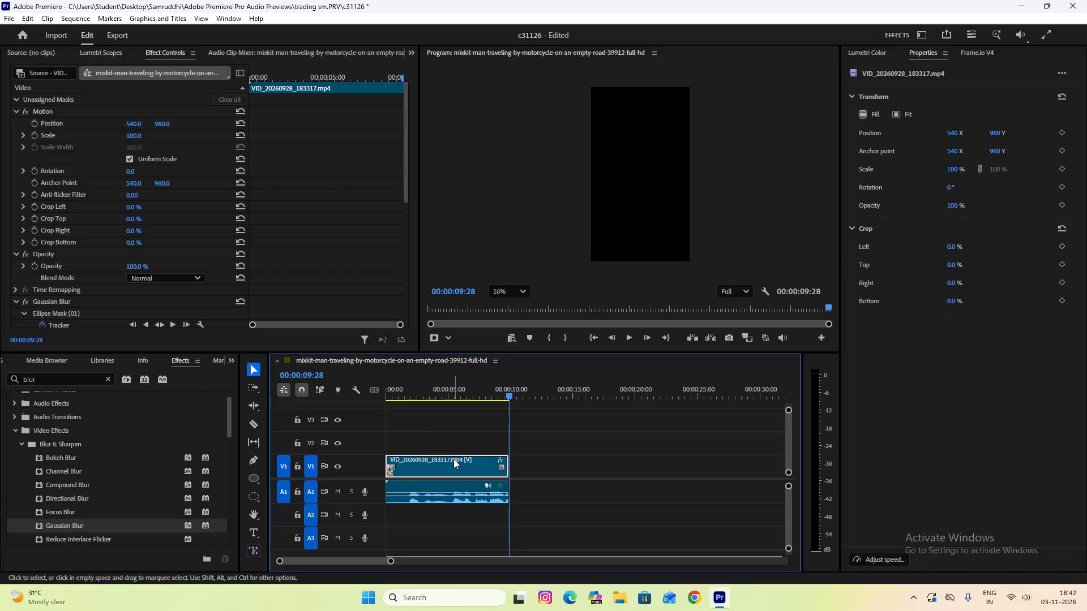
scroll(49, 252, "down", 11)
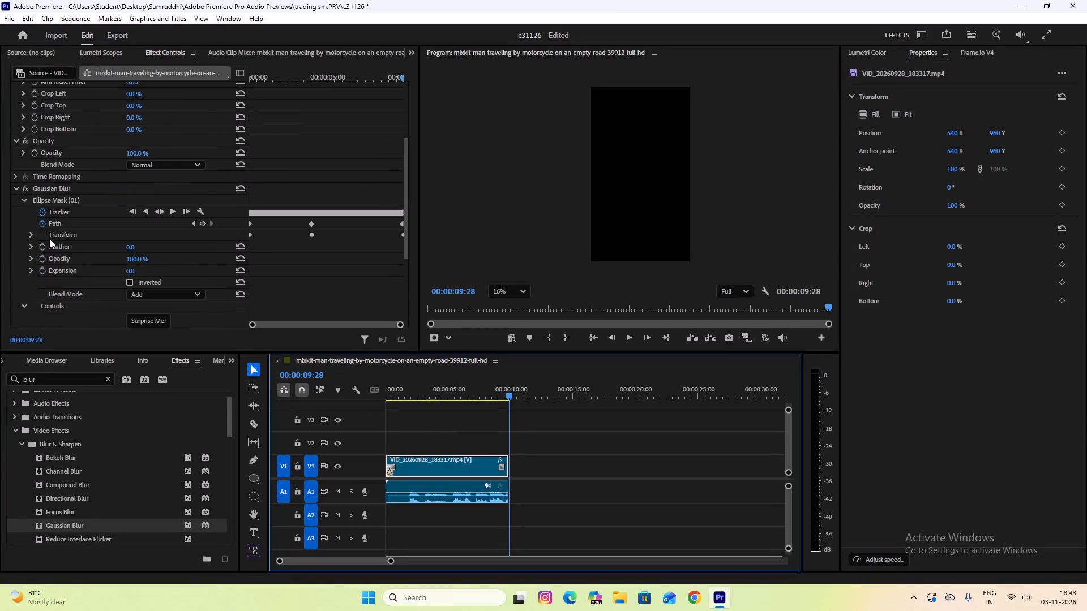
left_click(71, 177)
key("Delete")
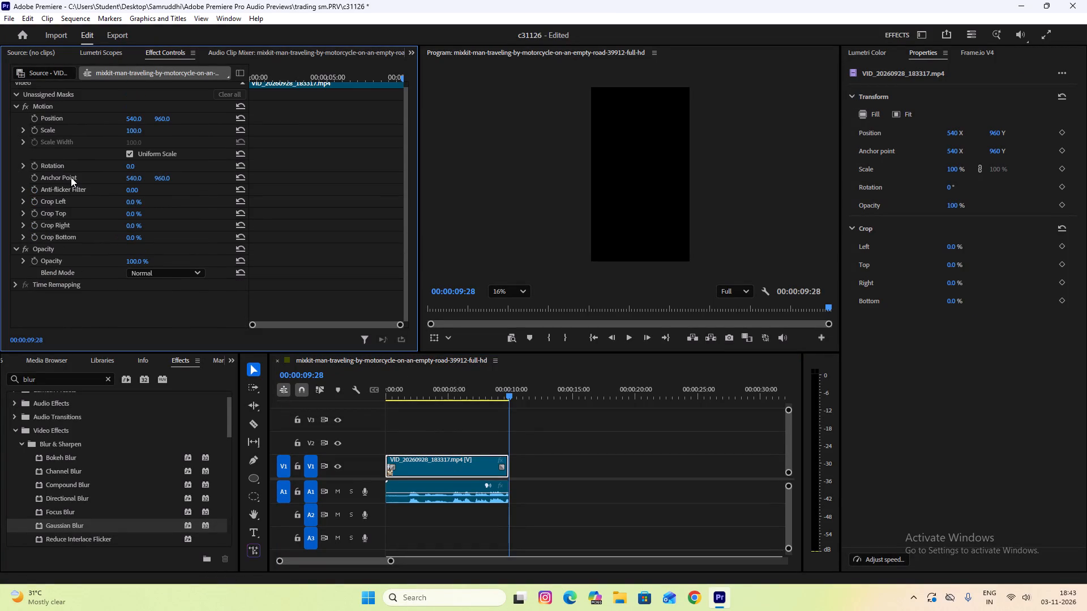
scroll(87, 212, "up", 5)
scroll(87, 212, "down", 1)
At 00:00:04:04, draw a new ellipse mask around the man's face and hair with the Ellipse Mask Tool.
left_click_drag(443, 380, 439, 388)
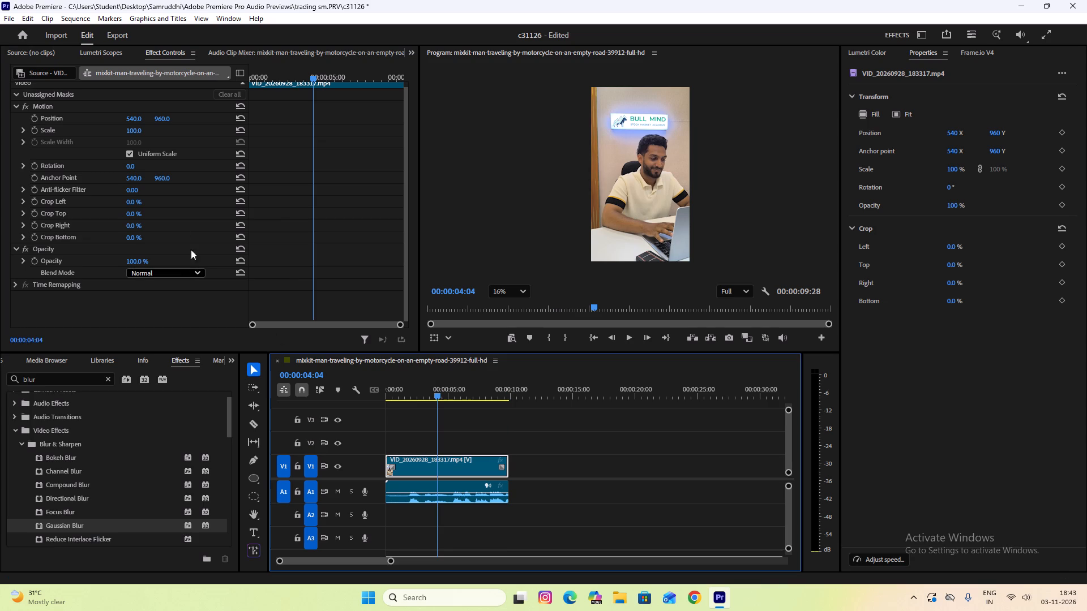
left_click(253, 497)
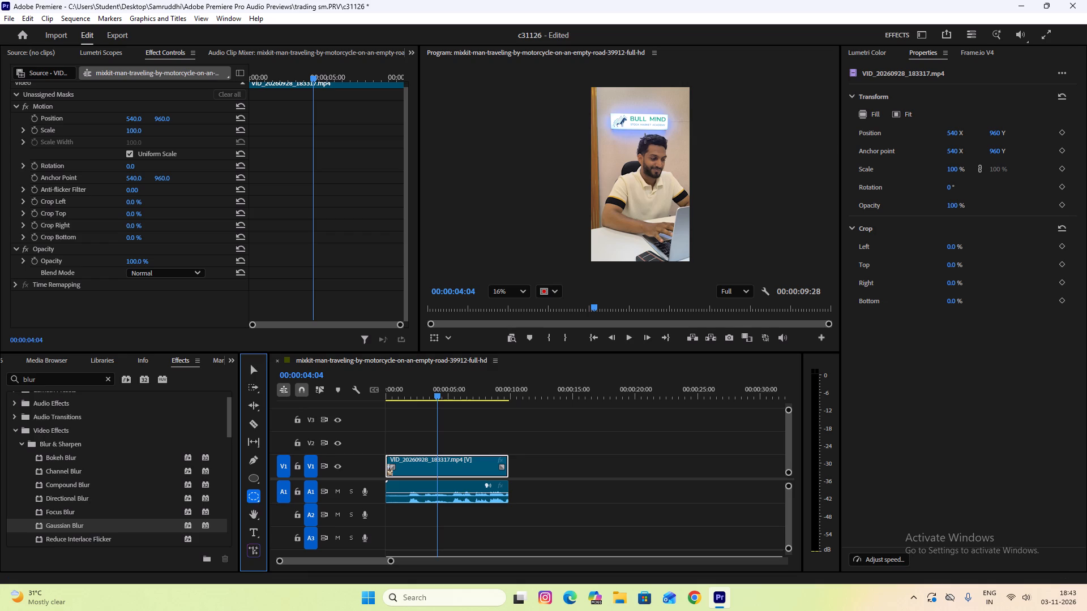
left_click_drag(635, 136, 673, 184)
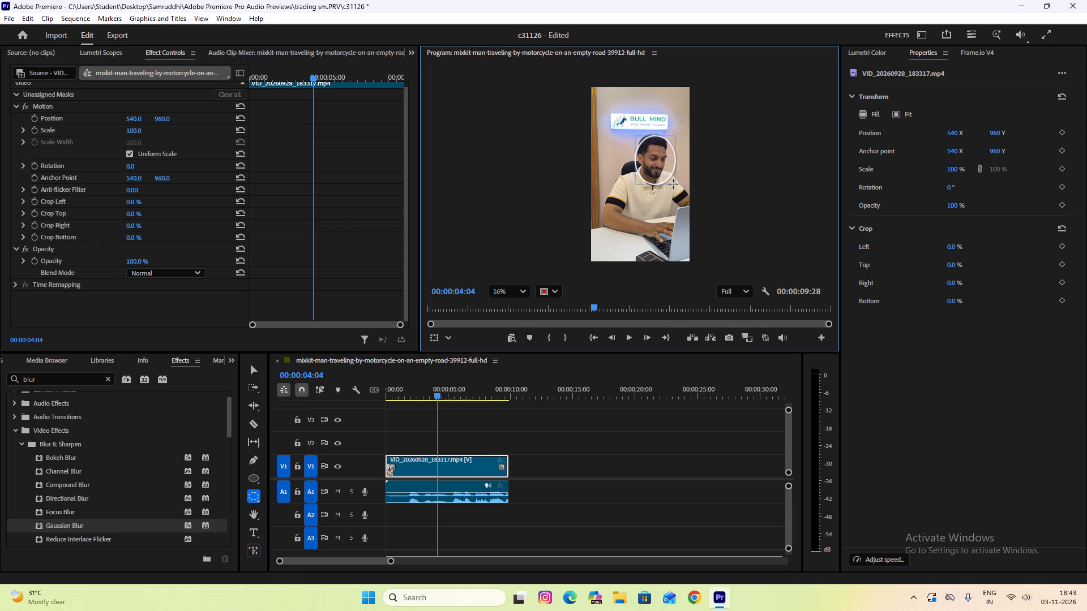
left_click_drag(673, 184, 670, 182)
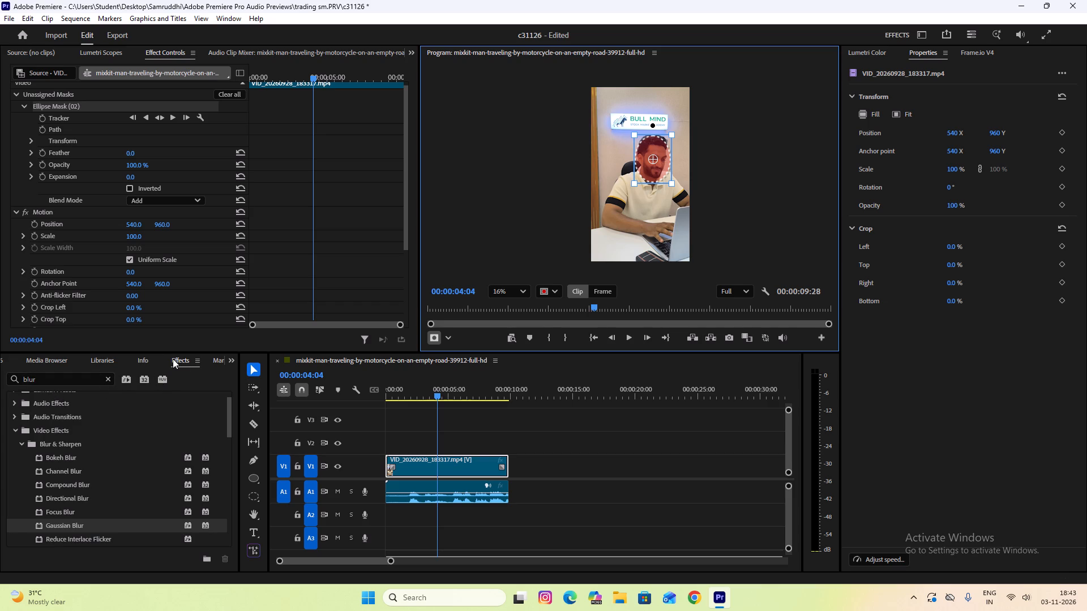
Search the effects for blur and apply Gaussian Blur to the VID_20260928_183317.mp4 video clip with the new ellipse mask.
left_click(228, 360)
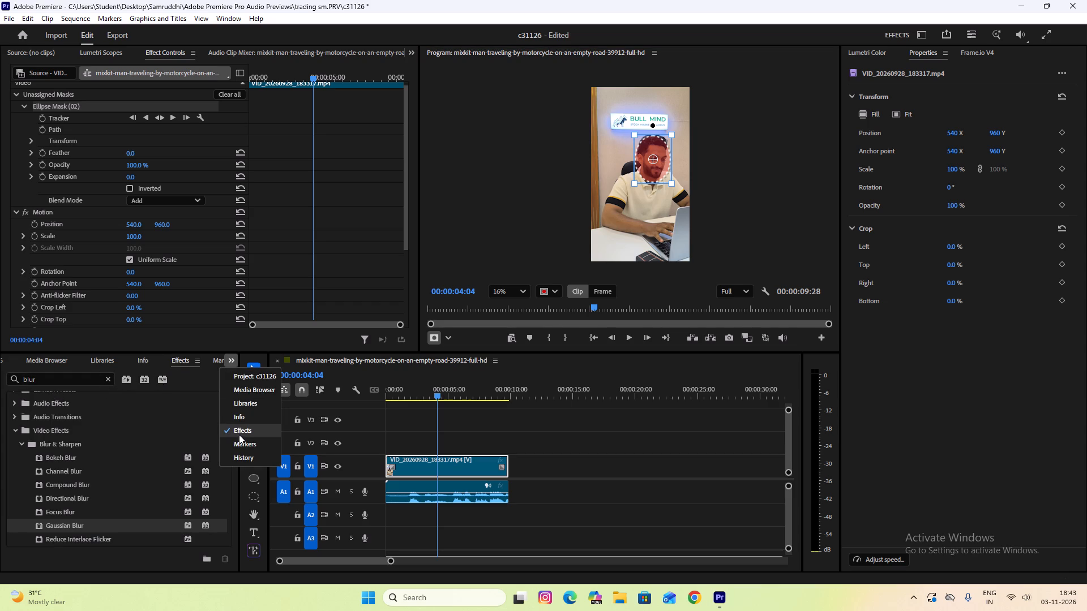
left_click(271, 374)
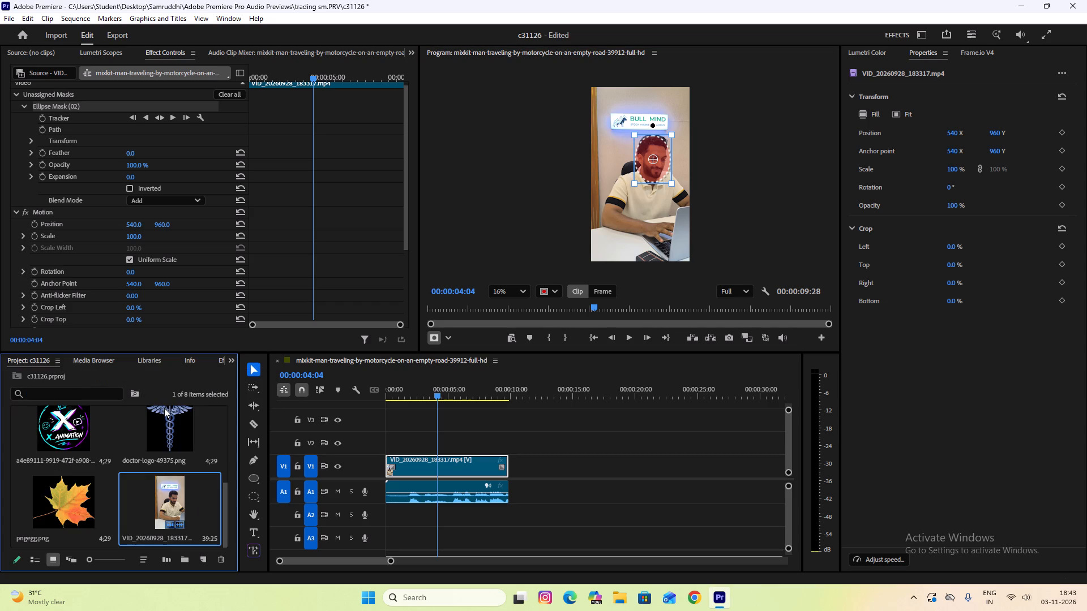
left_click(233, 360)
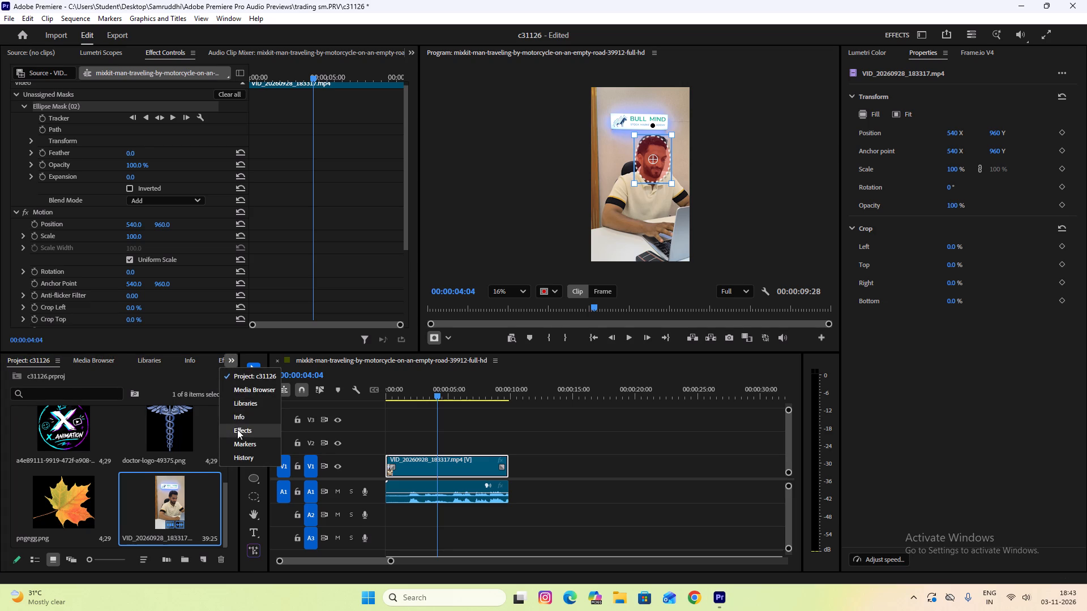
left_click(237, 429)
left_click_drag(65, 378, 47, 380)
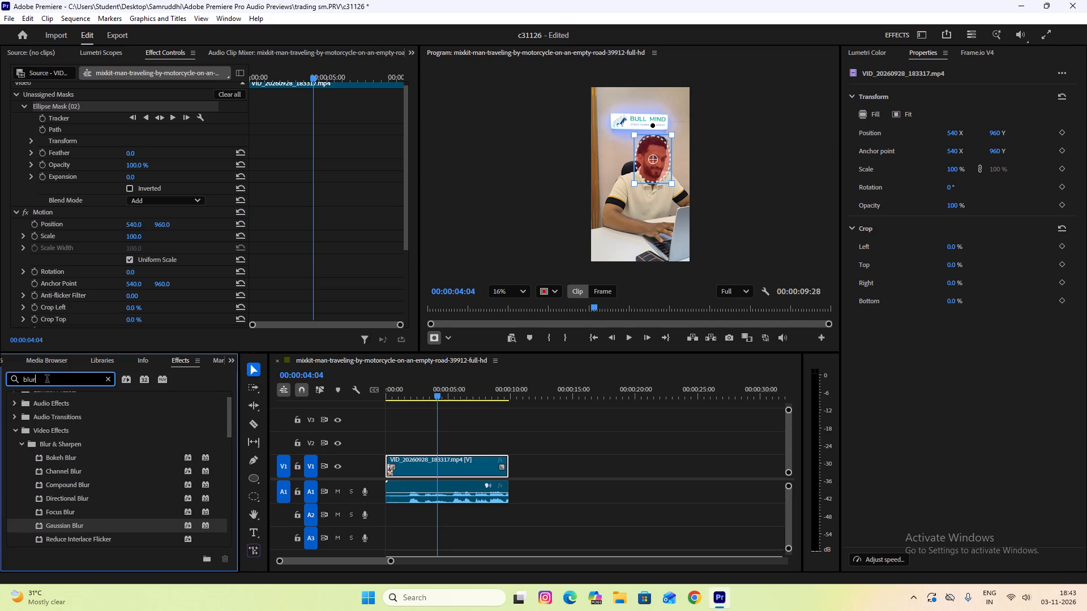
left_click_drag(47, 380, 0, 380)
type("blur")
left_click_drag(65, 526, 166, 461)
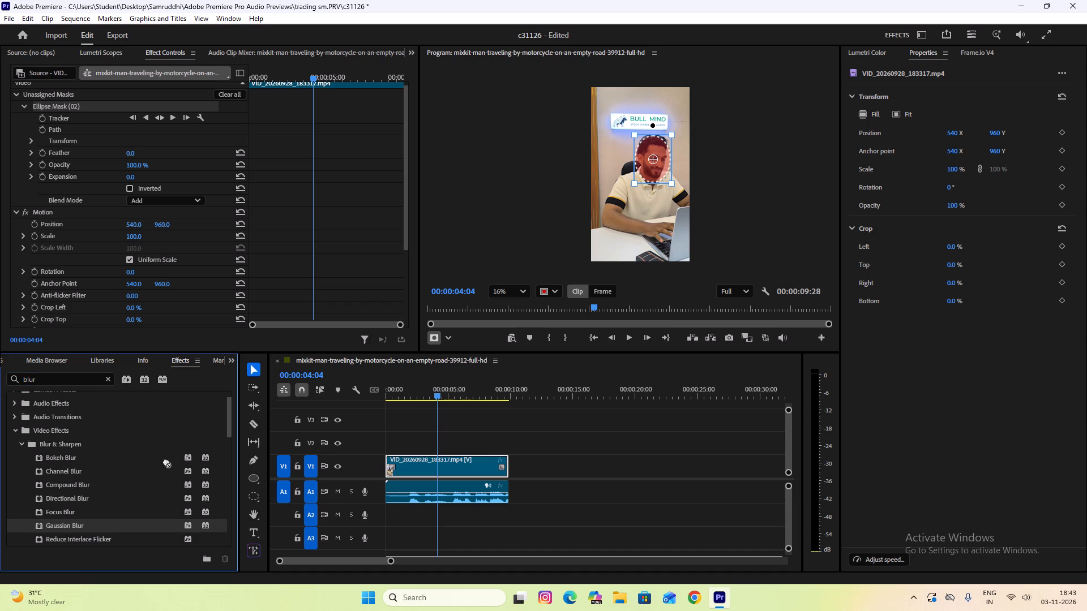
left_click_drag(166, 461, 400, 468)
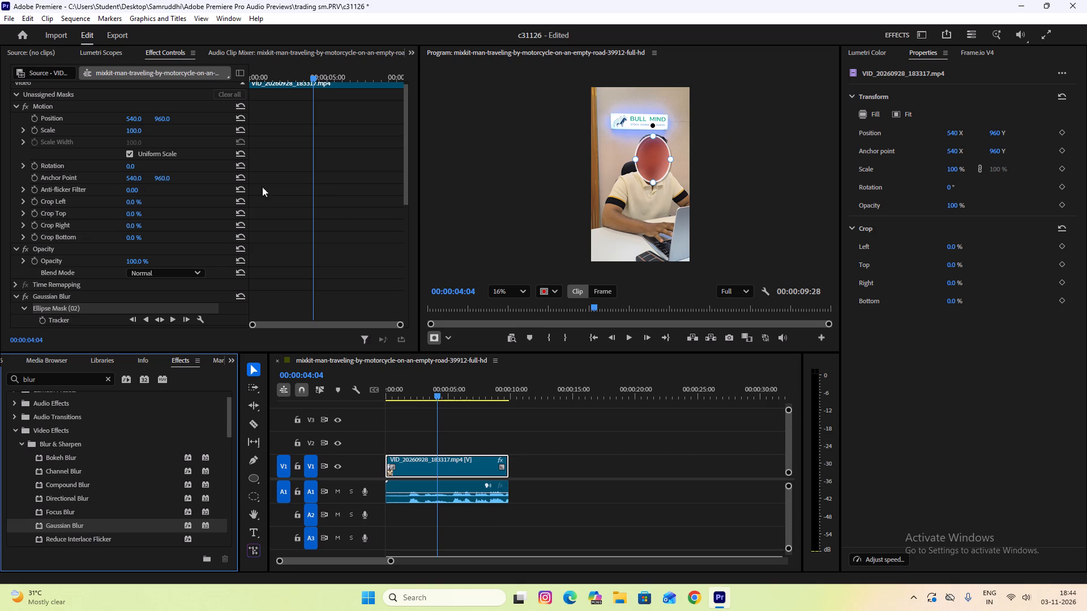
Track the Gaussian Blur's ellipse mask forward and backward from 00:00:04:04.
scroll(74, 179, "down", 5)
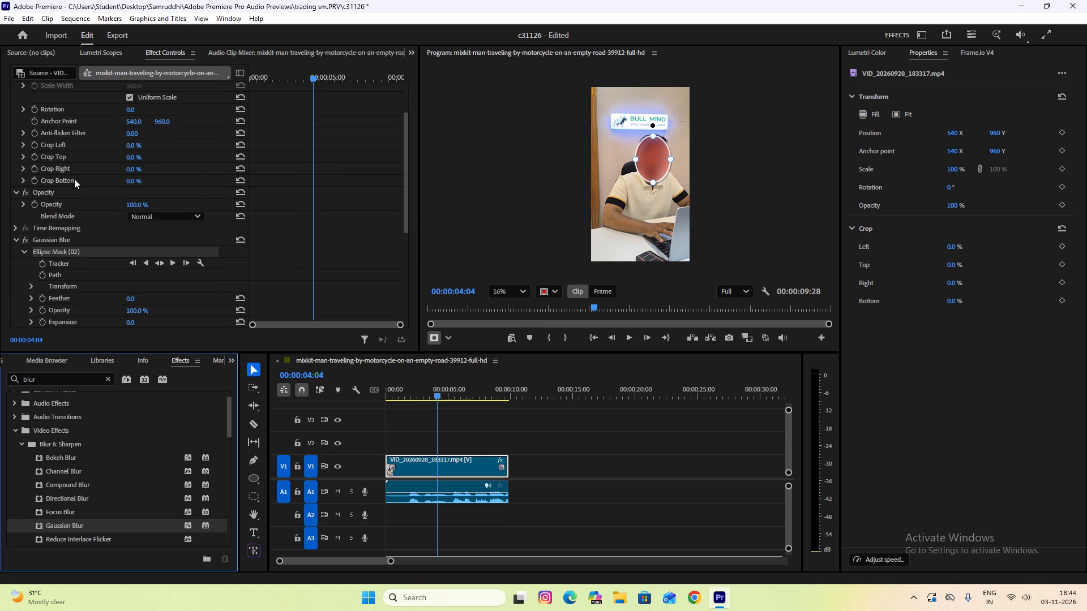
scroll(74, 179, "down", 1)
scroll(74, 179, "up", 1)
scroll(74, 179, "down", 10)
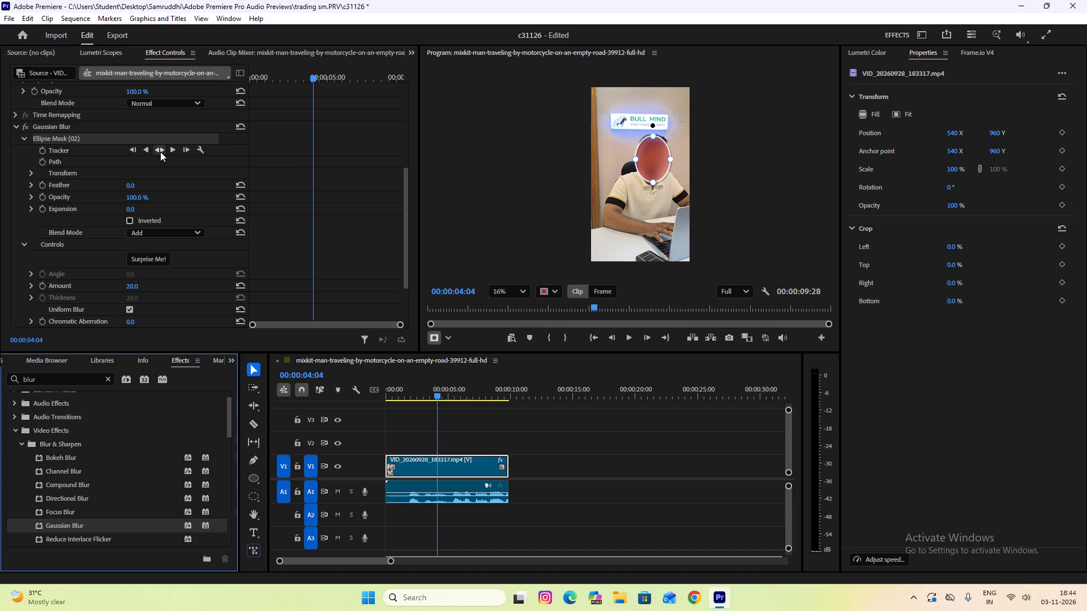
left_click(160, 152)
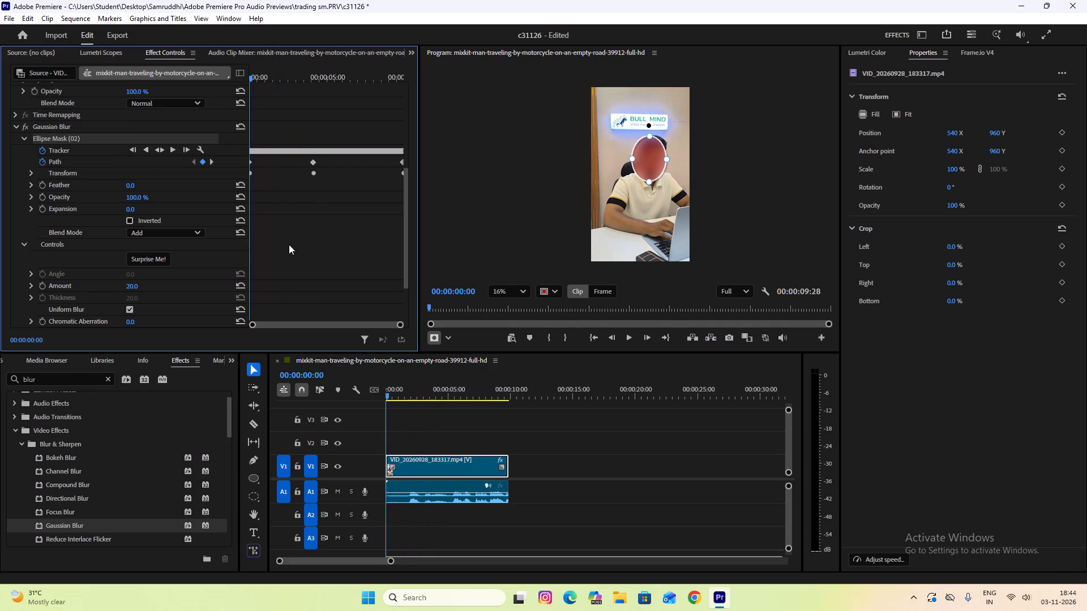
Scrub through the clip and back to the start, and examine the blur's coverage and its tracked mask settings.
left_click_drag(396, 397, 455, 396)
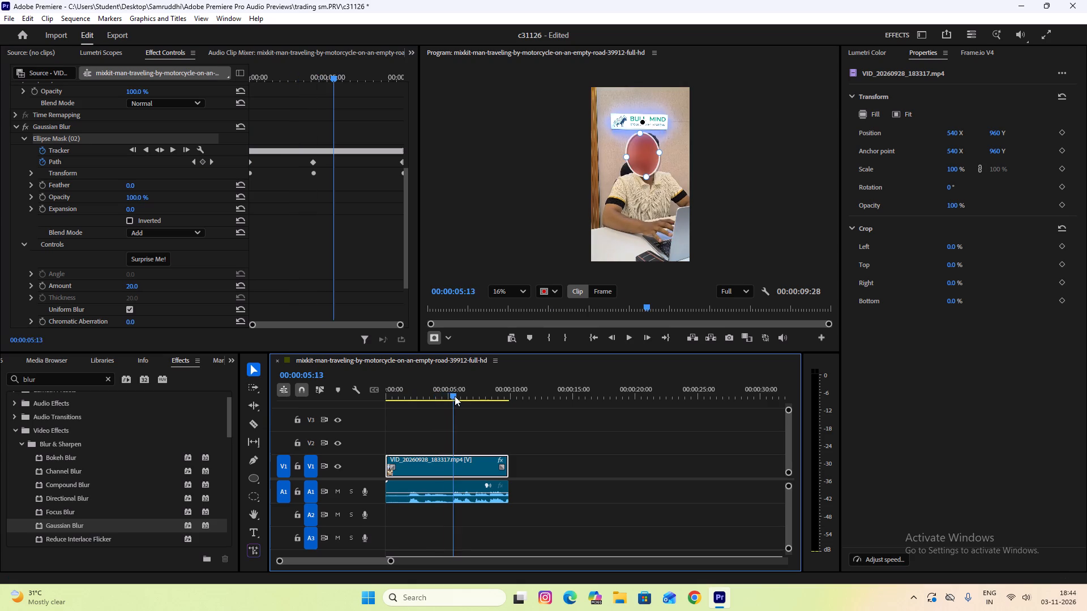
left_click_drag(455, 396, 382, 399)
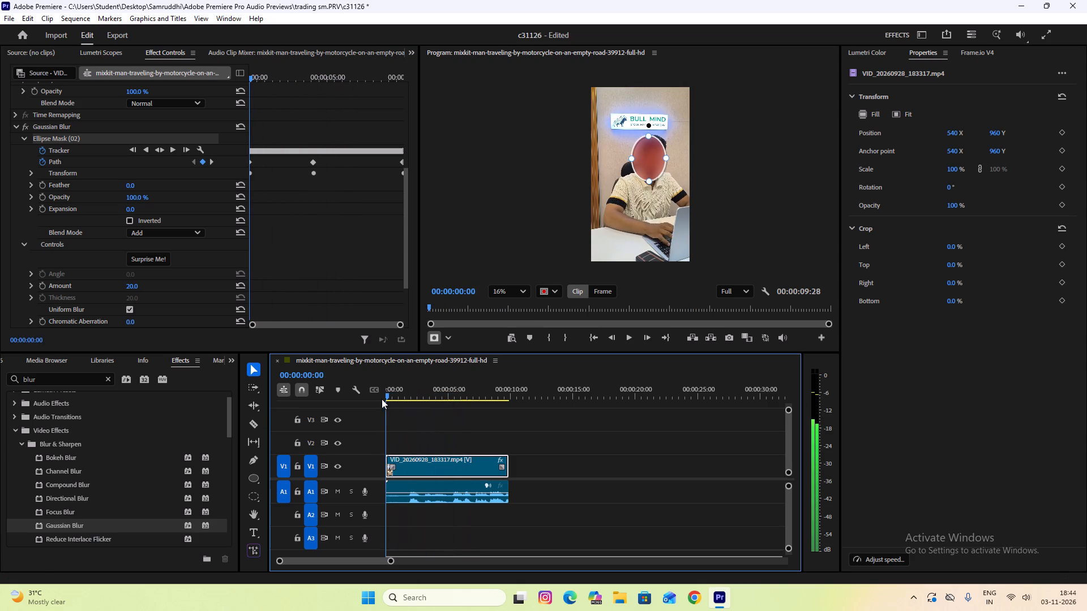
left_click_drag(382, 399, 378, 399)
left_click(450, 420)
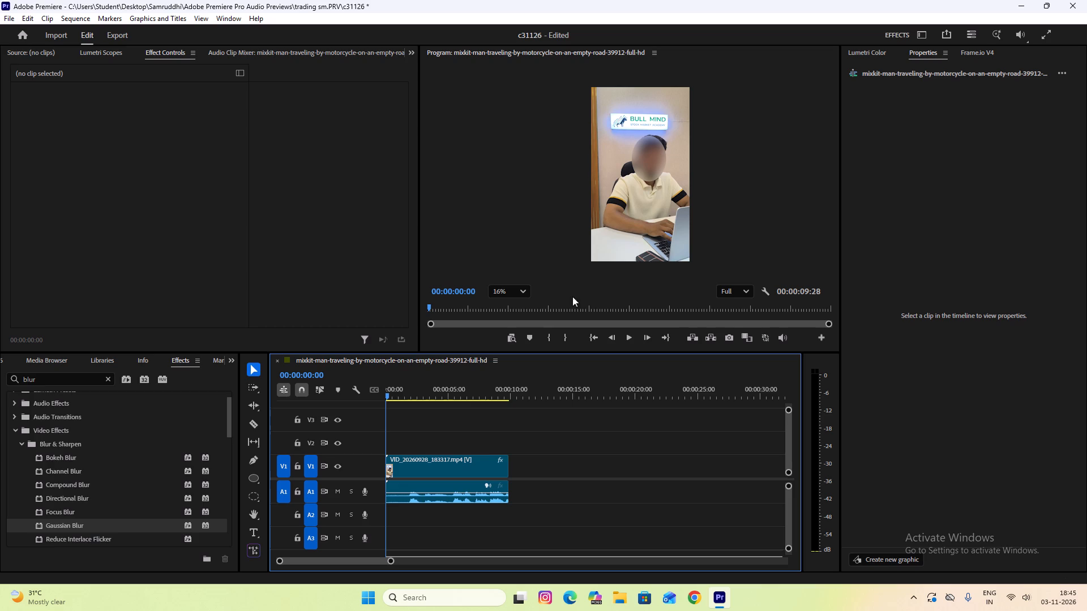
left_click(423, 464)
scroll(122, 210, "down", 7)
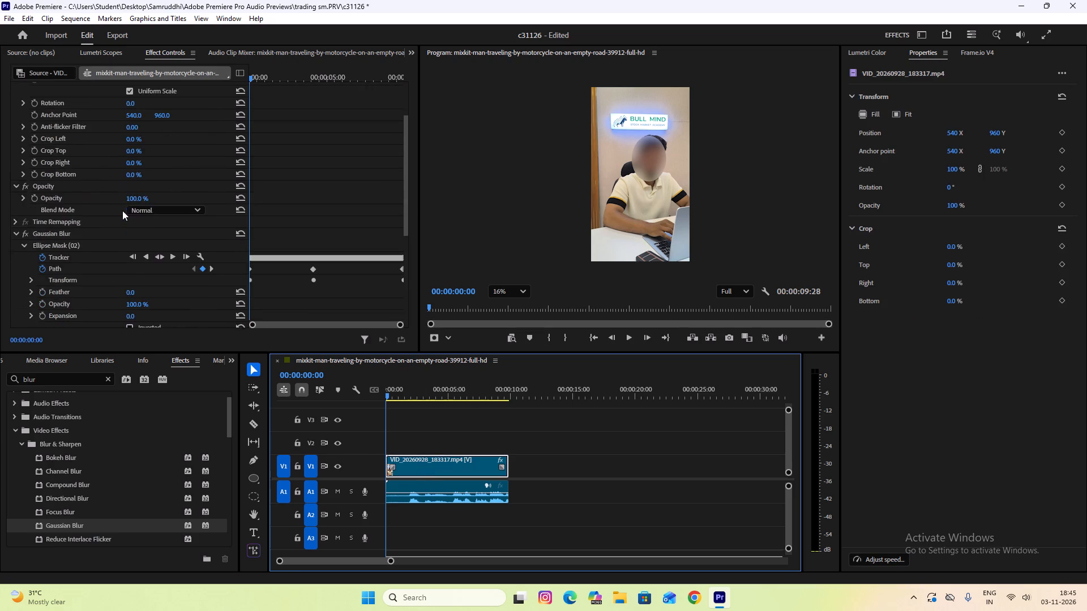
scroll(122, 210, "down", 7)
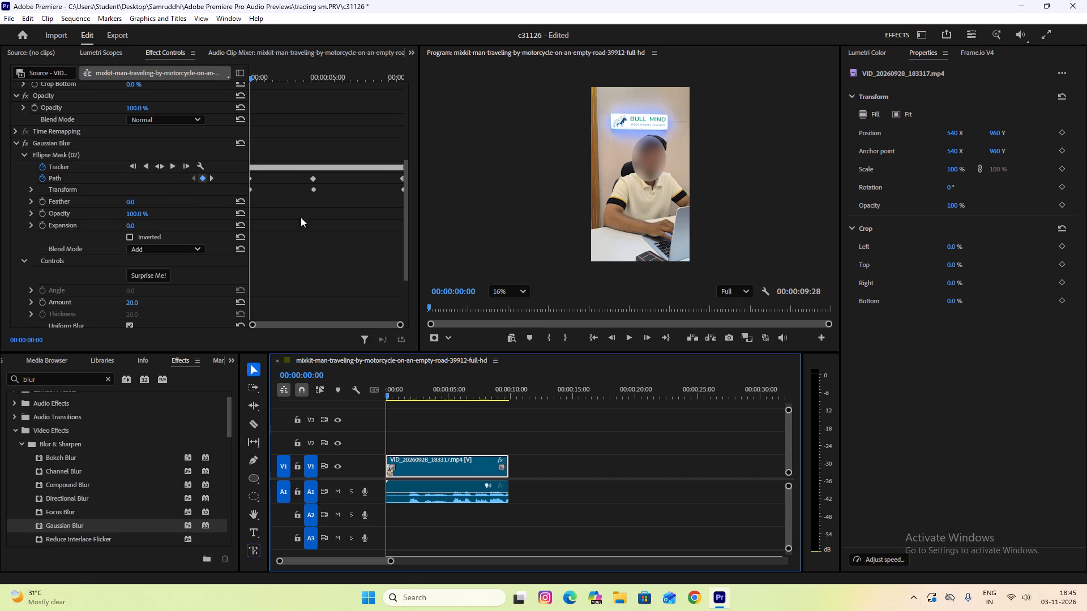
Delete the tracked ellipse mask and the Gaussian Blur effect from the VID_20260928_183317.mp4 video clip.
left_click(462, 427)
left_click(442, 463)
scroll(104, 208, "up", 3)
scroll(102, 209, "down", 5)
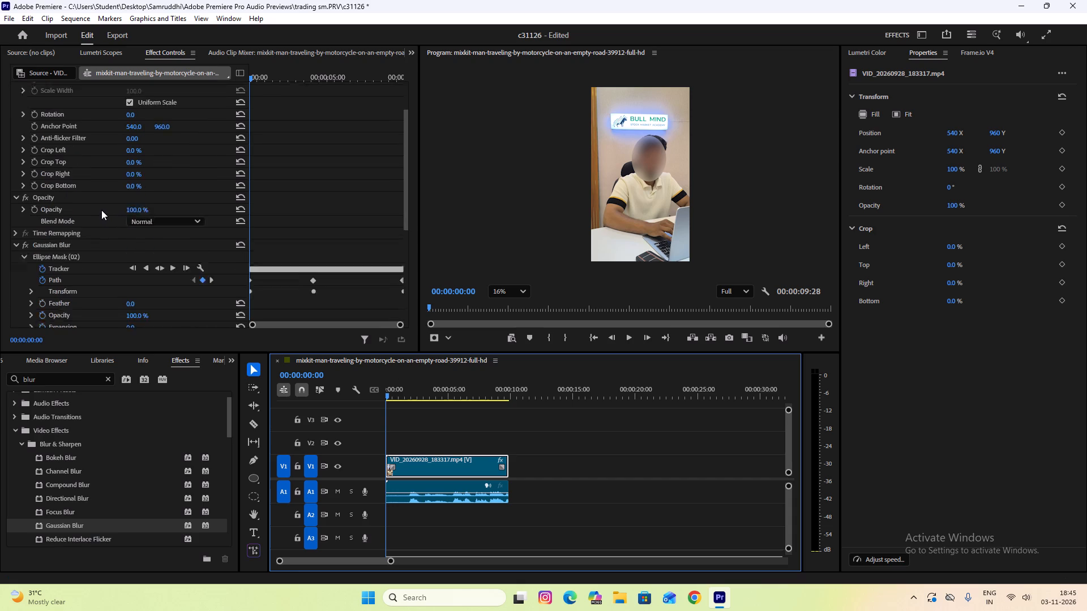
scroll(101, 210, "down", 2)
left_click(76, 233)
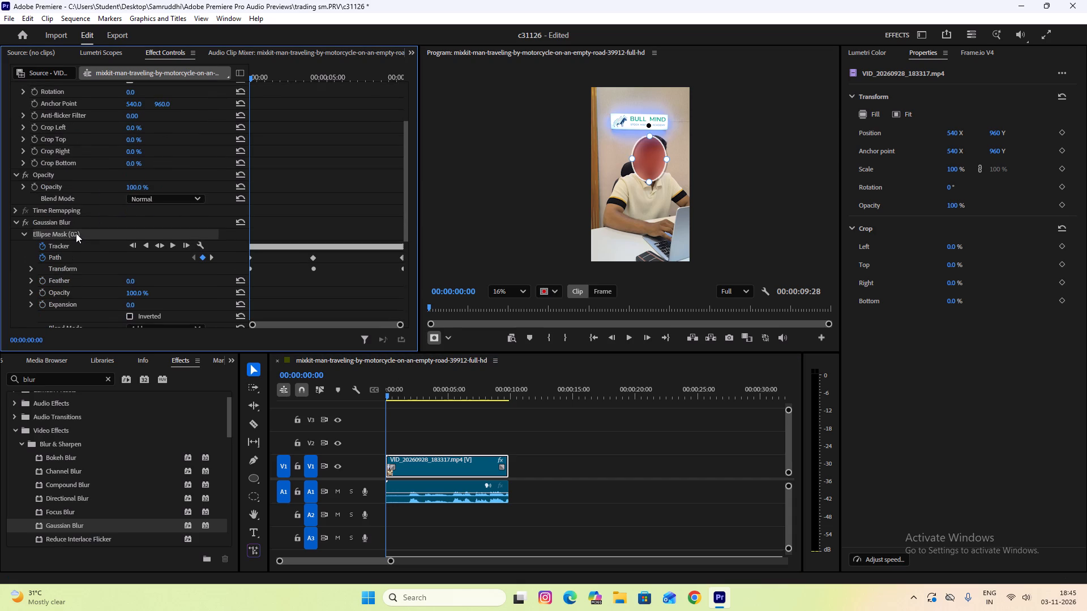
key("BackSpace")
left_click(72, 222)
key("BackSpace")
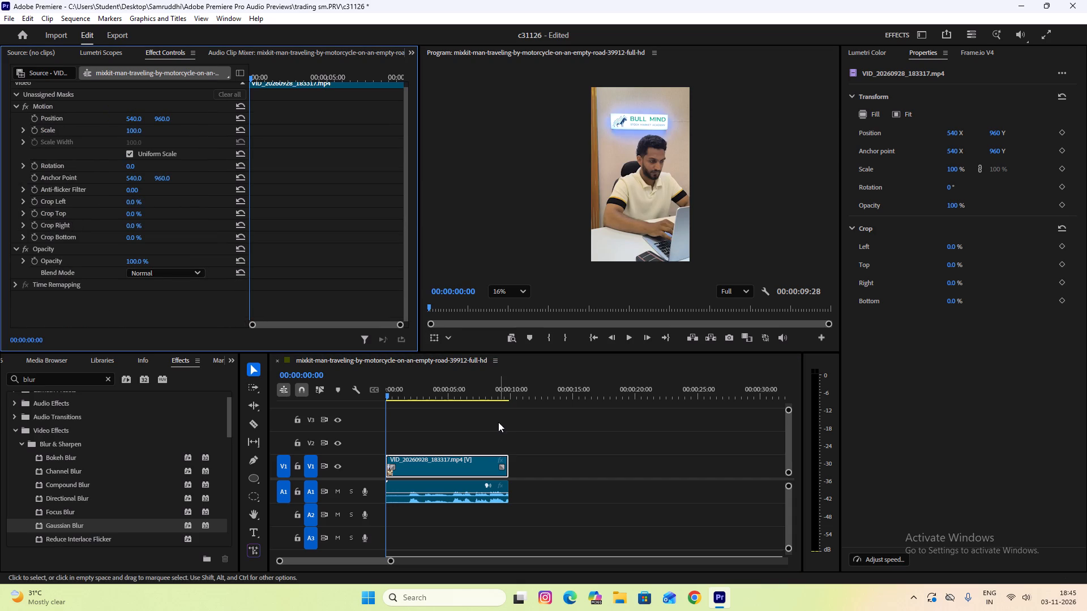
At 00:00:00:00, draw a narrow ellipse mask over the man's face with the Ellipse Mask Tool.
left_click(494, 422)
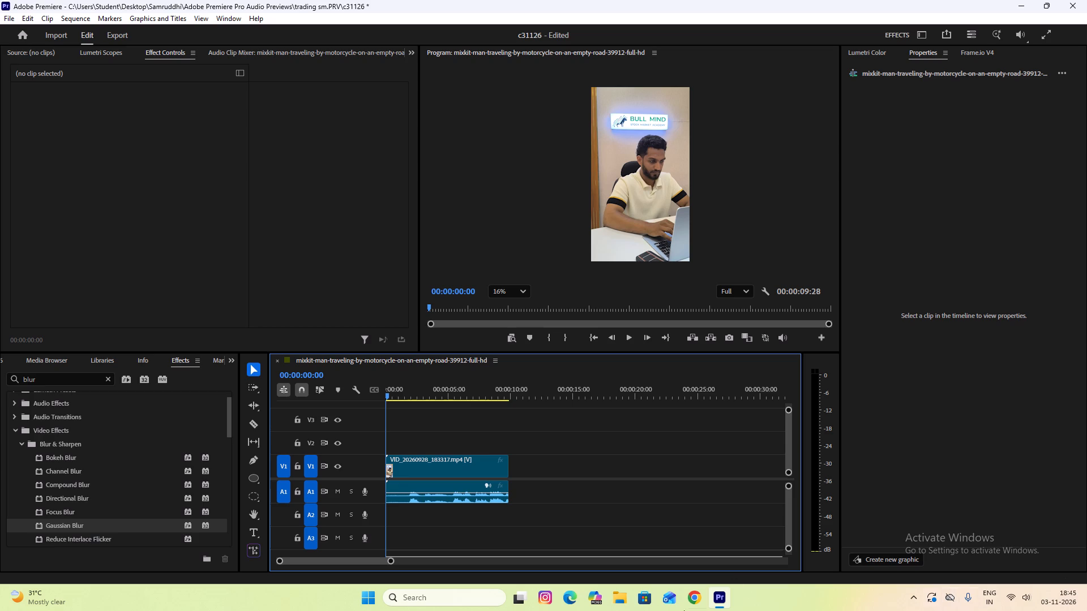
left_click(421, 469)
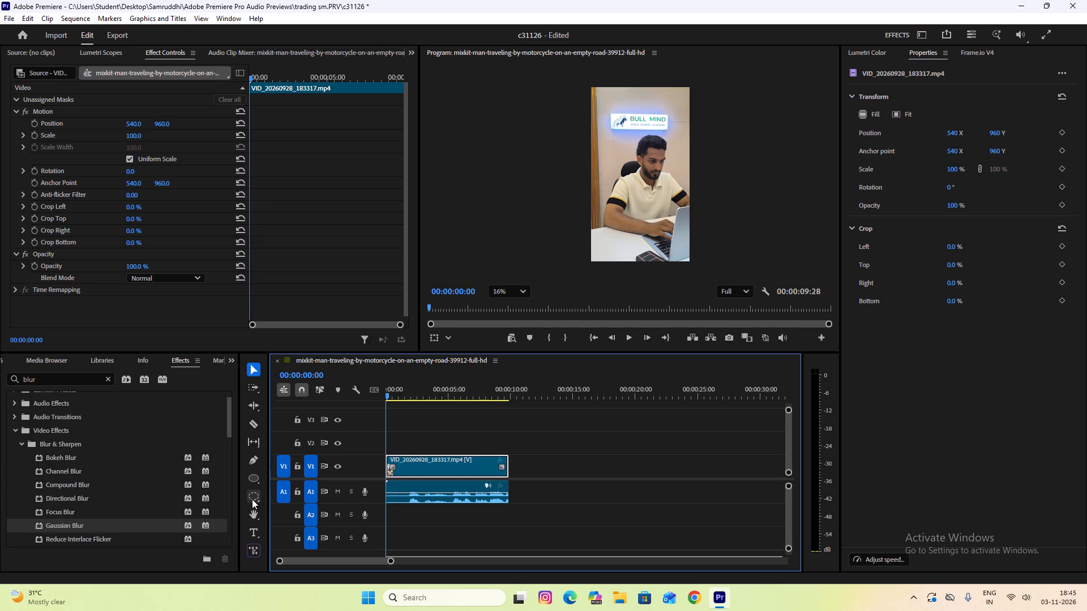
left_click(252, 499)
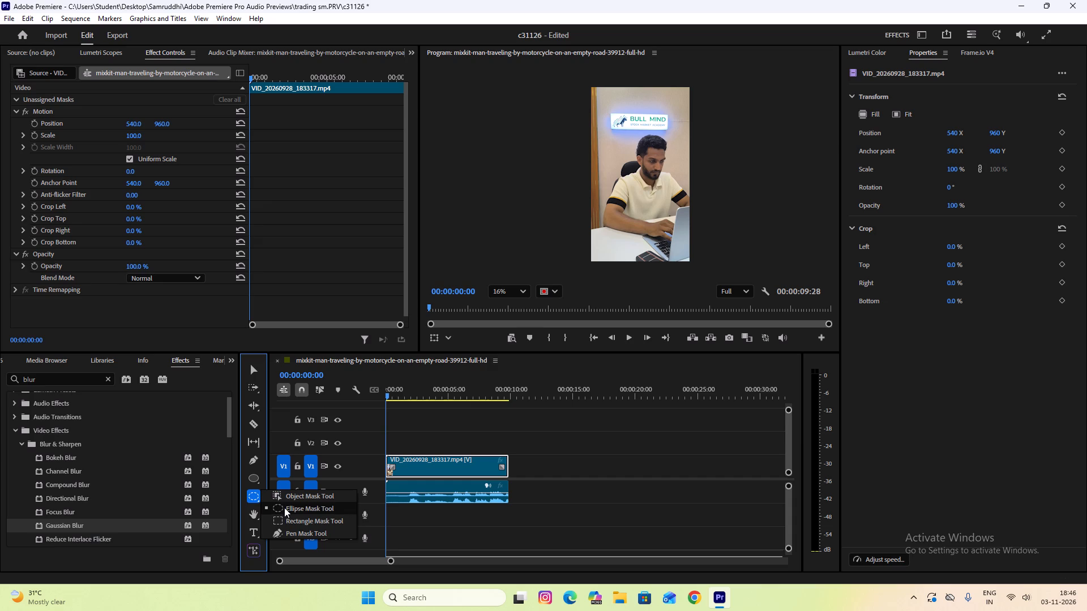
left_click_drag(284, 507, 531, 363)
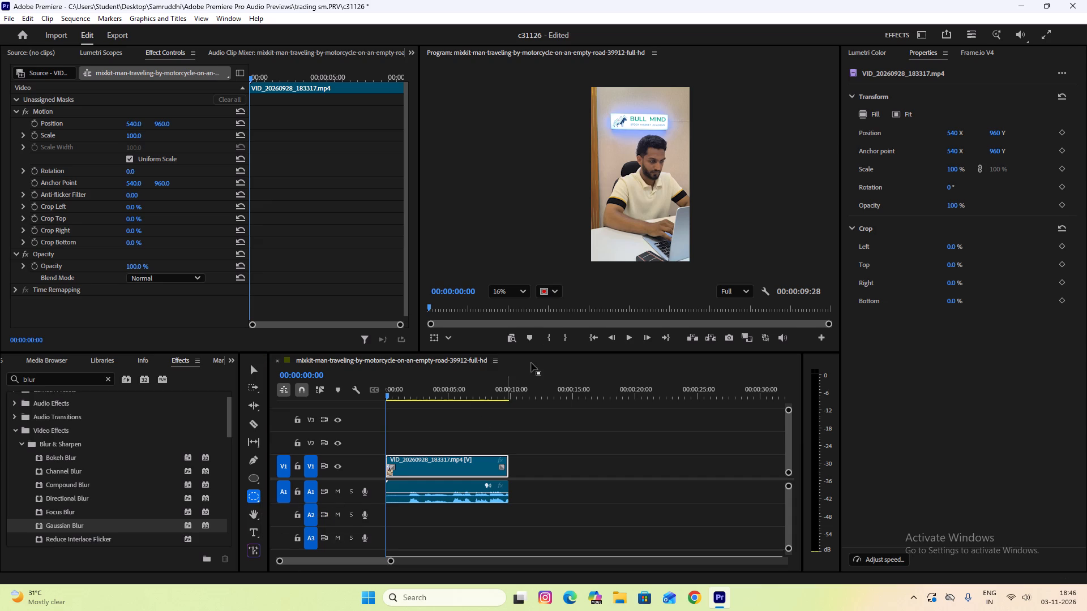
left_click_drag(531, 363, 653, 148)
left_click_drag(644, 143, 651, 159)
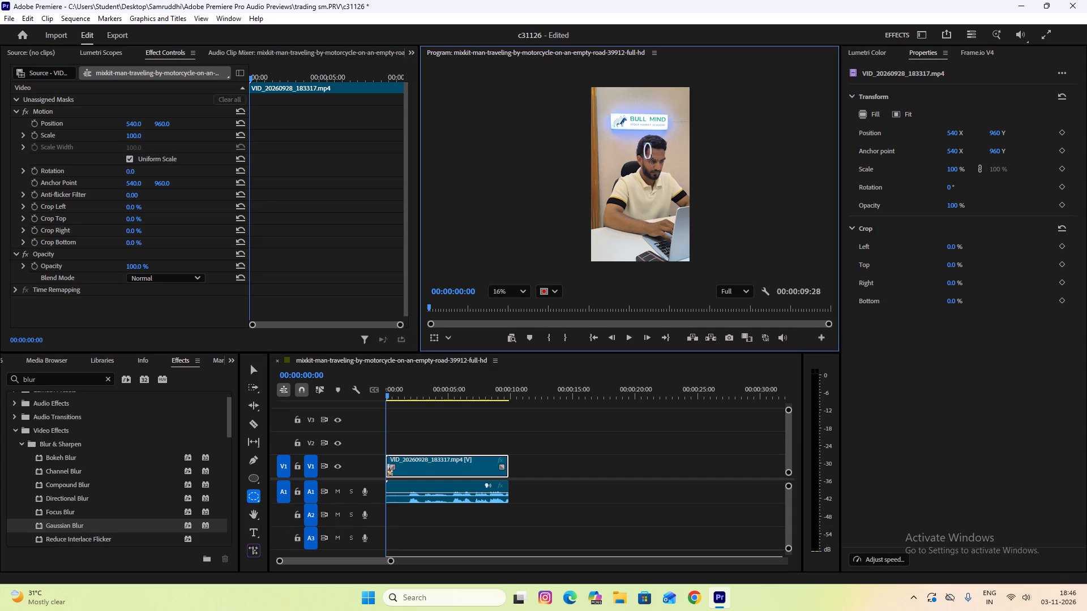
left_click_drag(651, 159, 667, 182)
left_click_drag(667, 182, 666, 182)
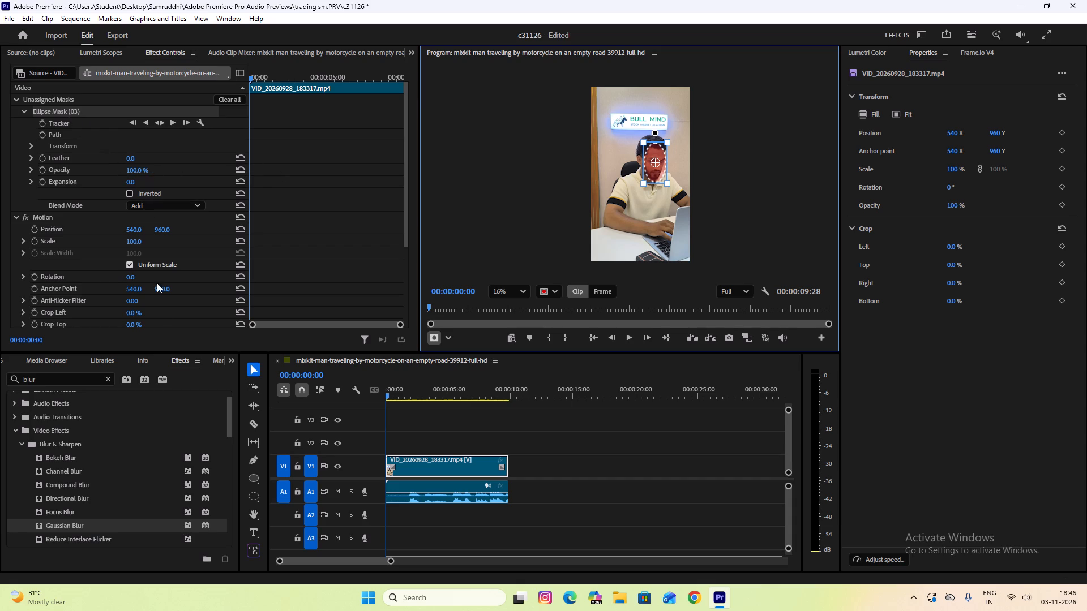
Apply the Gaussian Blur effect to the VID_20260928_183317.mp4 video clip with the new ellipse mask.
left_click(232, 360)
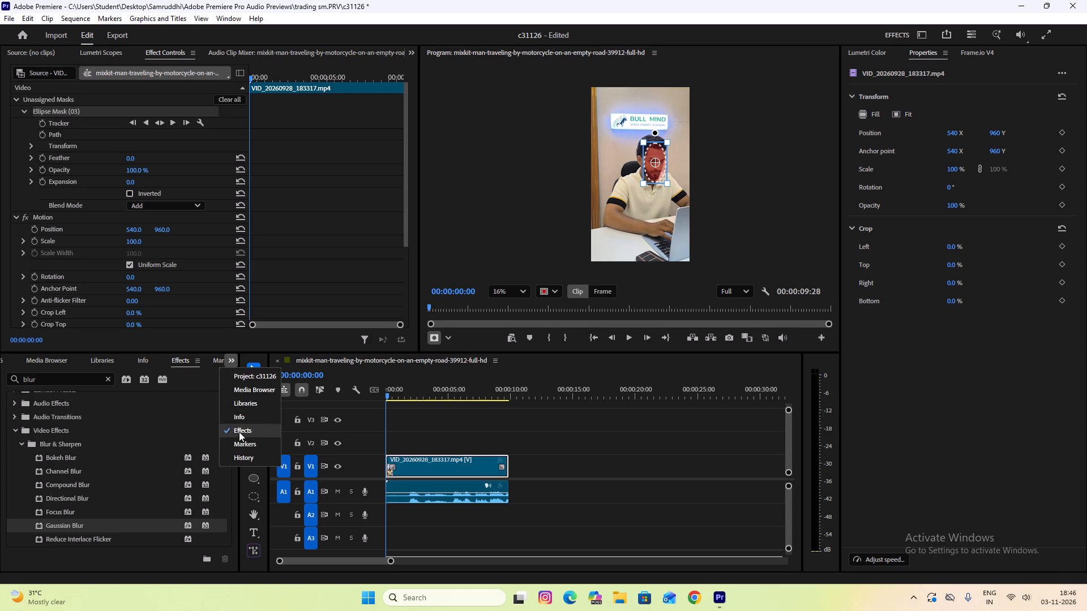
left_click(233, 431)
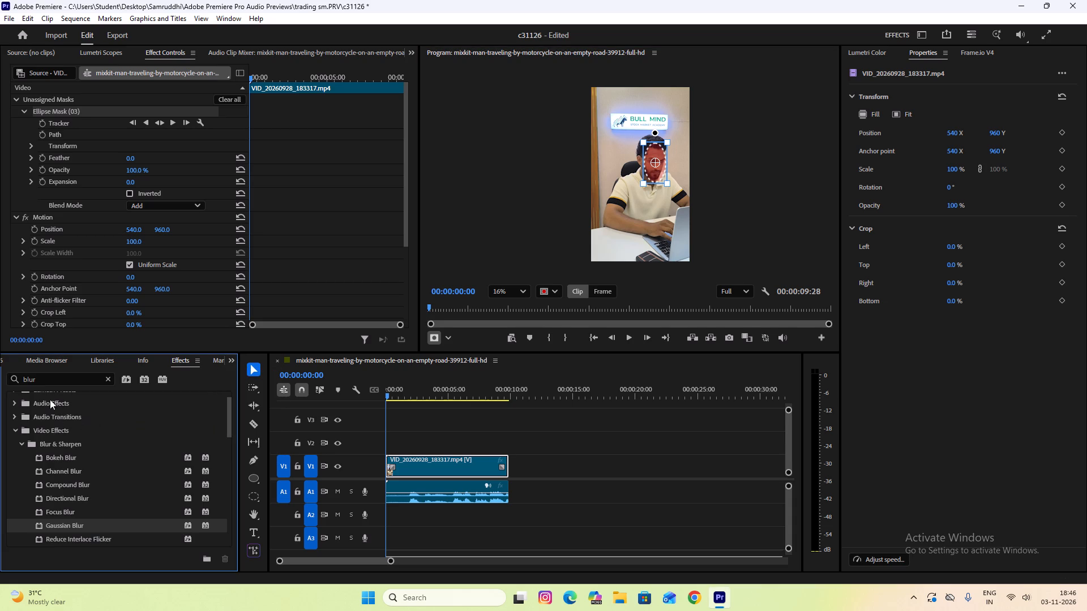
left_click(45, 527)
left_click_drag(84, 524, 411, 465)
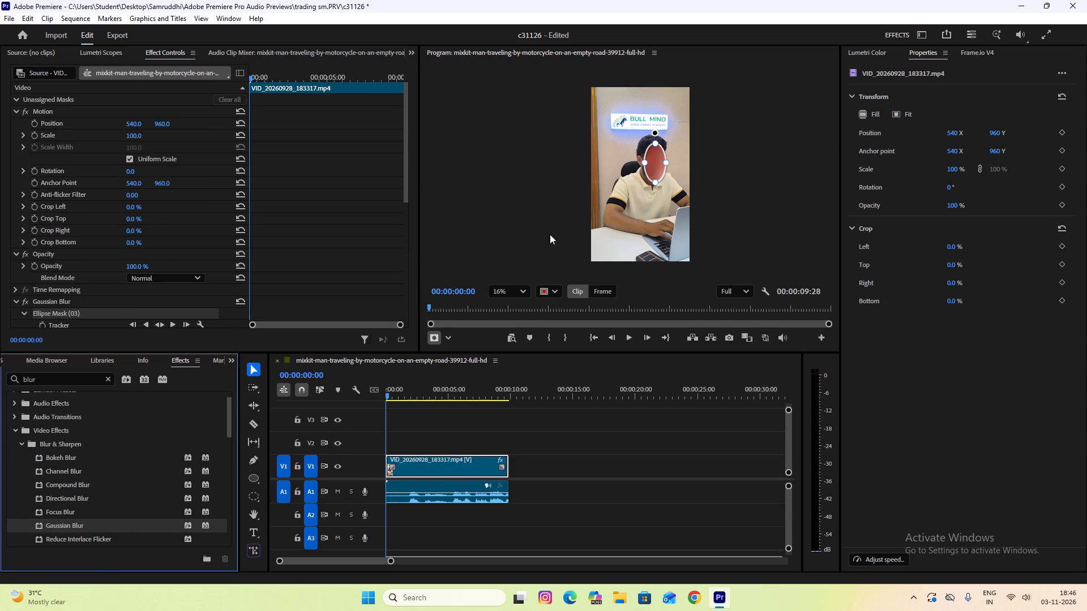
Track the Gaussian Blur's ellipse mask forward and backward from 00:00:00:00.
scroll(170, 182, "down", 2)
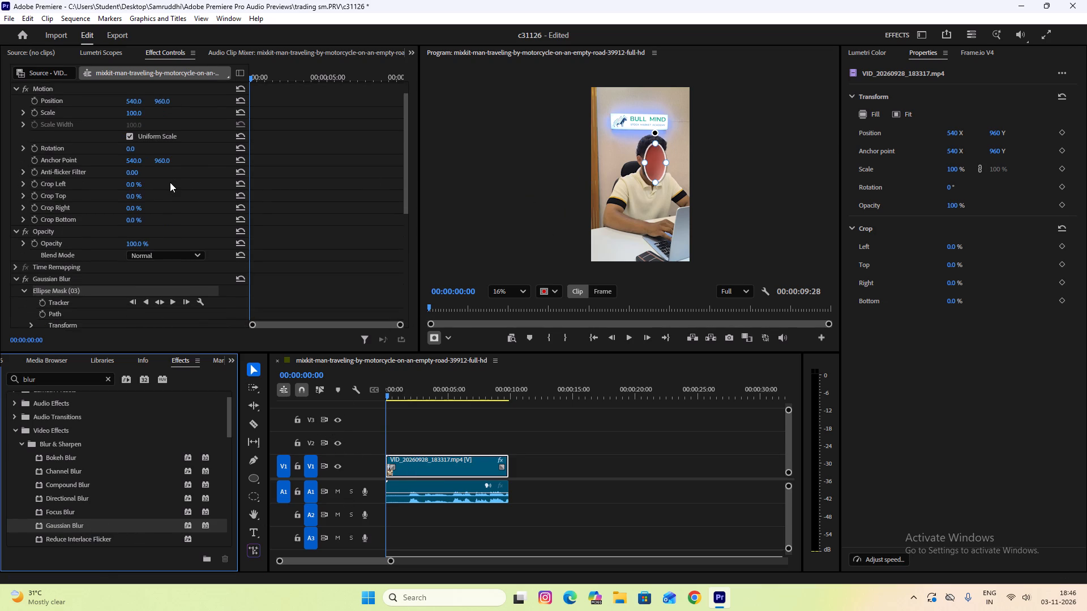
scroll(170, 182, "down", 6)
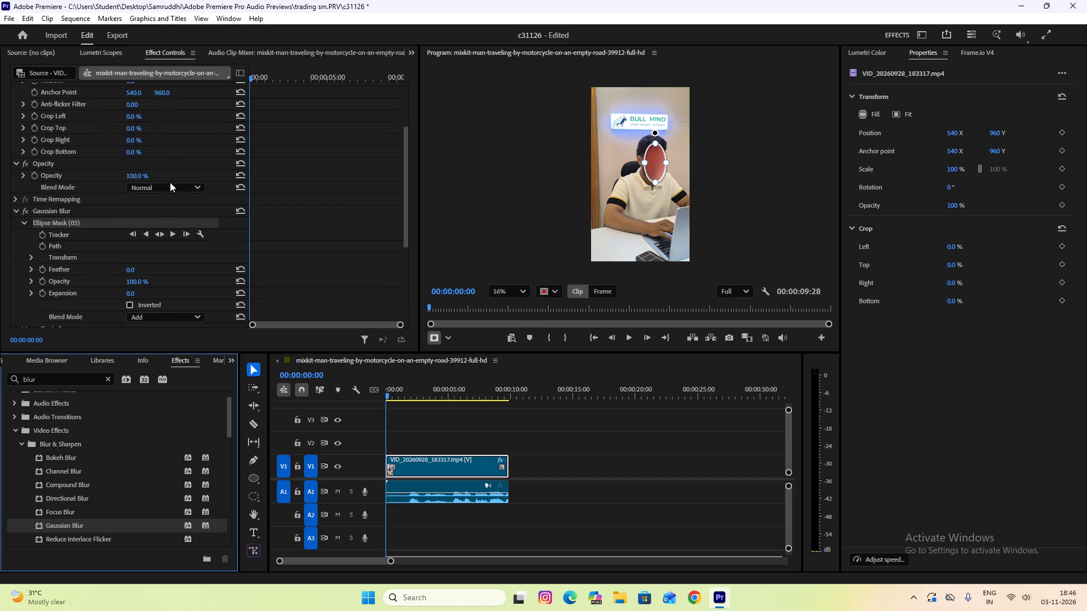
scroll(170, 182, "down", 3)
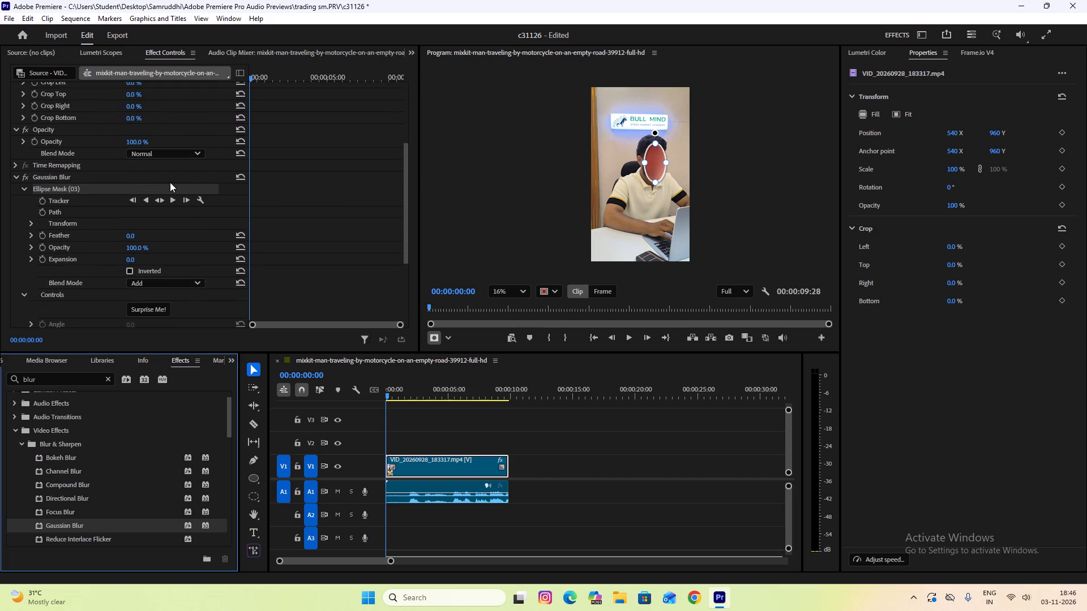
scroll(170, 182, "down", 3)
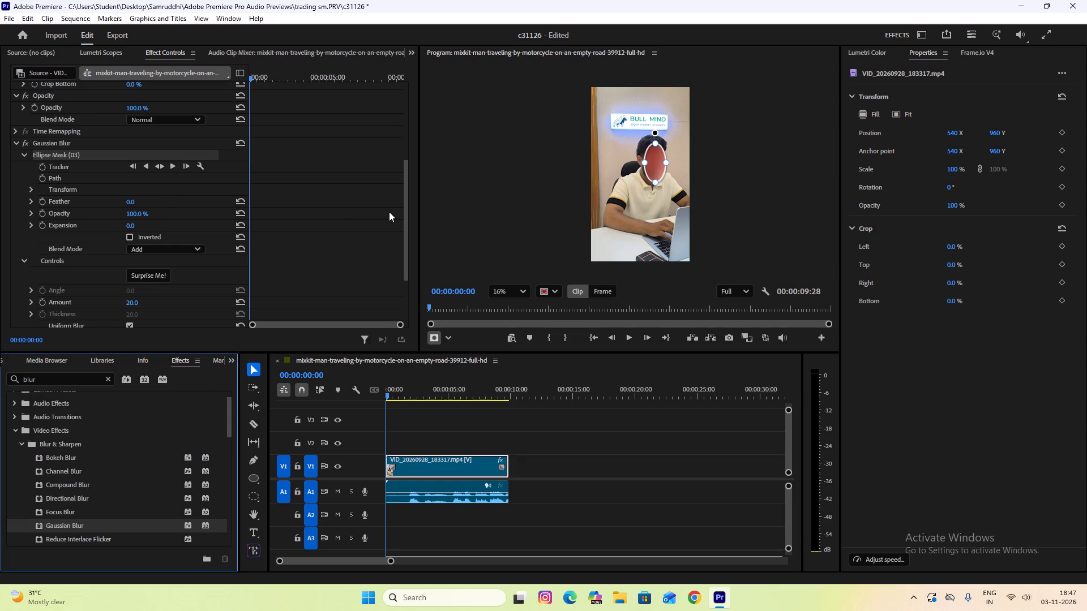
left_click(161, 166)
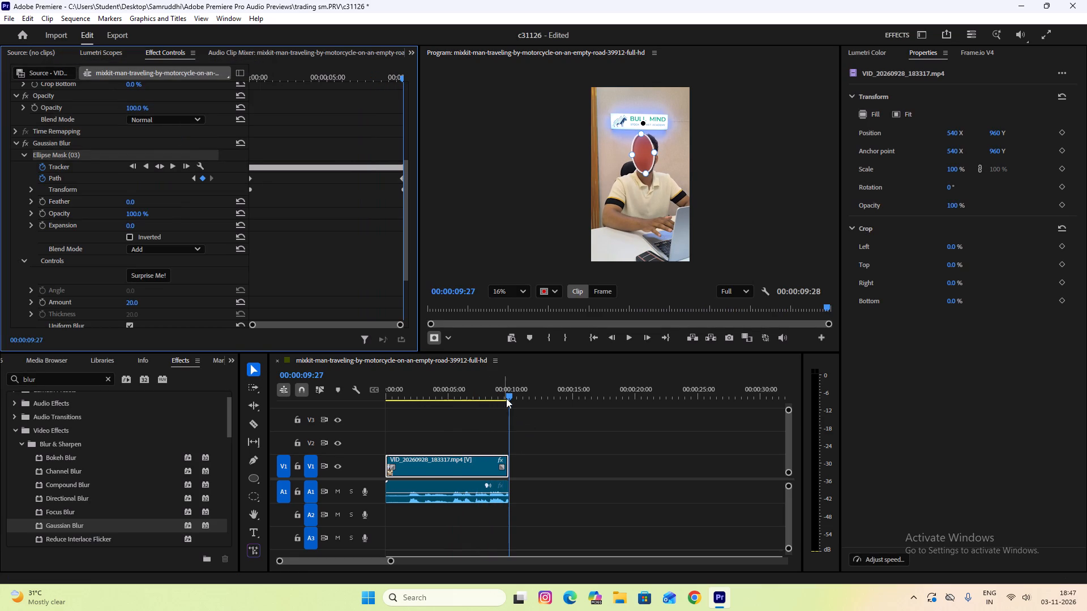
Play the clip from the start, return to 00:00:02:23 and examine up close how the blur covers the face.
left_click_drag(510, 395, 370, 442)
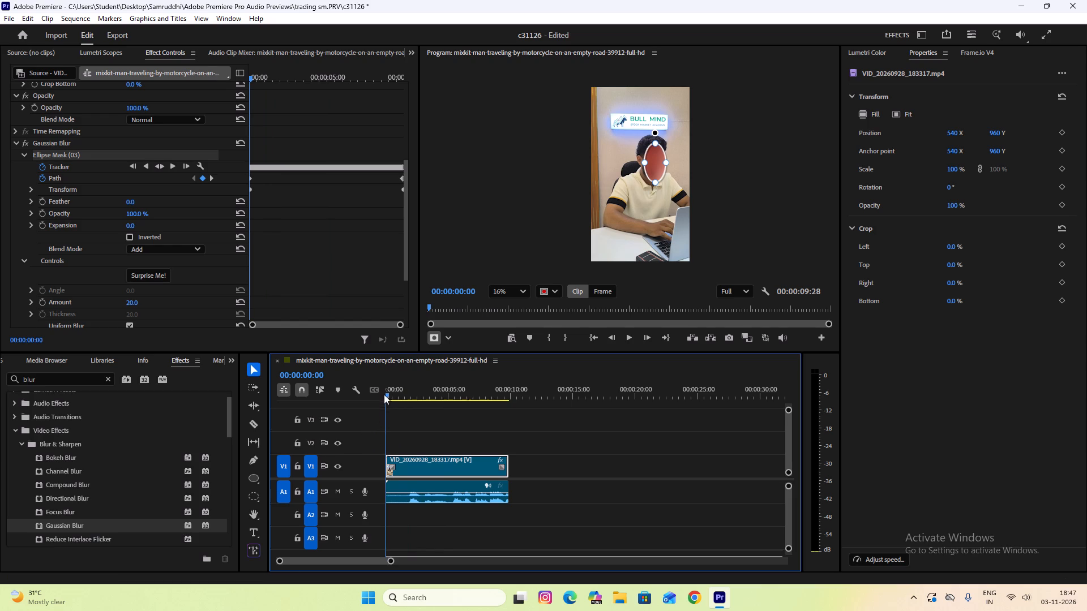
left_click(512, 191)
left_click(648, 453)
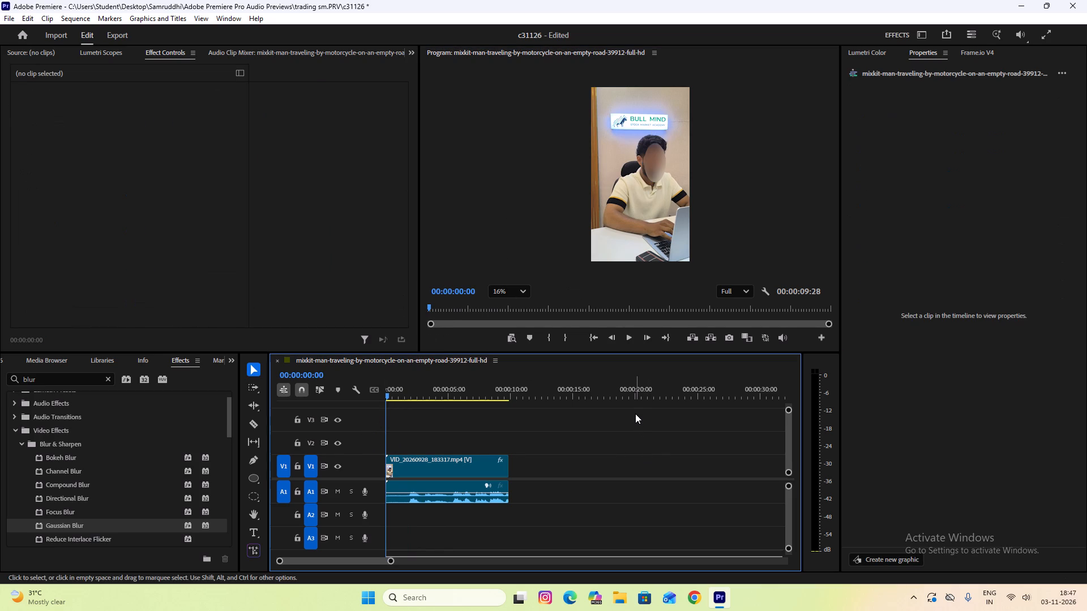
key("space")
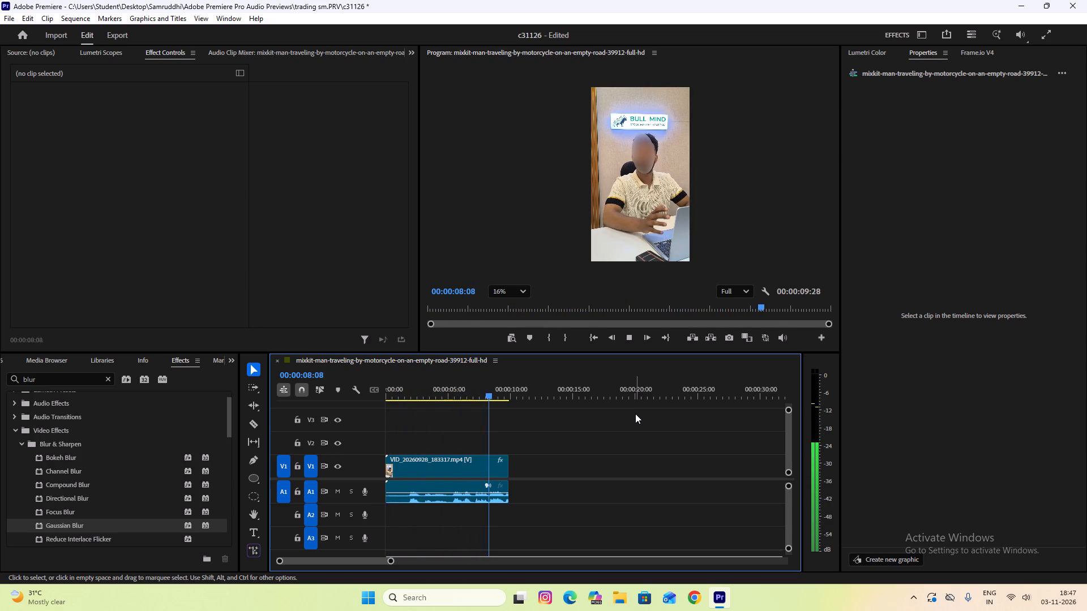
left_click(555, 508)
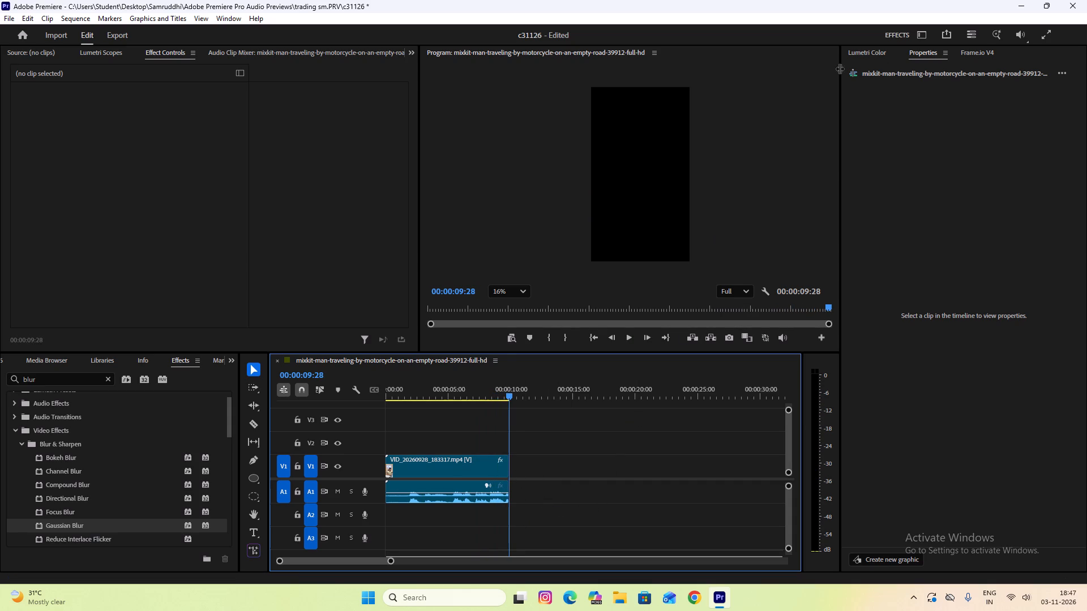
left_click_drag(496, 393, 422, 384)
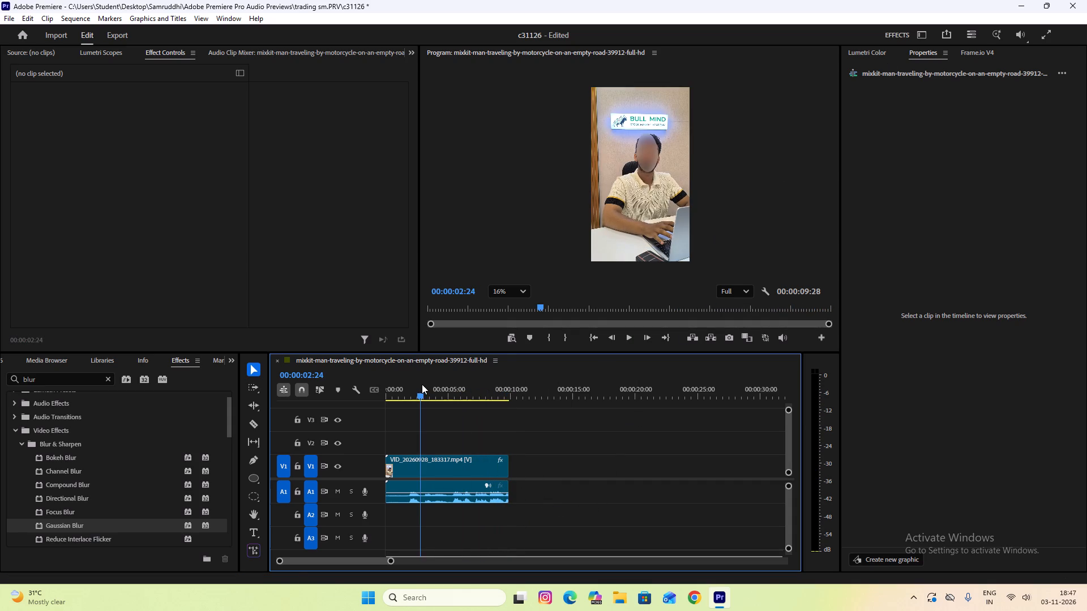
left_click_drag(422, 384, 421, 384)
scroll(660, 137, "down", 2)
scroll(652, 145, "up", 15)
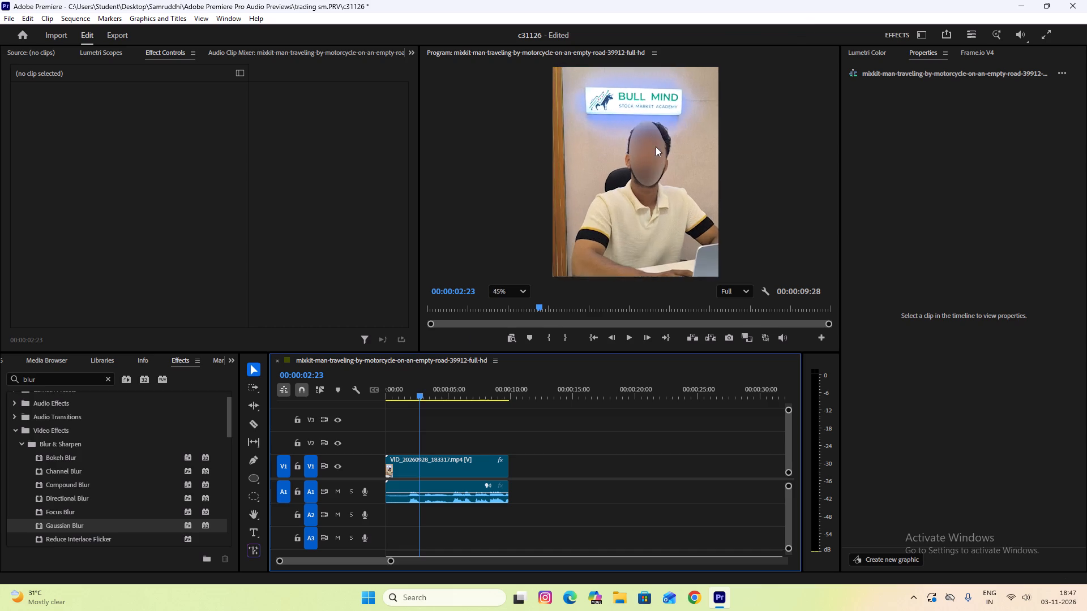
scroll(656, 147, "up", 4)
scroll(655, 134, "down", 1)
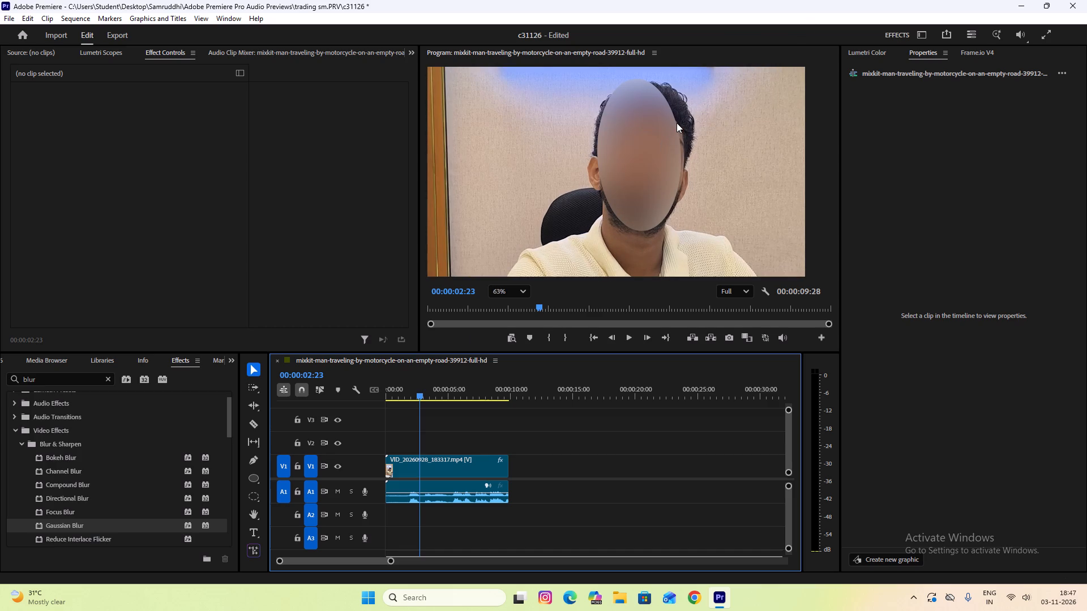
Delete the Gaussian Blur effect with its tracked ellipse mask from the VID_20260928_183317.mp4 video clip.
left_click(450, 467)
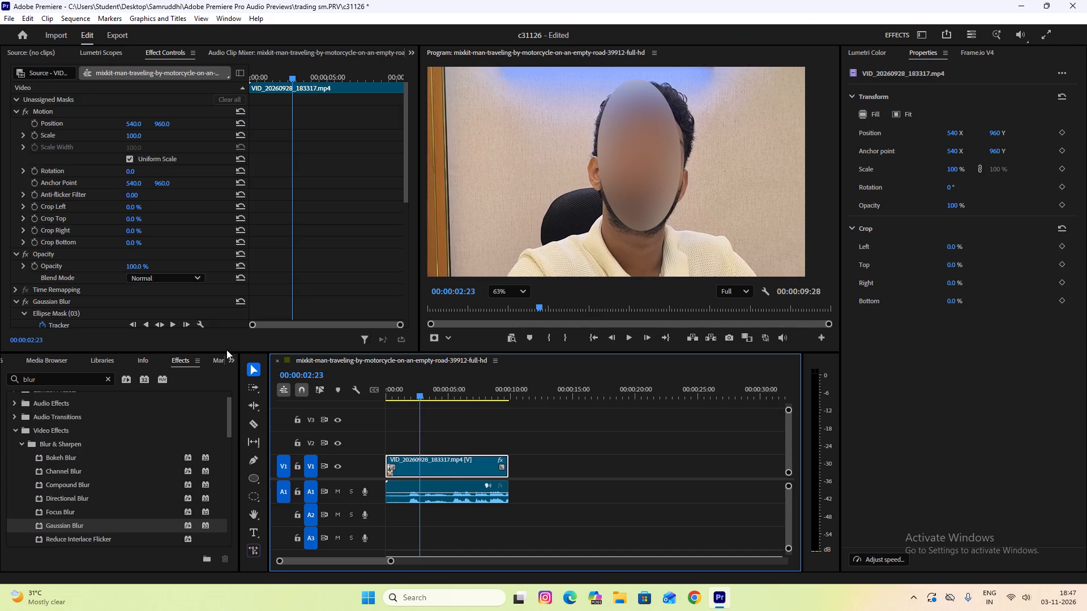
left_click(401, 464)
left_click(40, 303)
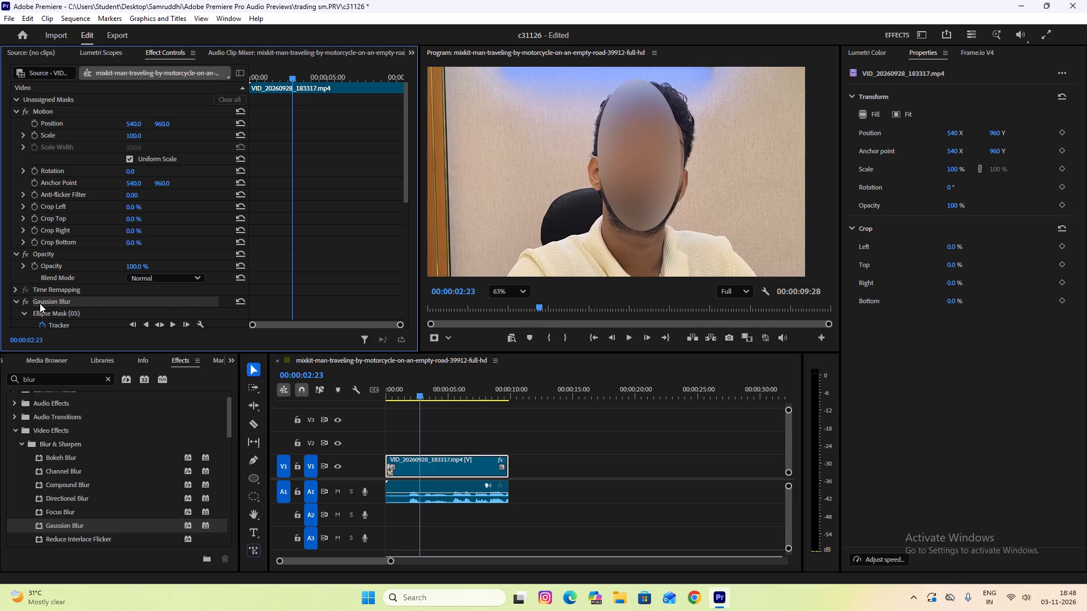
key("Delete")
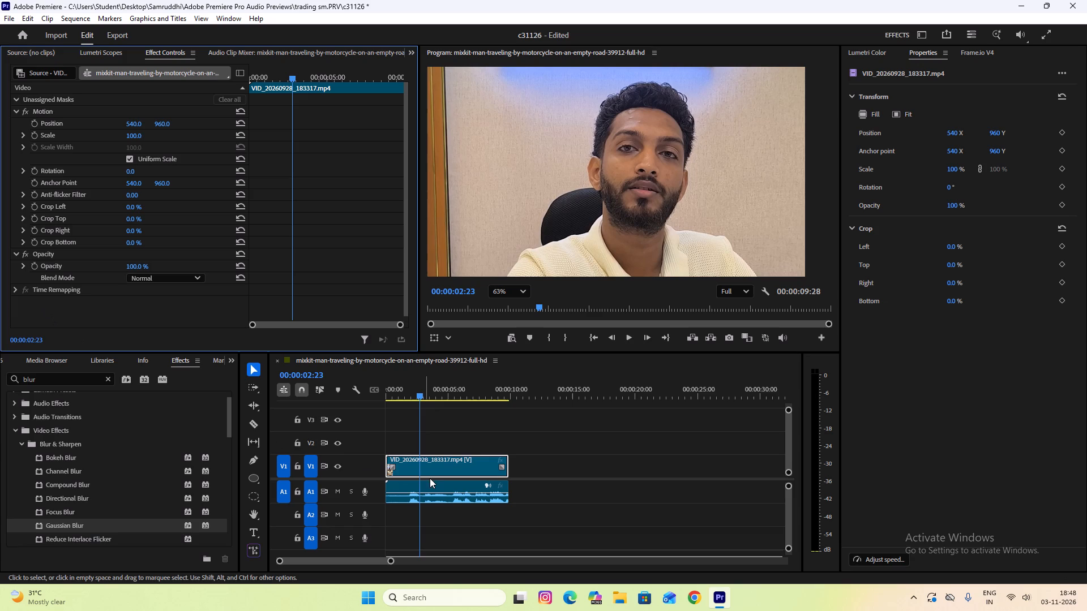
At 00:00:02:23, draw a rectangle mask over the lettering of the BULL MIND sign with the Rectangle Mask Tool.
left_click(405, 467)
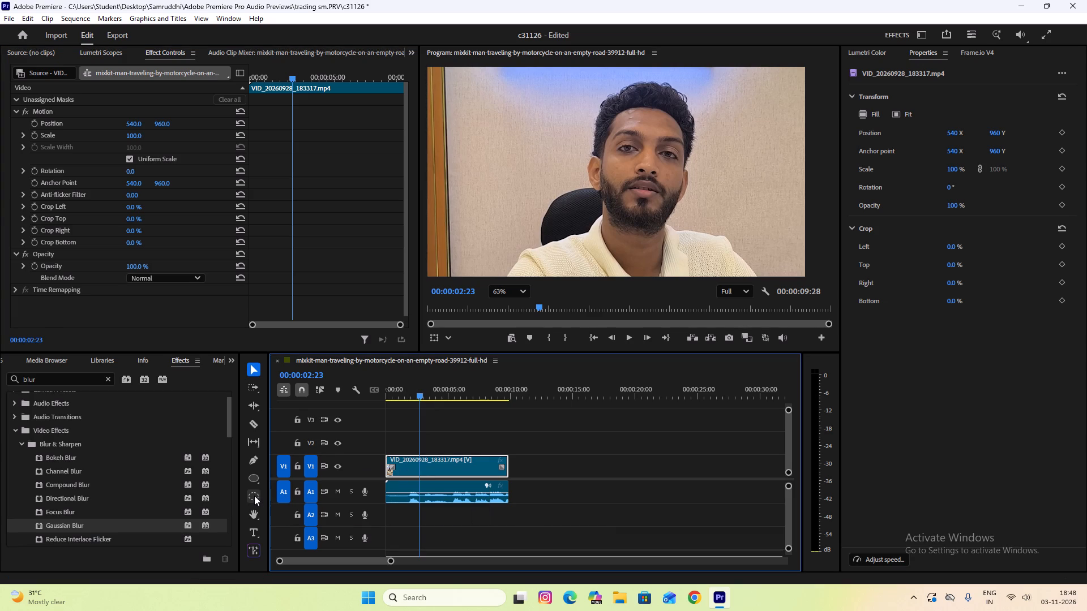
scroll(705, 358, "up", 2)
scroll(738, 234, "up", 2)
scroll(738, 234, "down", 3)
scroll(738, 234, "up", 1)
scroll(738, 234, "down", 5)
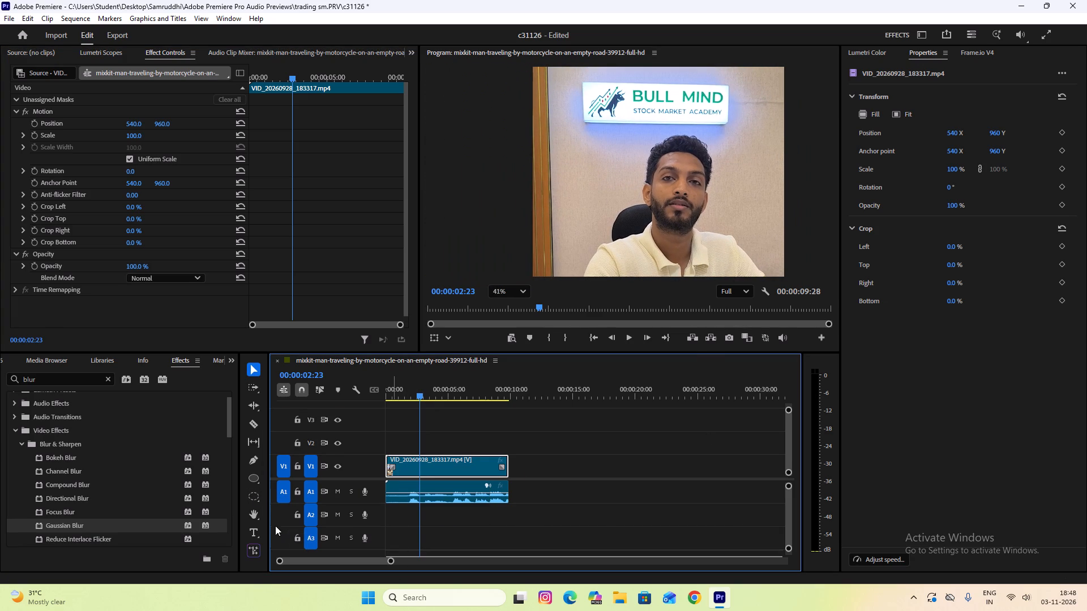
left_click(255, 497)
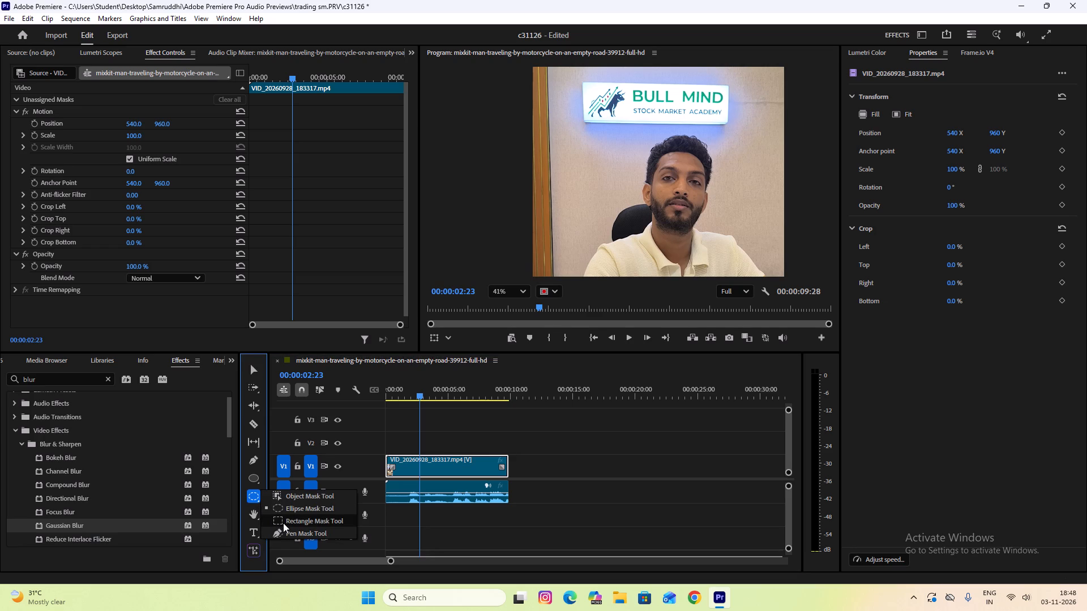
left_click(284, 522)
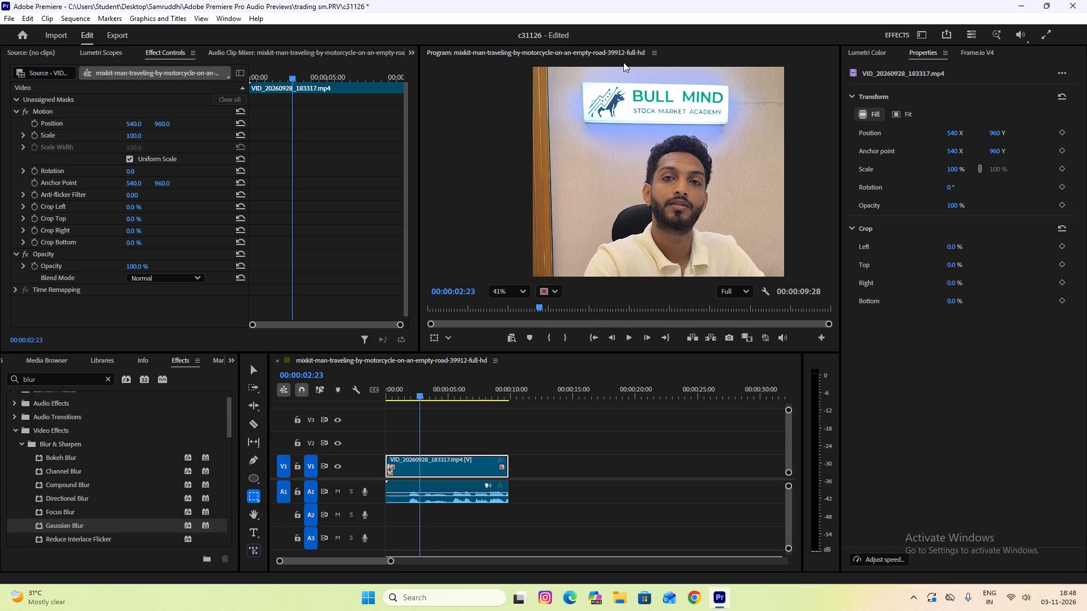
left_click_drag(610, 79, 707, 96)
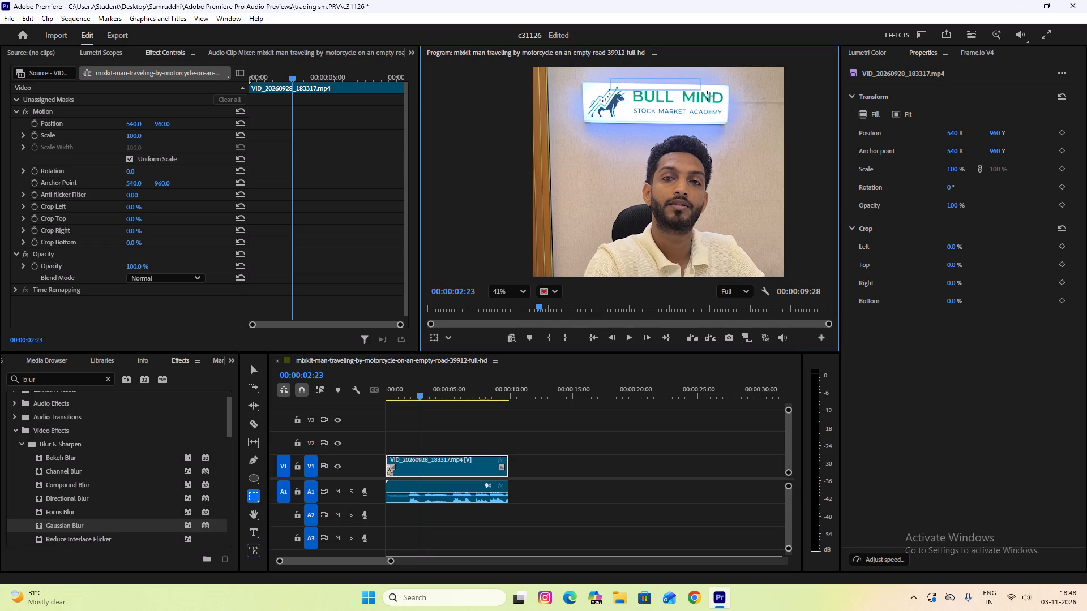
left_click_drag(707, 96, 727, 127)
left_click_drag(727, 127, 729, 127)
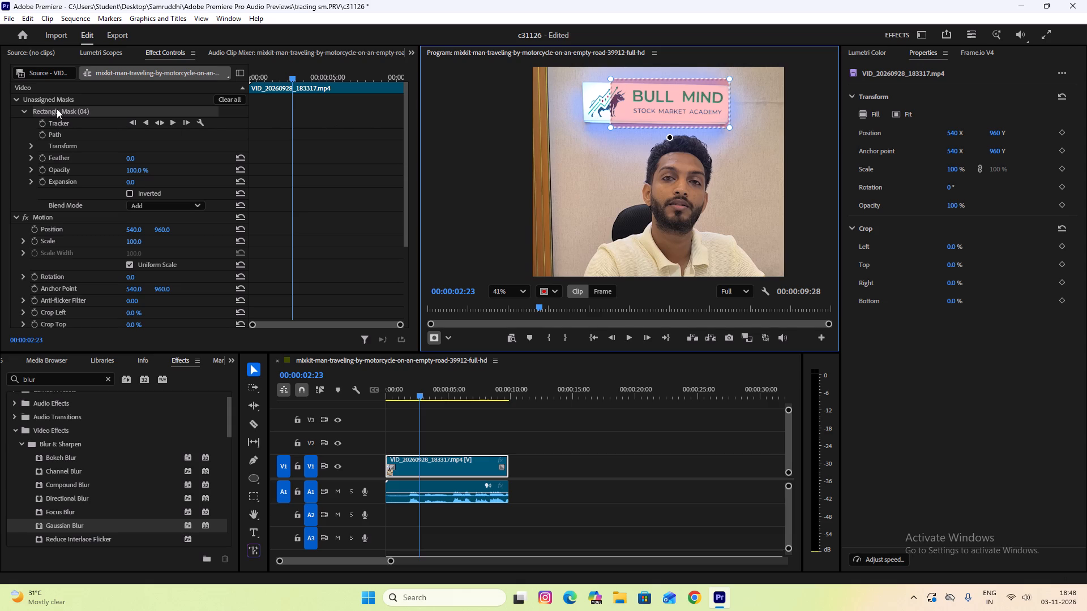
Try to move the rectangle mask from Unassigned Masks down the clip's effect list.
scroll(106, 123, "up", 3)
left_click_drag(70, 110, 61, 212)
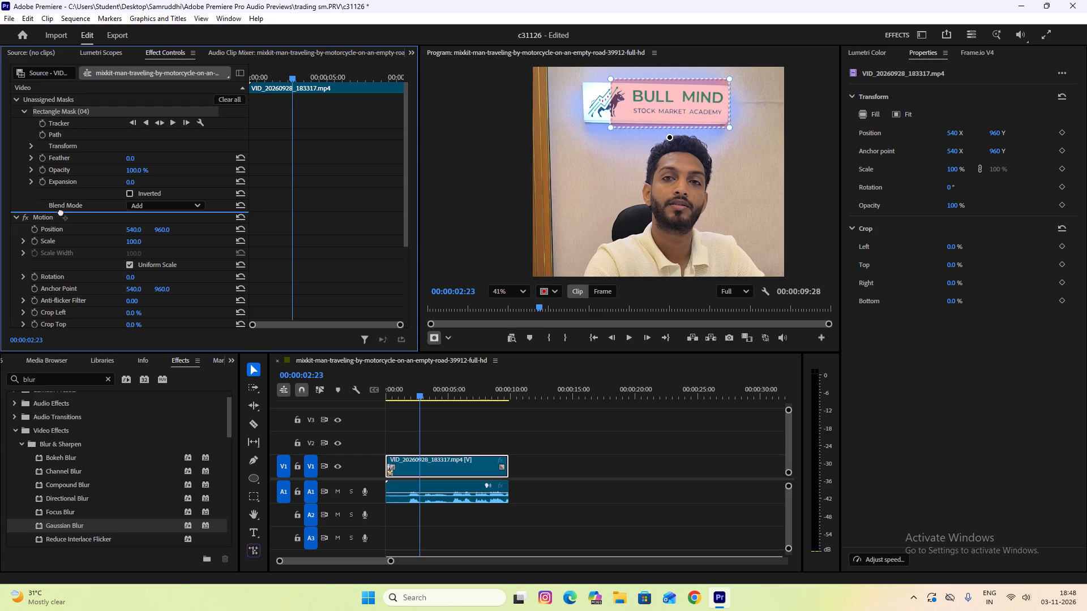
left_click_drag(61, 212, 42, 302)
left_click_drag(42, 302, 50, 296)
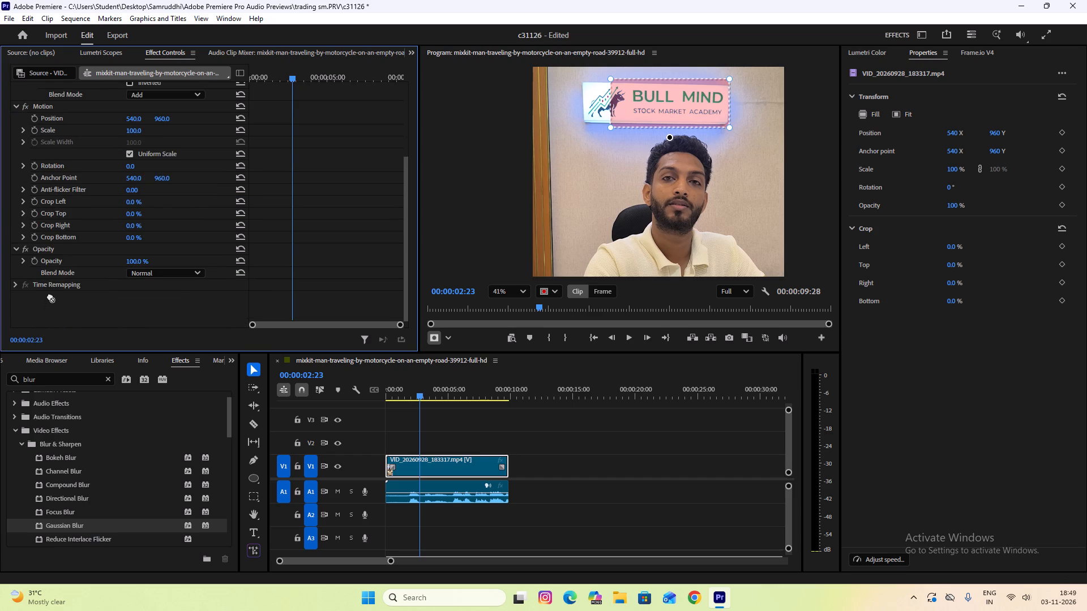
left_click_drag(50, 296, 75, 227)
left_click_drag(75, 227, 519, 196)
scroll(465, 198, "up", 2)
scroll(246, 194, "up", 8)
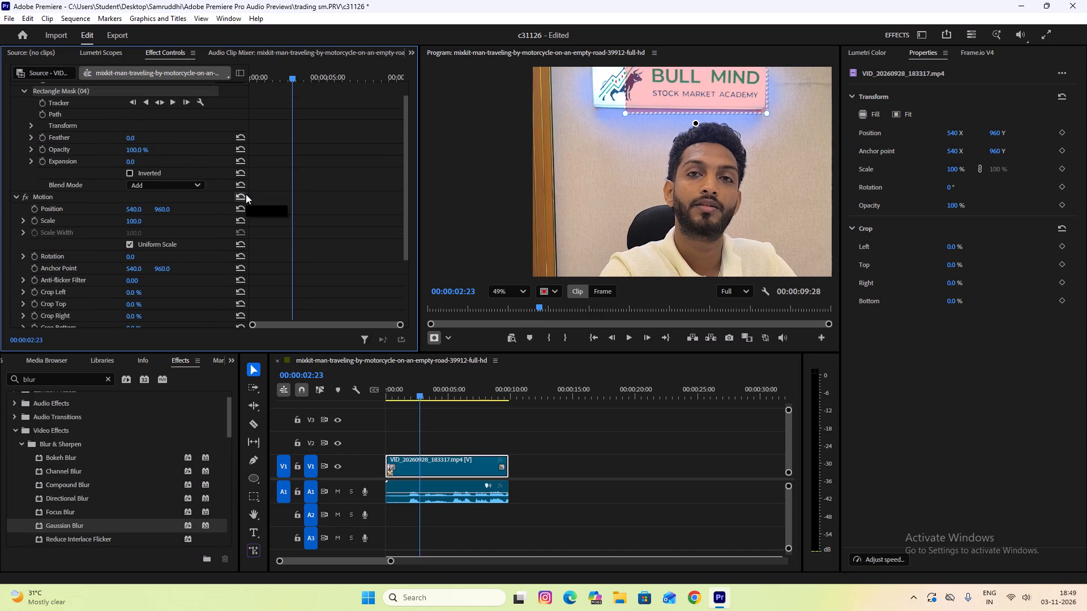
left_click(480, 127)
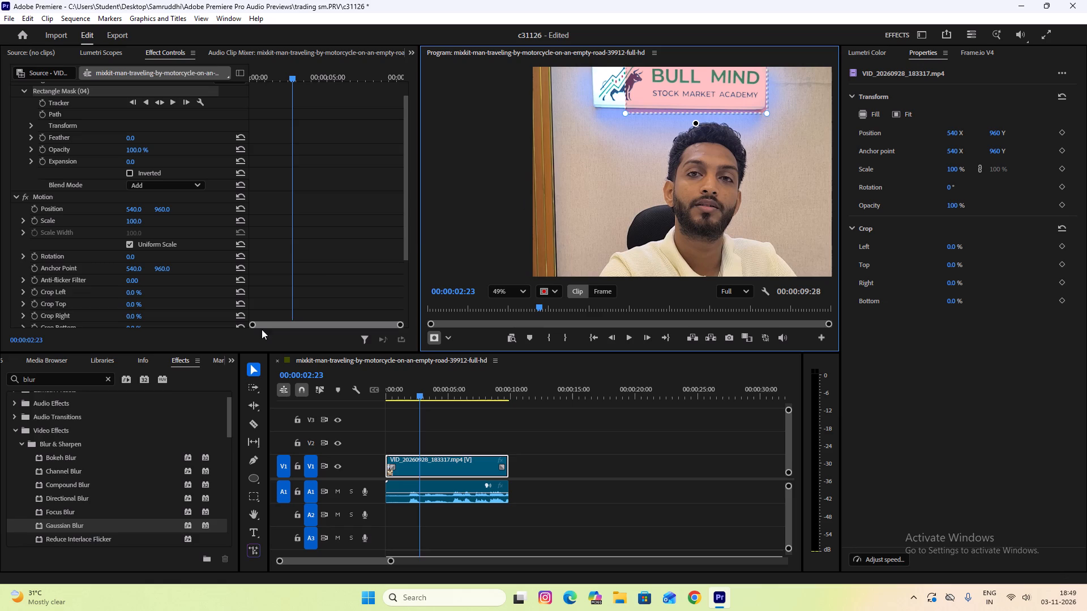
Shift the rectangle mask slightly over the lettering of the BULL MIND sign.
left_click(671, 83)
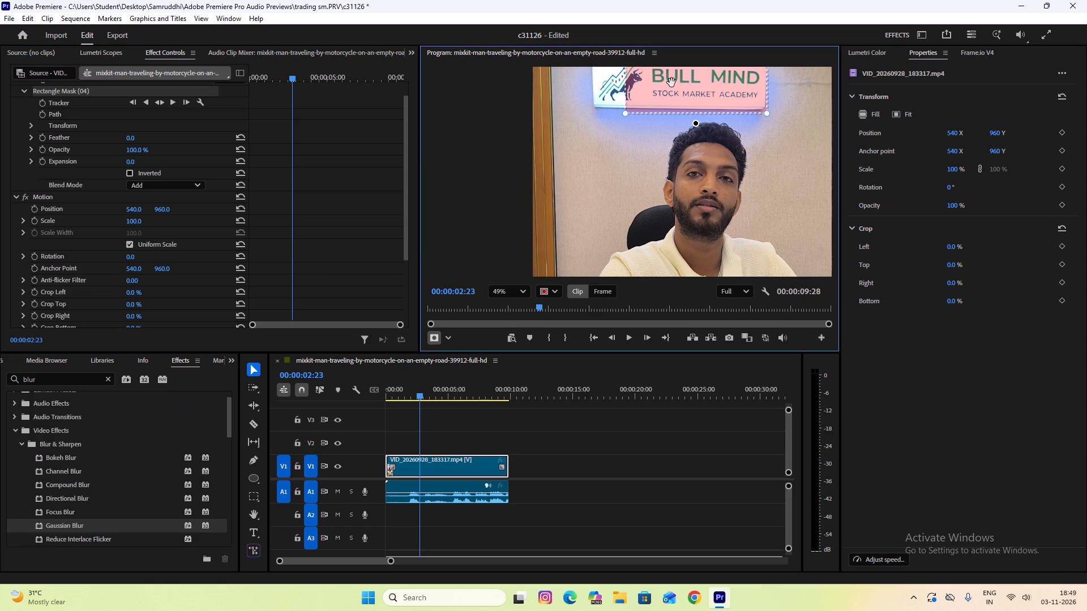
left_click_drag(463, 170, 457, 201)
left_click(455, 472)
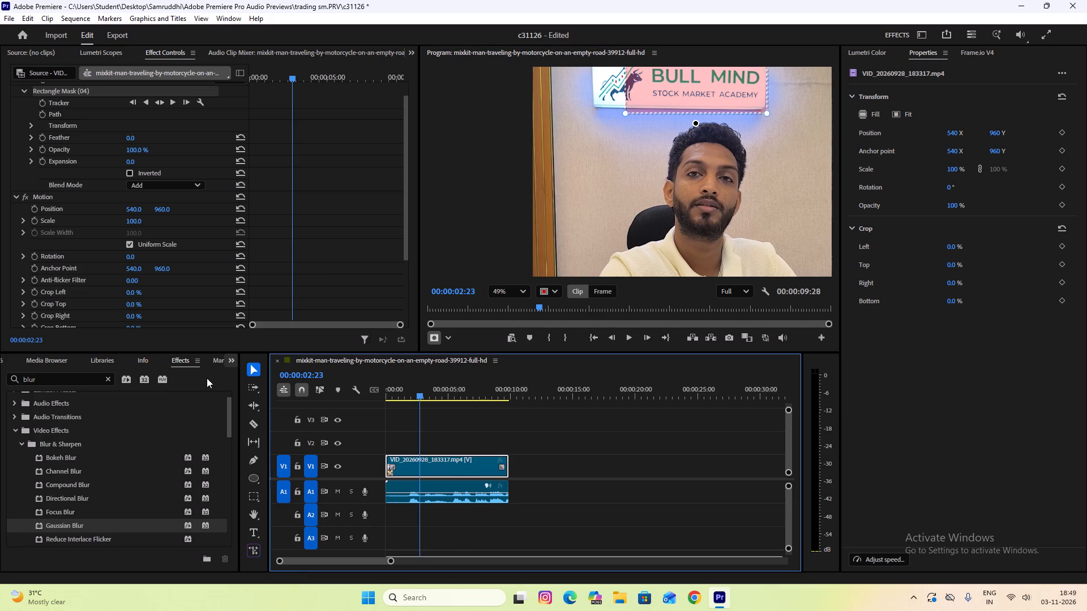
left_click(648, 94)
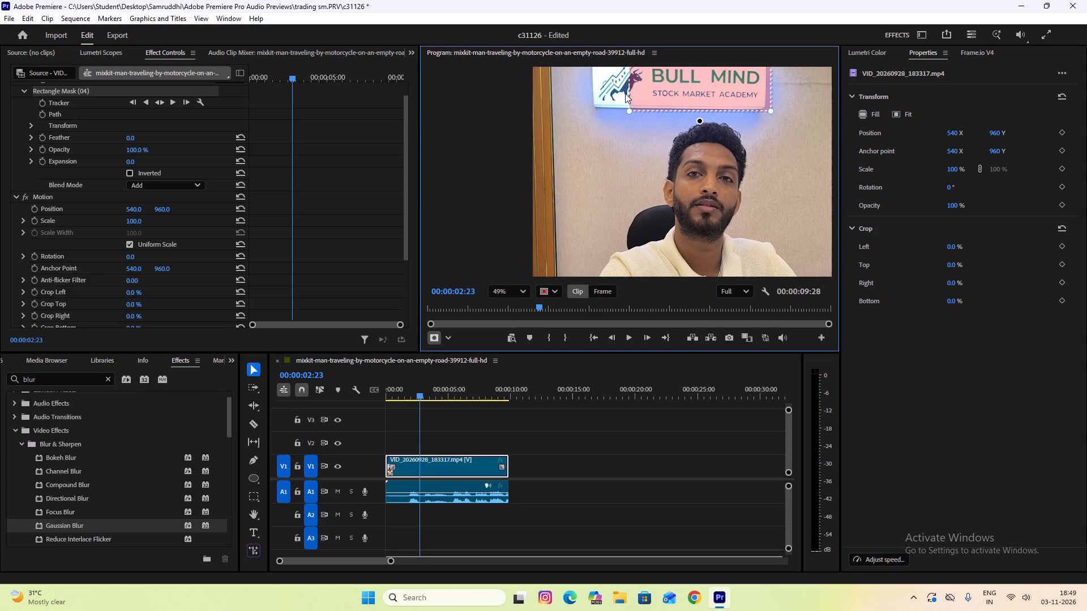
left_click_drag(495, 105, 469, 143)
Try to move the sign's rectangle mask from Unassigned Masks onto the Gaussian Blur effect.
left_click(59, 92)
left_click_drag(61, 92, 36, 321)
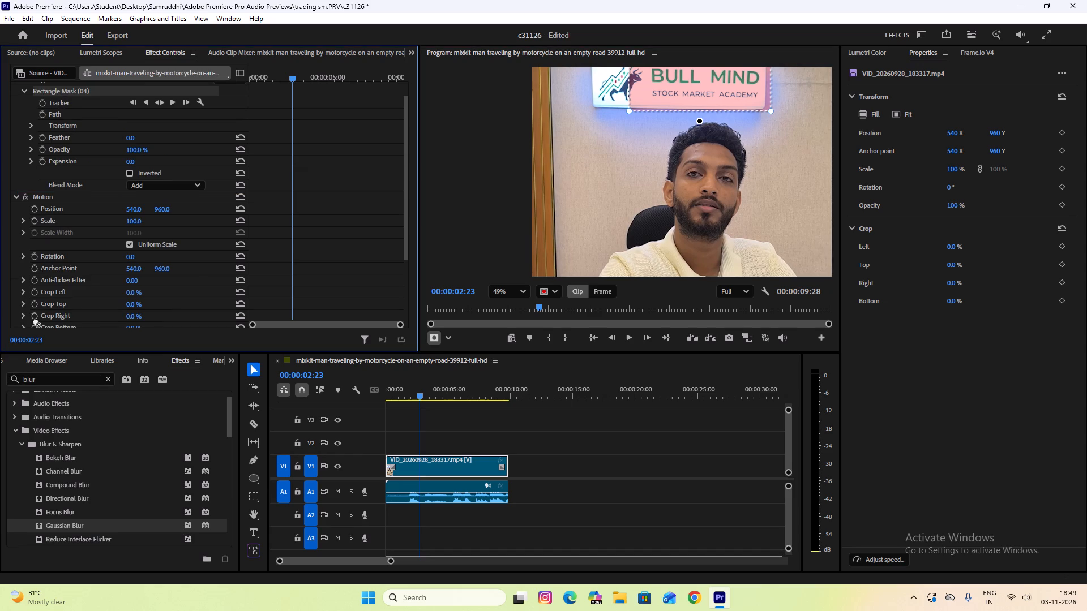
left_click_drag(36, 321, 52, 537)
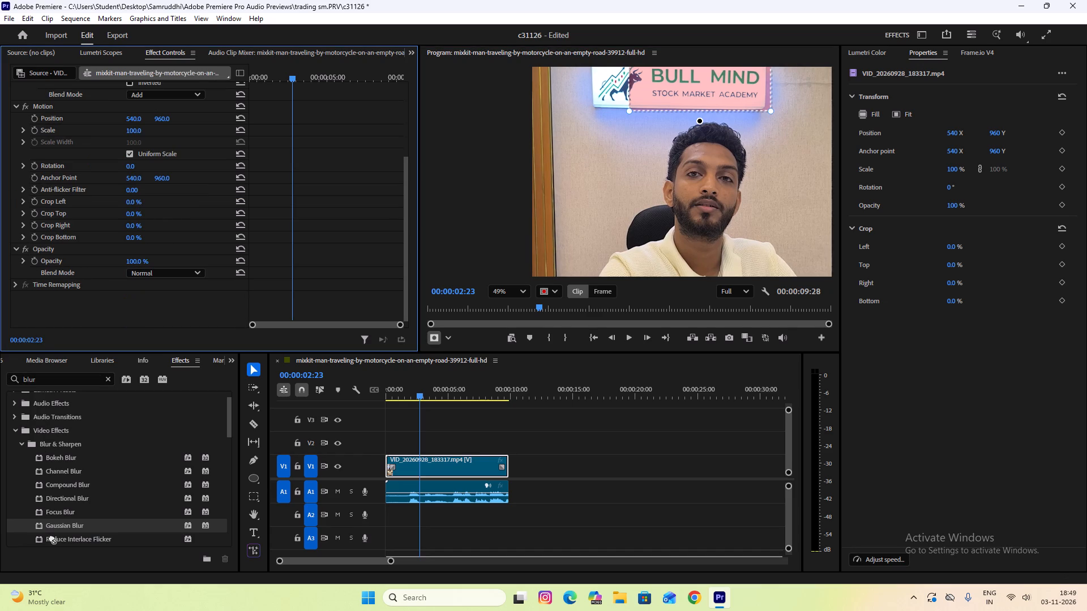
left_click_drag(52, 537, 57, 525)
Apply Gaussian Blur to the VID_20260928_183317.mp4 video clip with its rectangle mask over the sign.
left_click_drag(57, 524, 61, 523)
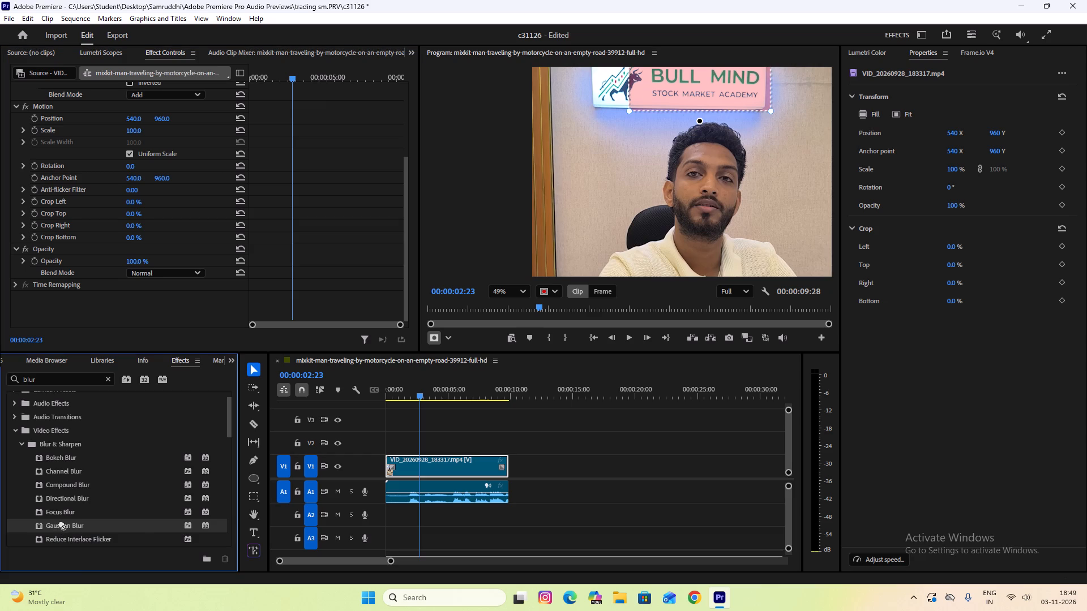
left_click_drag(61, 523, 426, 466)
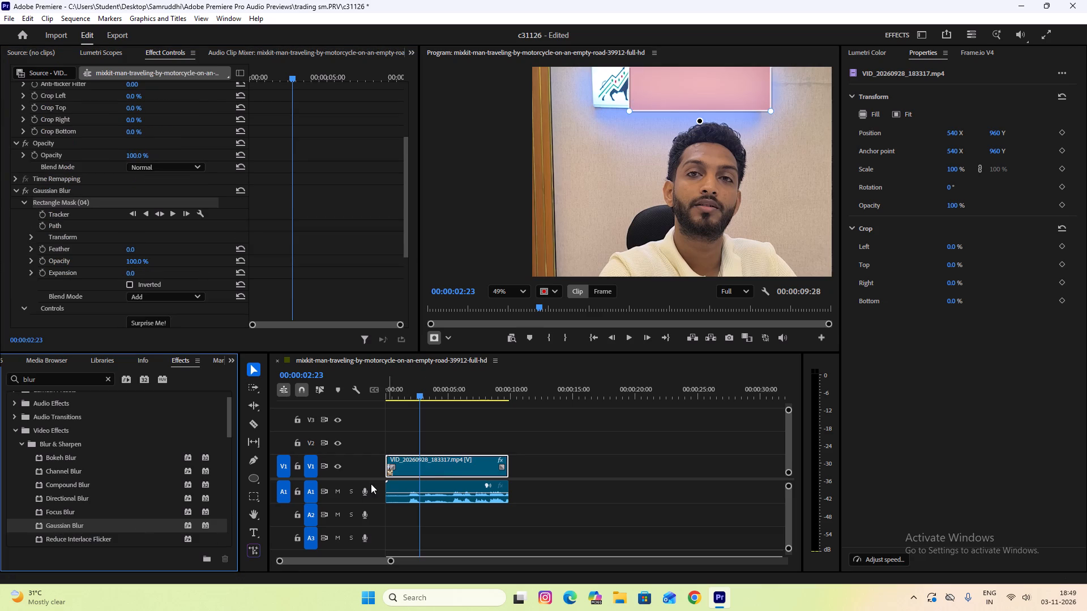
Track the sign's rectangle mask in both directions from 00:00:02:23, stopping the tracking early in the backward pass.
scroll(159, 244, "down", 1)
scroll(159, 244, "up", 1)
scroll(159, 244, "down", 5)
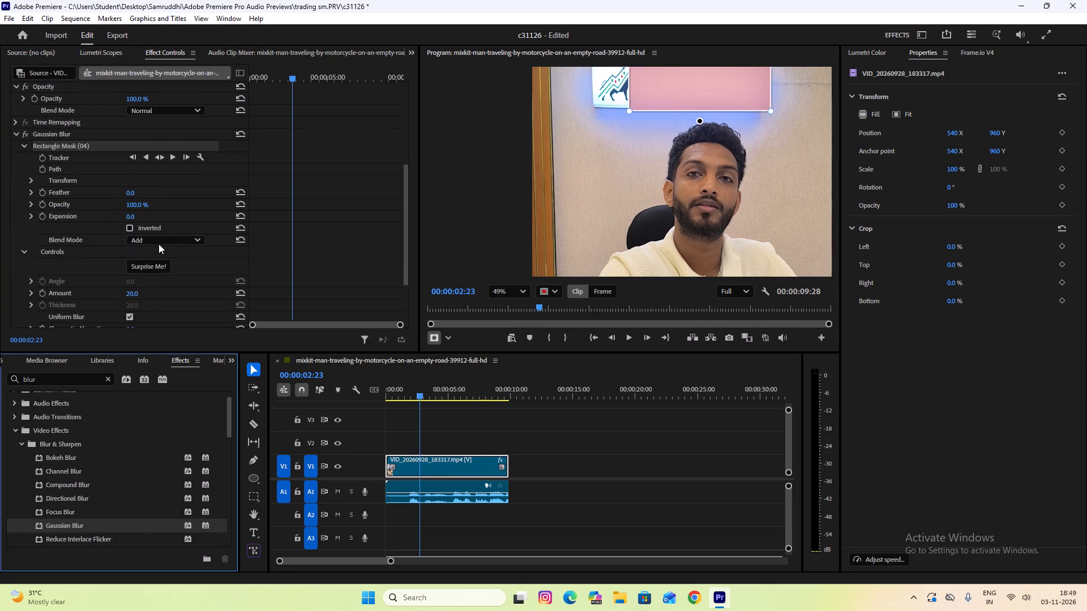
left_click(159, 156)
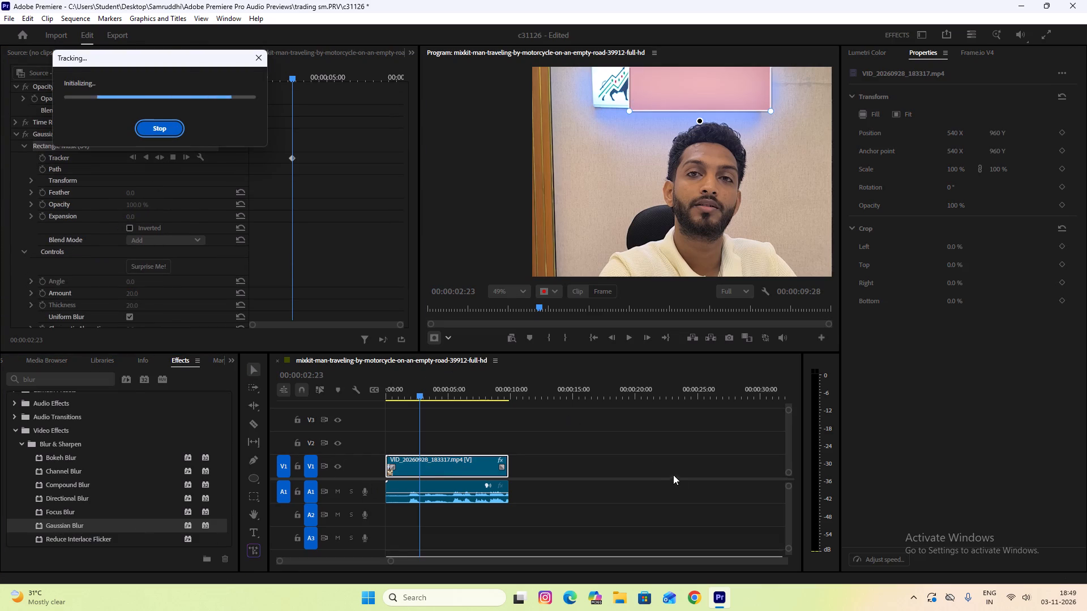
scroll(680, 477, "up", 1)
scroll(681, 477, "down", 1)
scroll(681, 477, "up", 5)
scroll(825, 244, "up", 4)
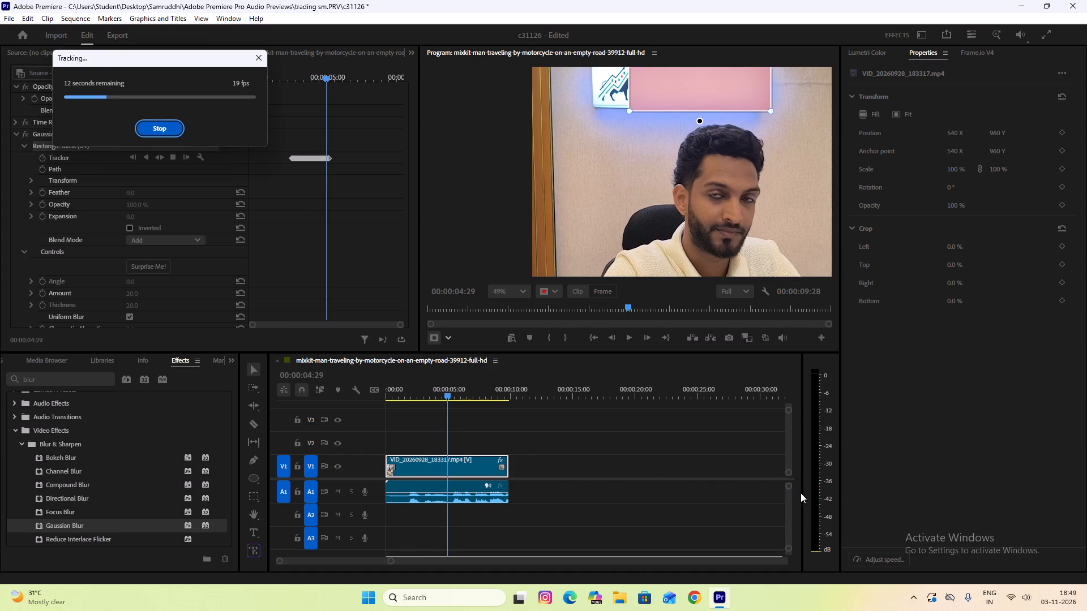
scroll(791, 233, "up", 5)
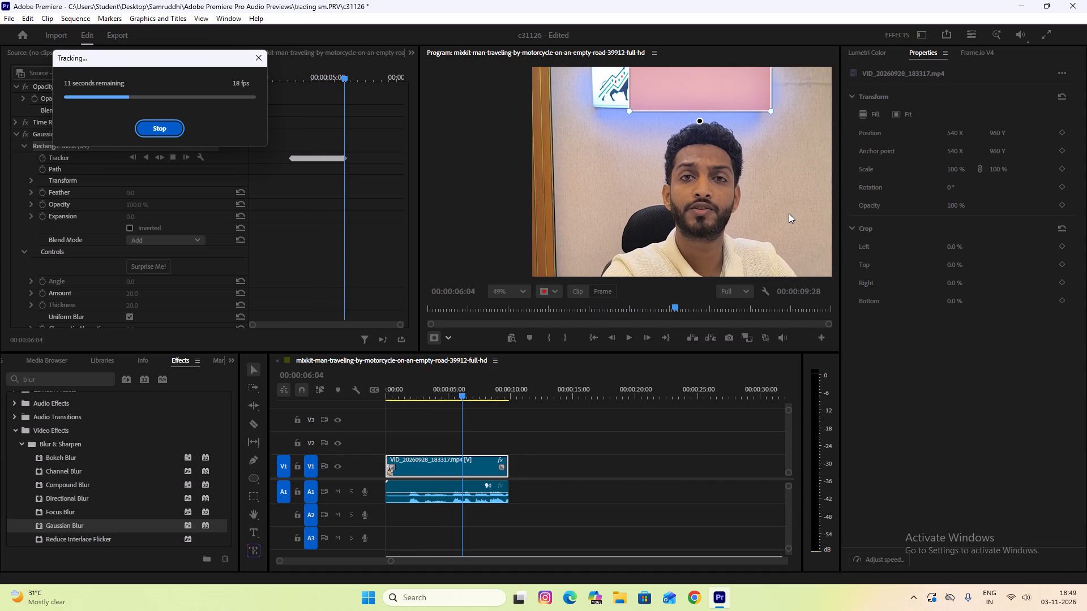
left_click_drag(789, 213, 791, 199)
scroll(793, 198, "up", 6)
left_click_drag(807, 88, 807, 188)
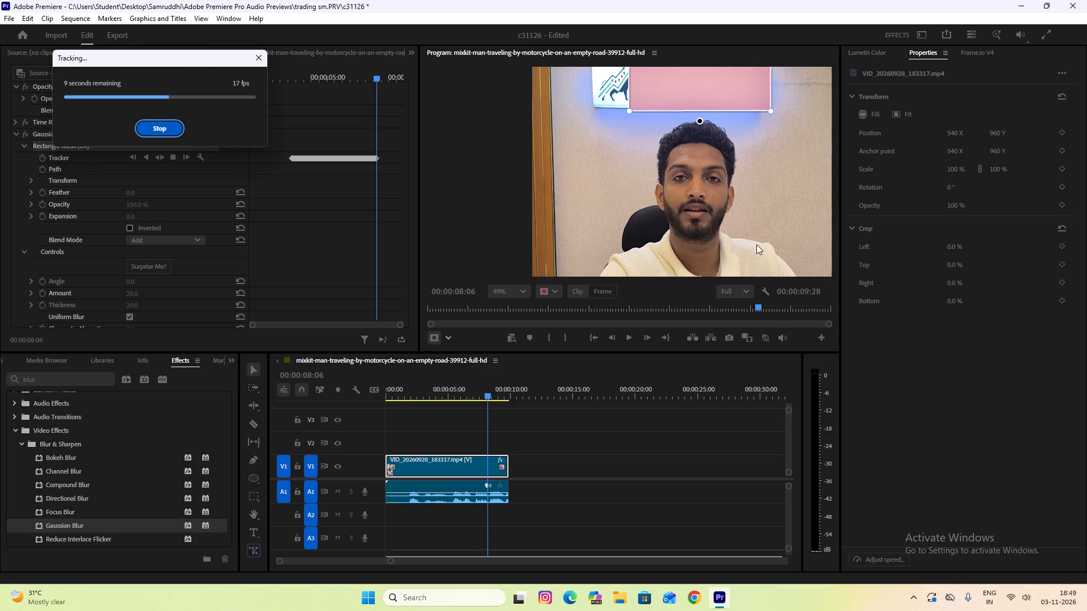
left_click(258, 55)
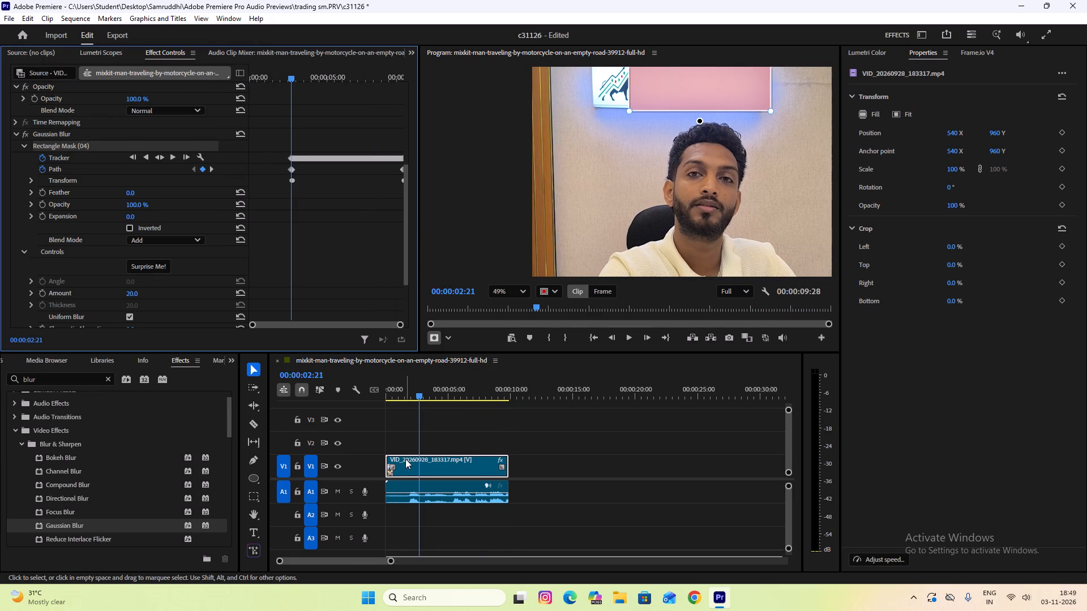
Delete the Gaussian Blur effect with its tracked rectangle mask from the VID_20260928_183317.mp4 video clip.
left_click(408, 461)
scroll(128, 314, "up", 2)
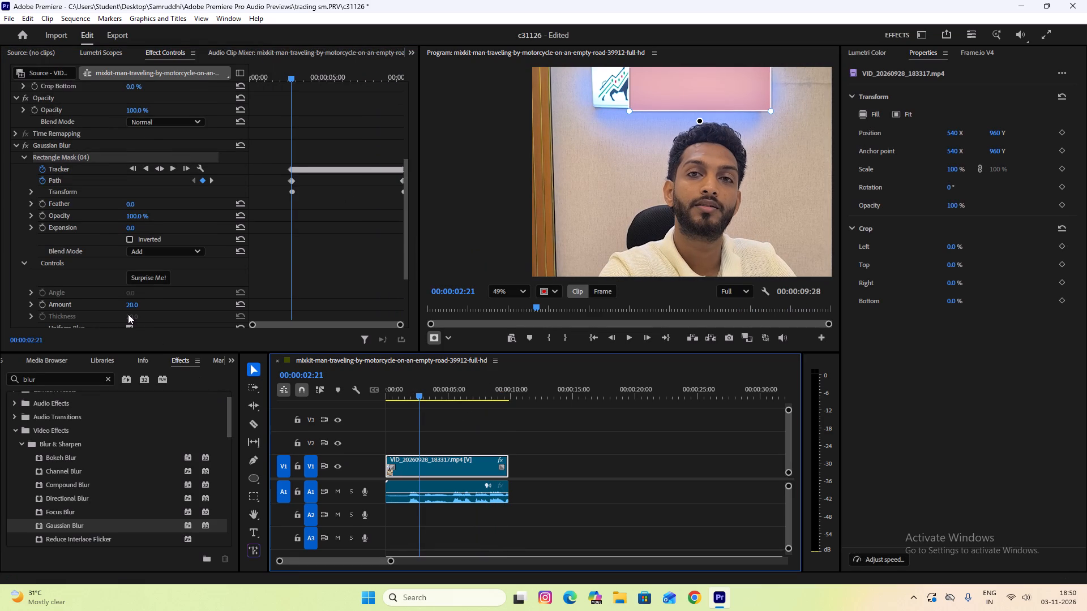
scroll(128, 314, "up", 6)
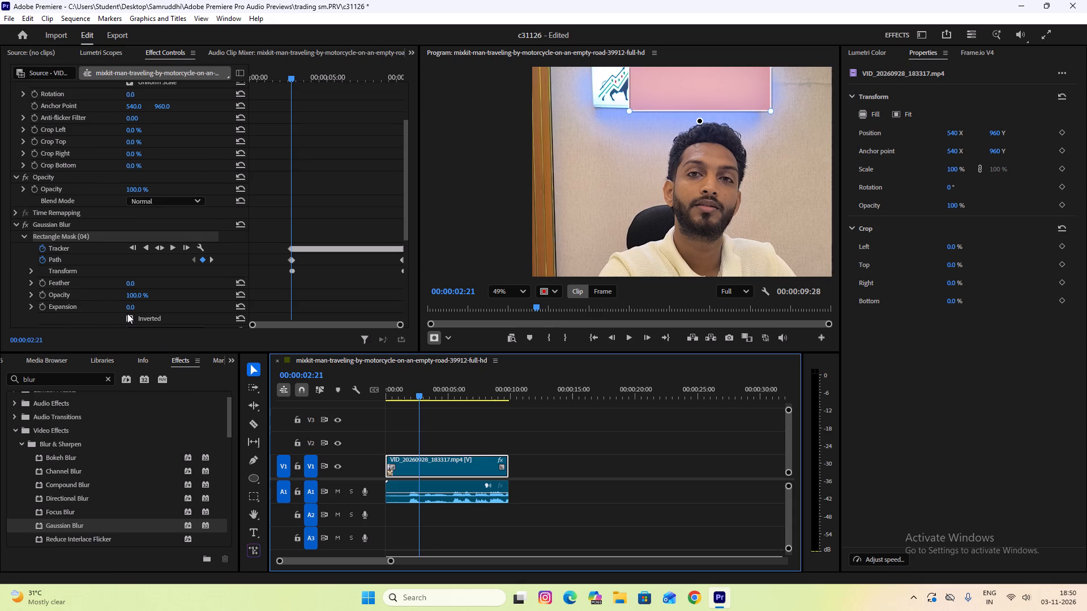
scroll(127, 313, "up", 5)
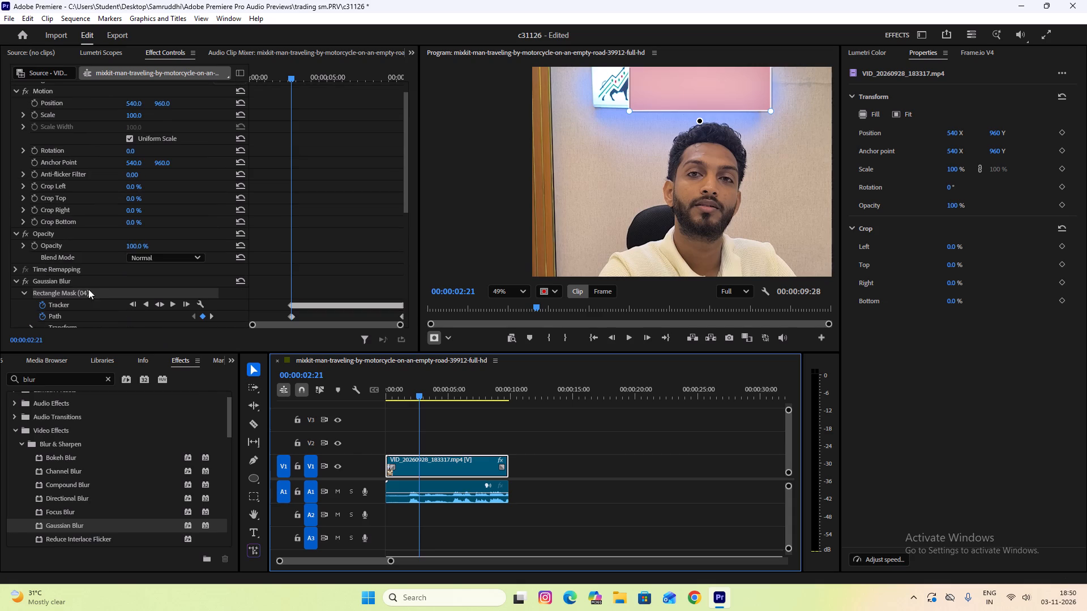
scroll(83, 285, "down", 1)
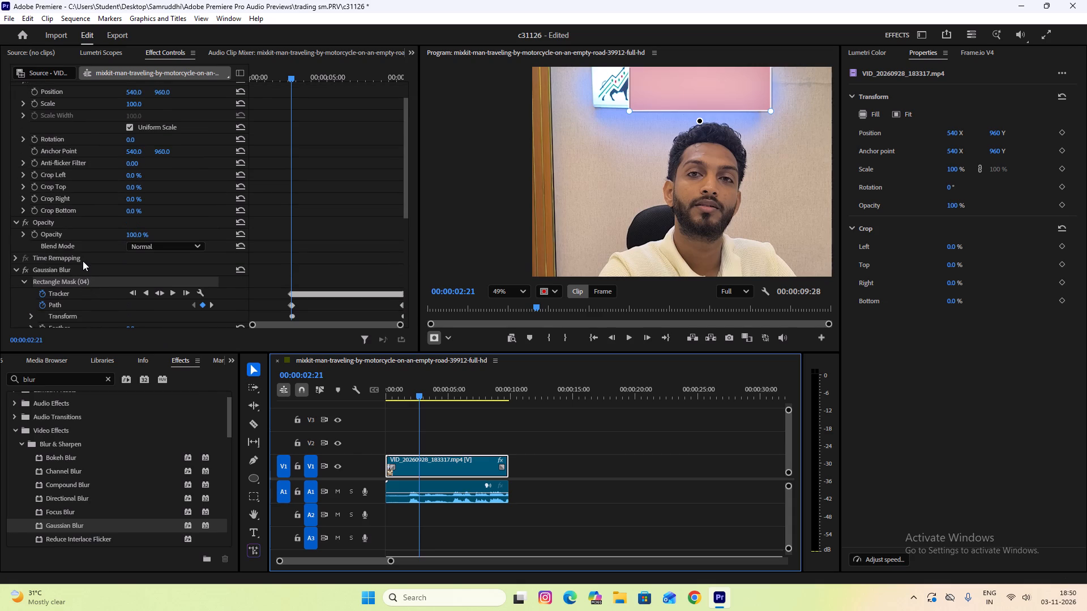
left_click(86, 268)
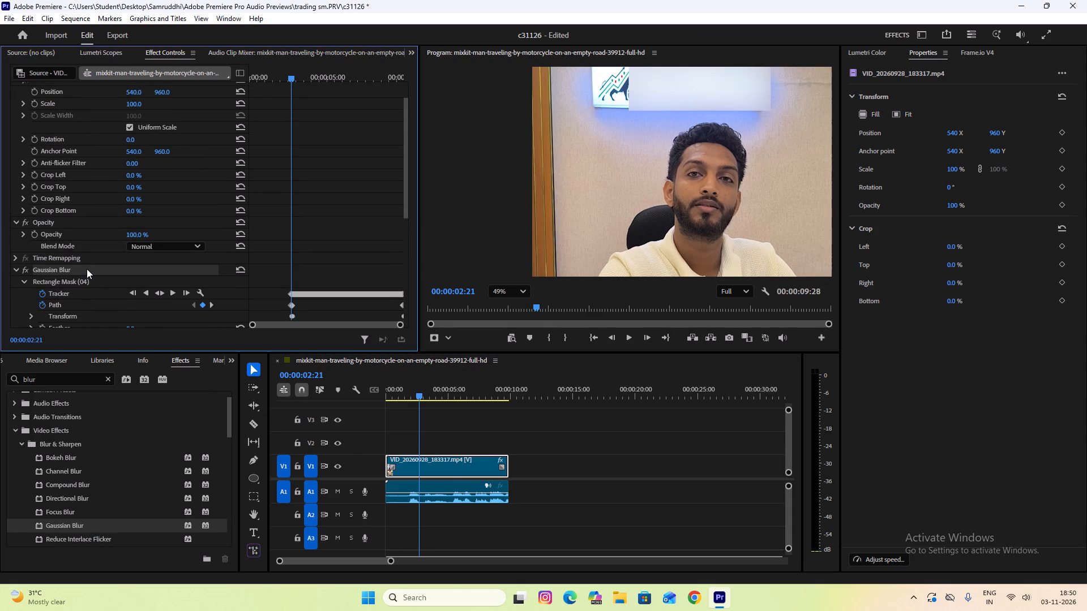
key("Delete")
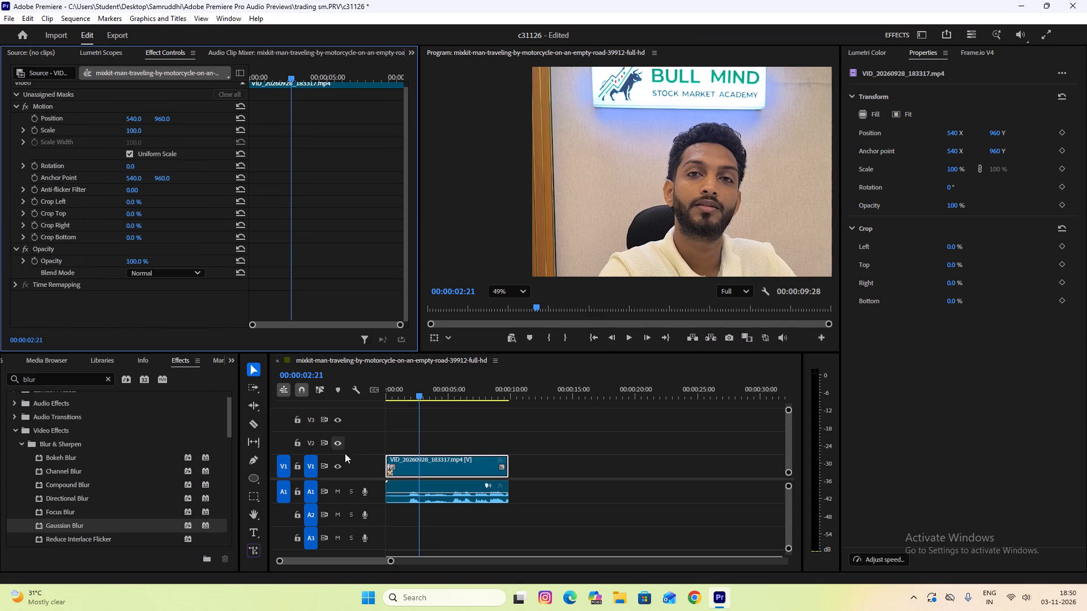
At 00:00:02:21, draw a rectangle mask over the man's face with the Rectangle Mask Tool.
left_click(400, 470)
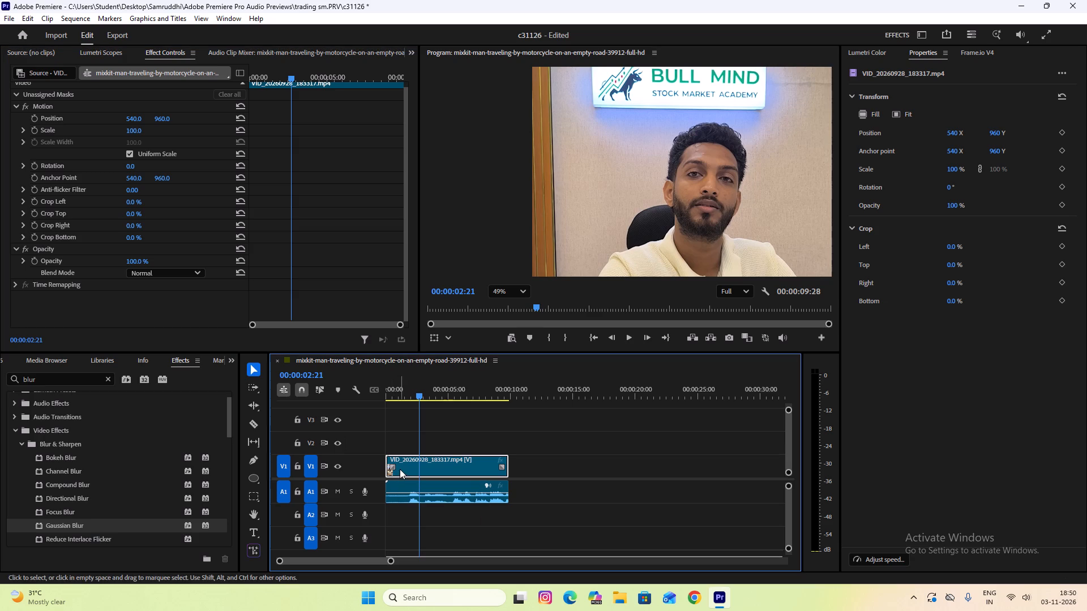
left_click(405, 464)
left_click(255, 496)
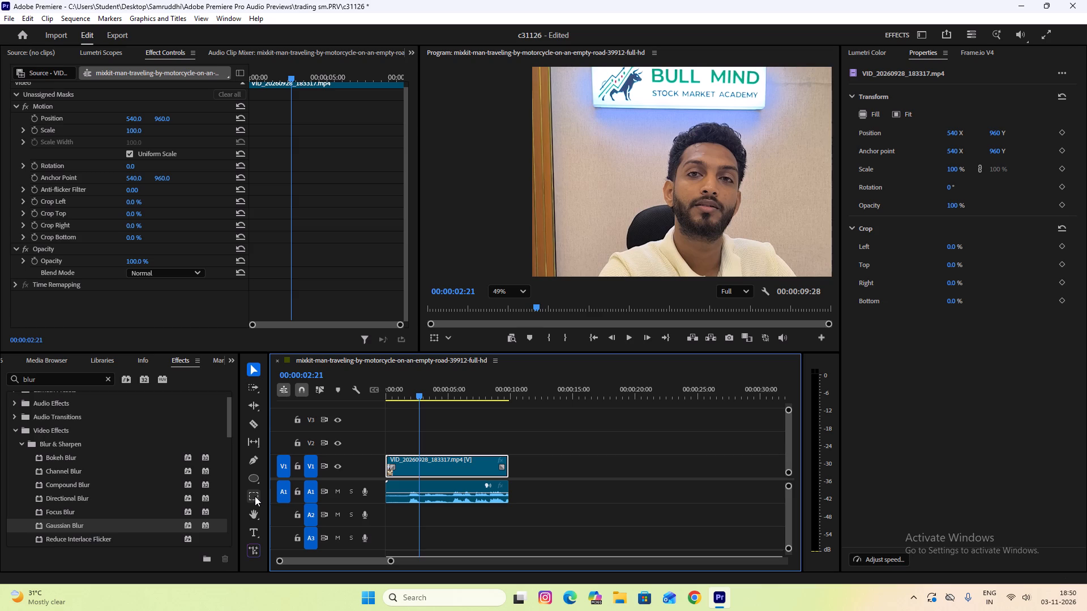
left_click(286, 520)
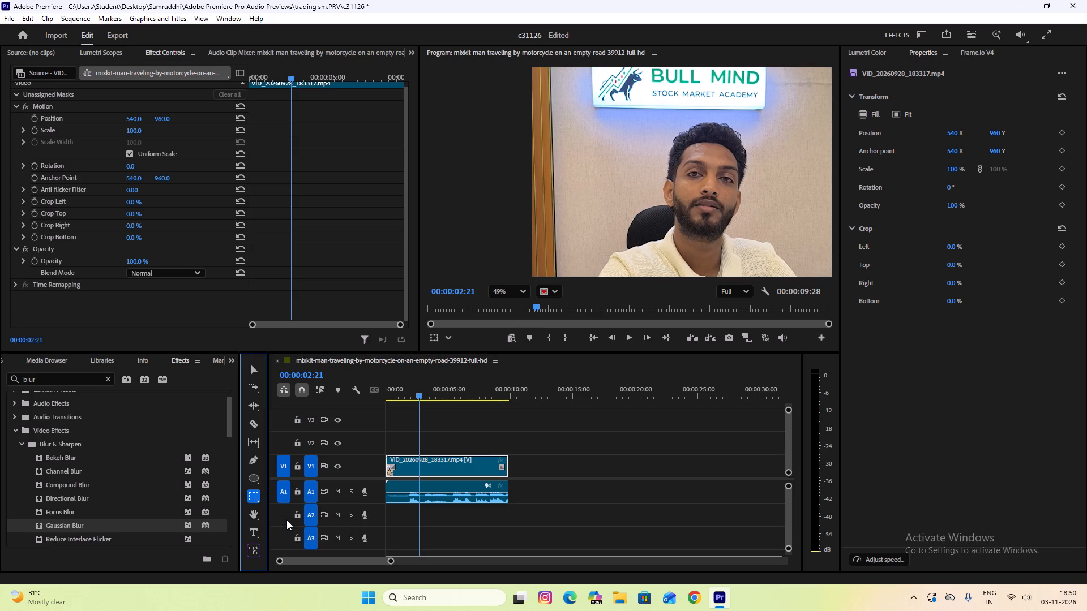
left_click(253, 497)
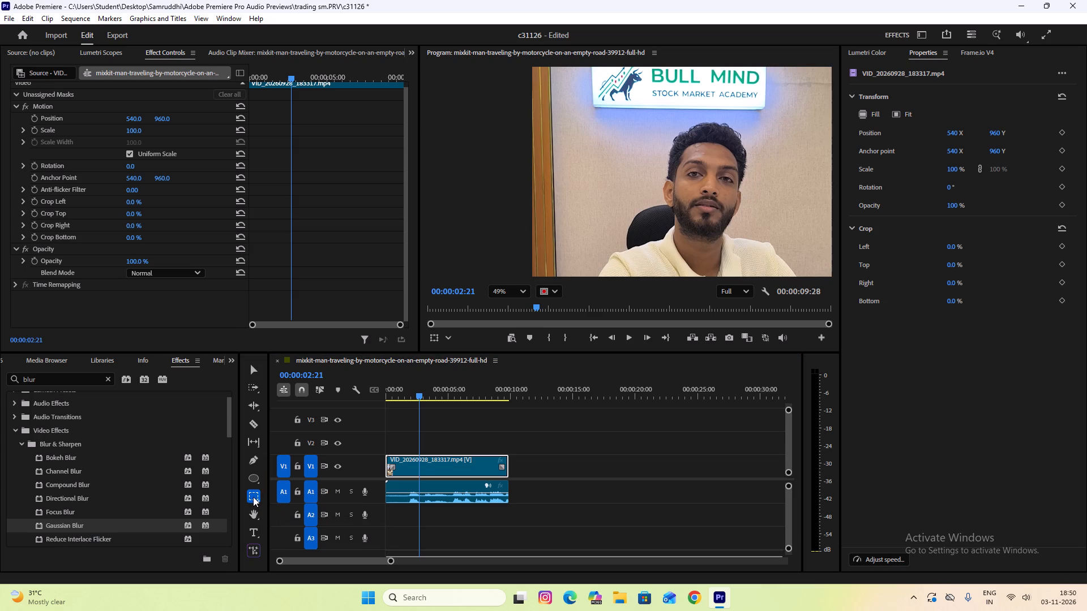
left_click(253, 497)
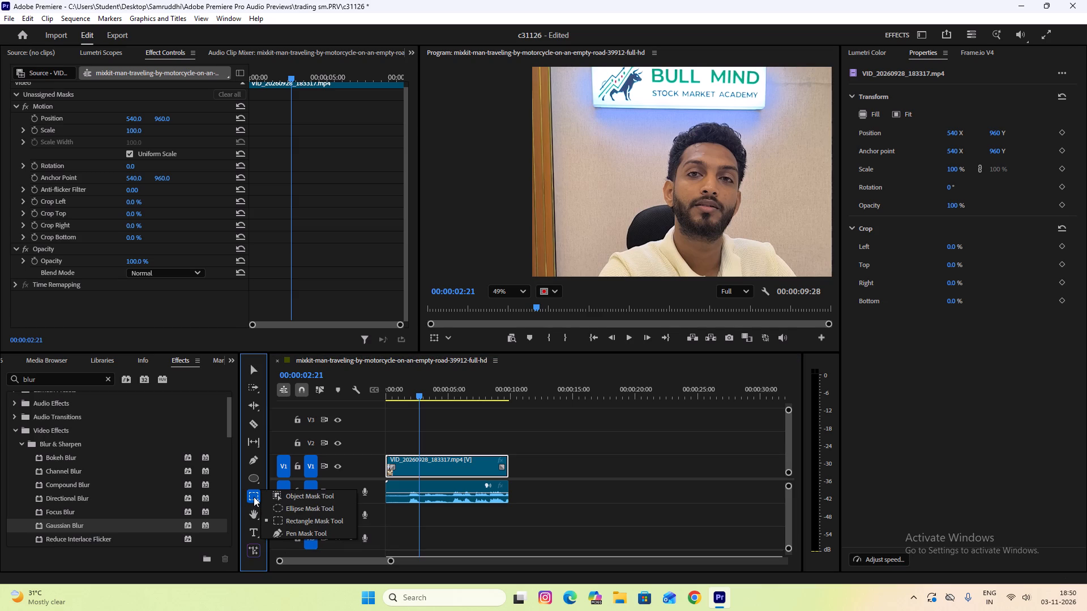
left_click(284, 520)
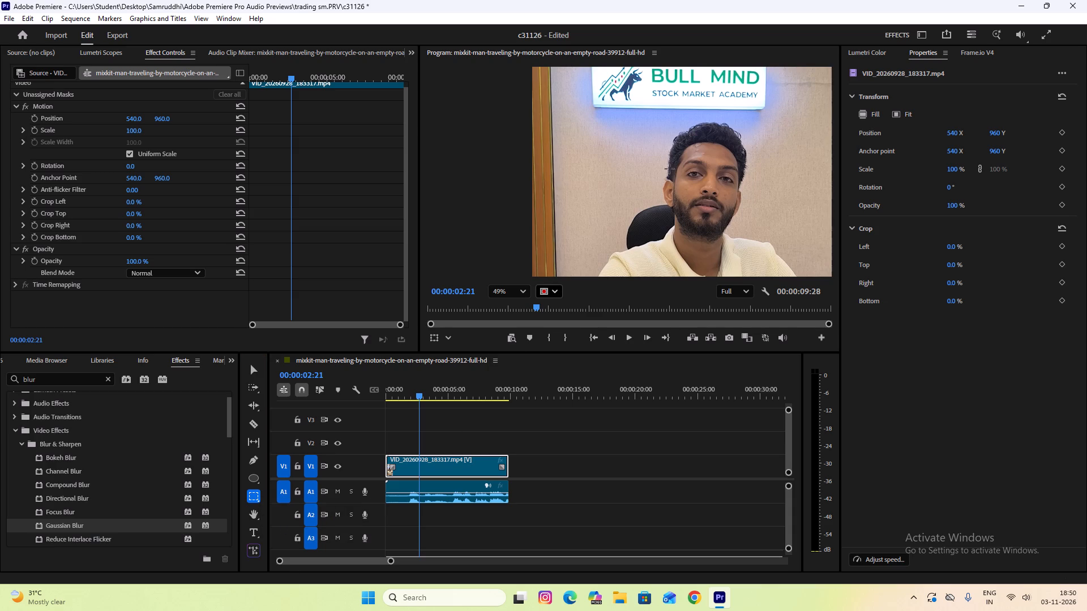
left_click_drag(691, 147, 742, 200)
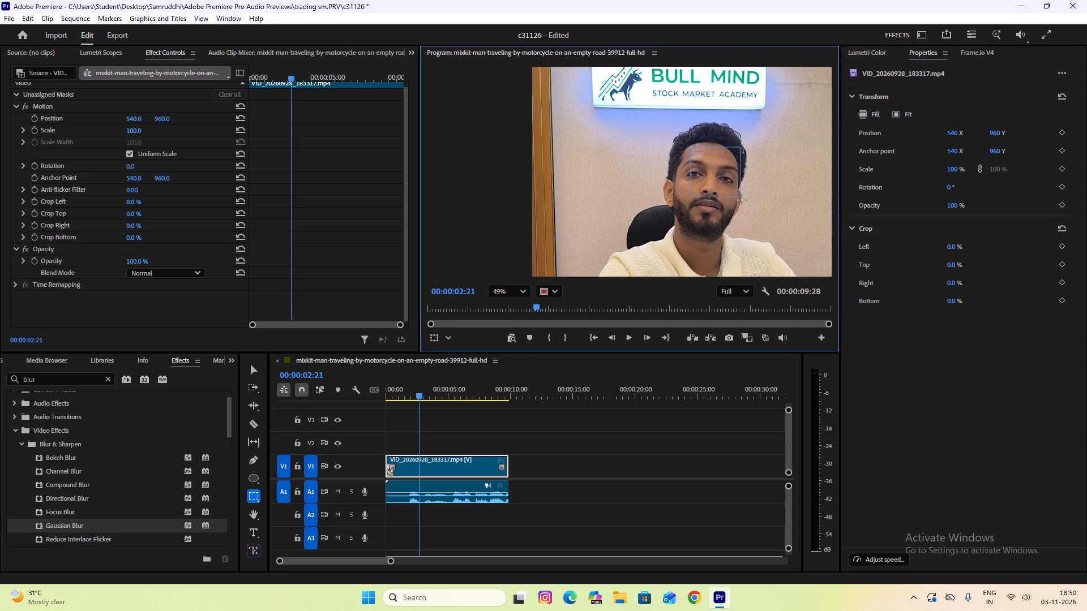
left_click_drag(742, 200, 740, 234)
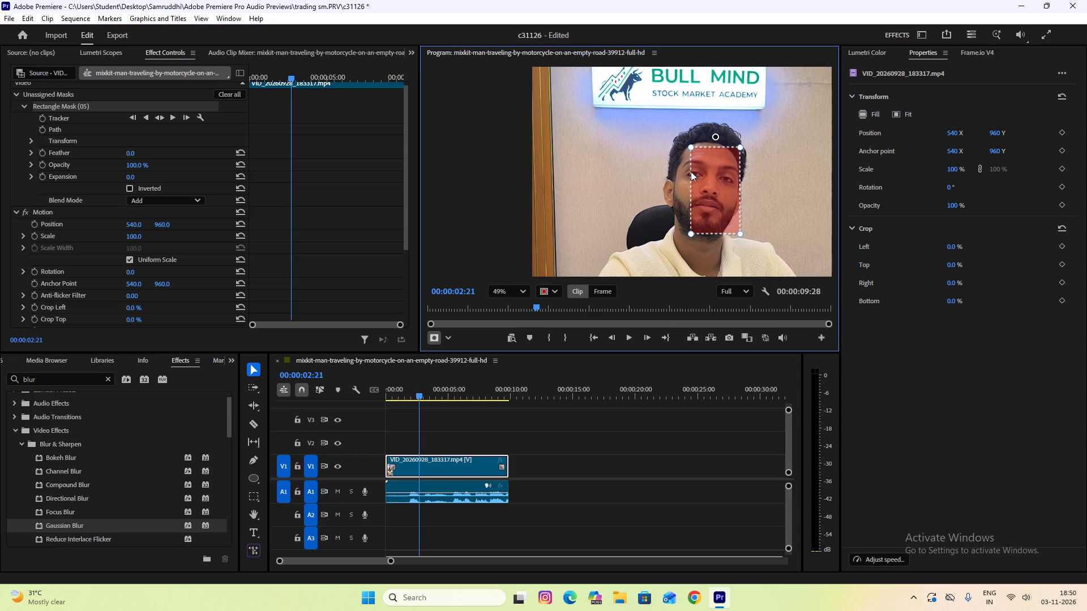
Move the rectangle mask's two left corners outward so it covers the full width of the man's face.
left_click_drag(689, 141, 669, 141)
left_click_drag(669, 141, 670, 141)
left_click_drag(690, 148, 685, 151)
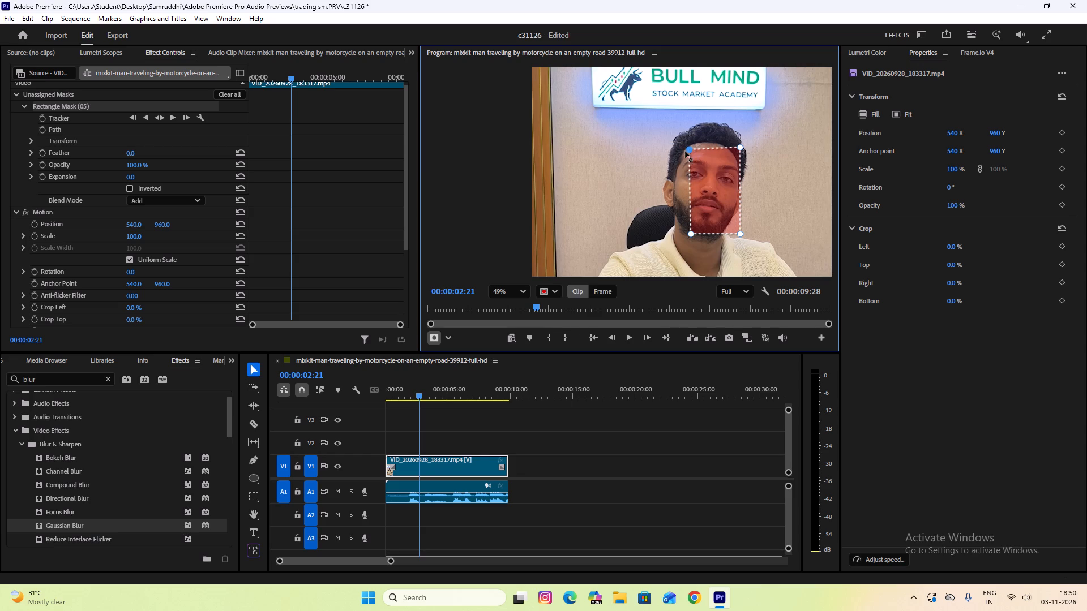
left_click_drag(685, 151, 671, 139)
left_click_drag(691, 234, 679, 234)
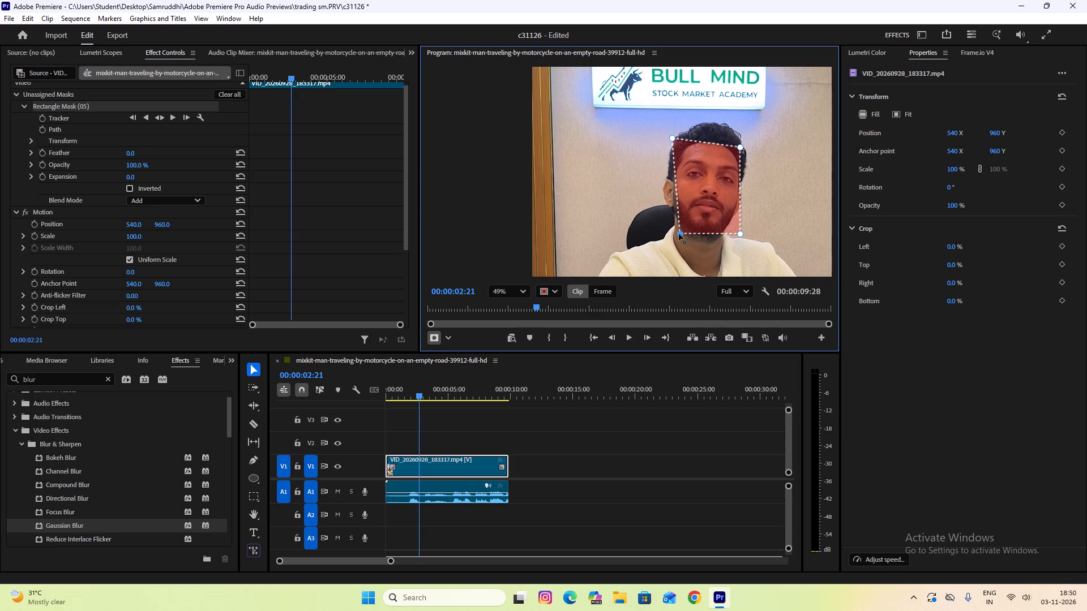
left_click_drag(679, 234, 673, 233)
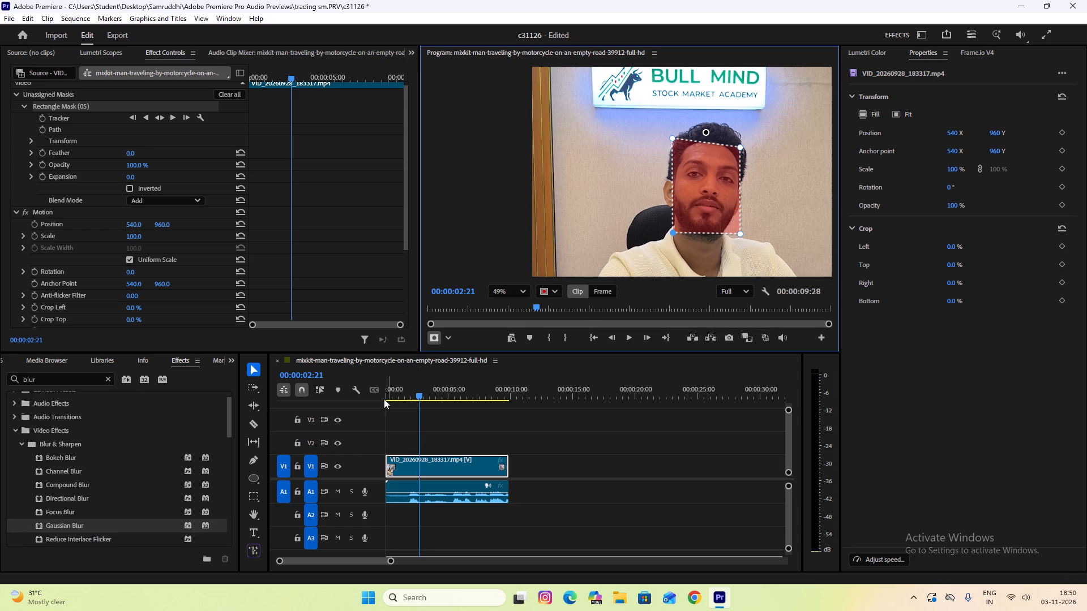
Apply the Gaussian Blur effect to the VID_20260928_183317.mp4 video clip with the rectangle mask over the man's face.
left_click(50, 381)
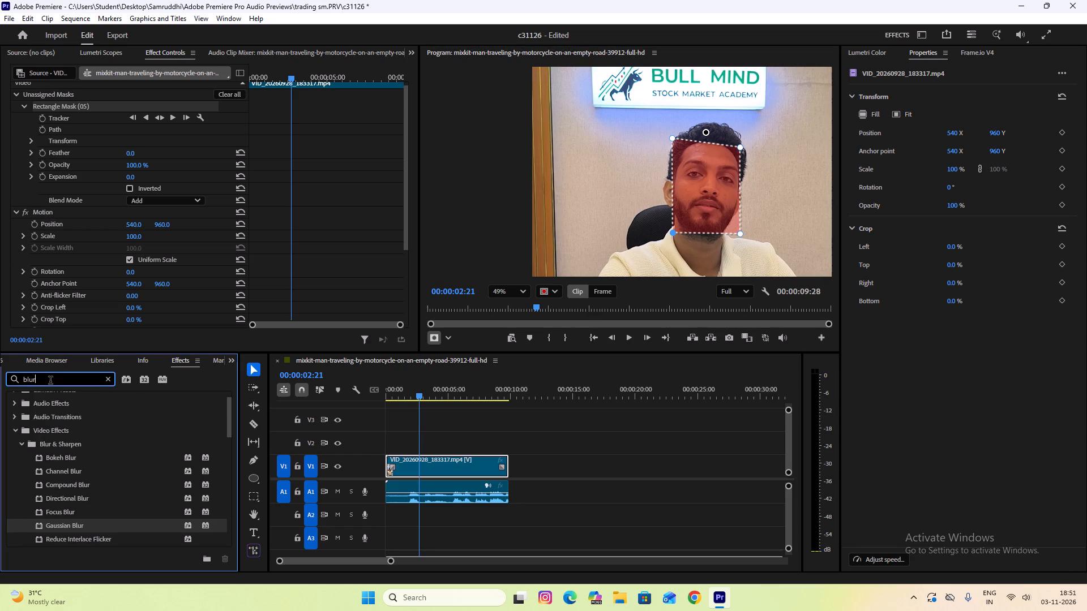
left_click(69, 525)
left_click_drag(70, 525, 400, 471)
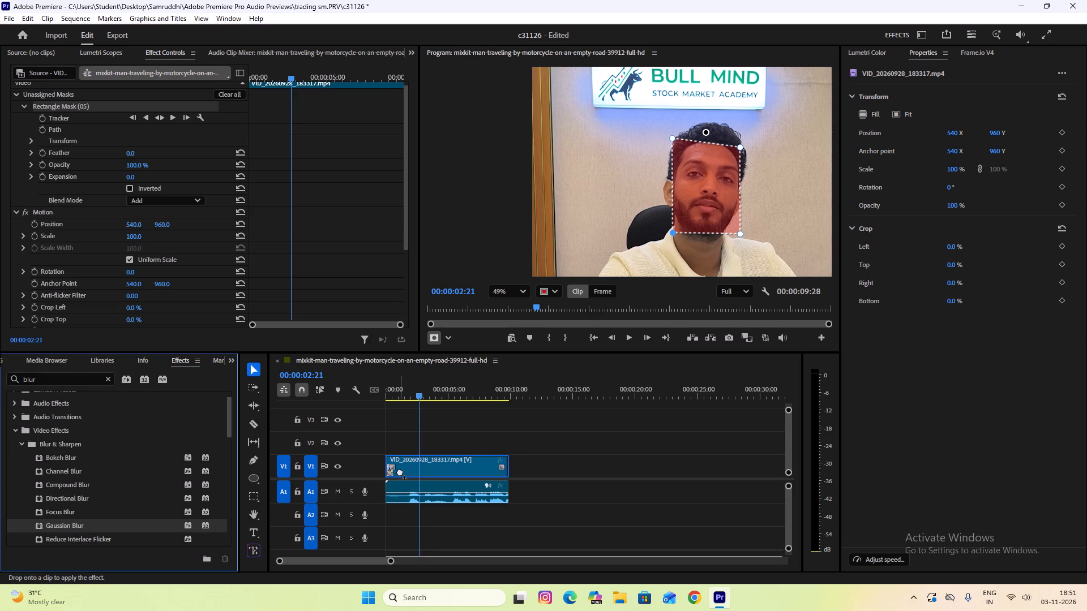
left_click_drag(400, 471, 405, 466)
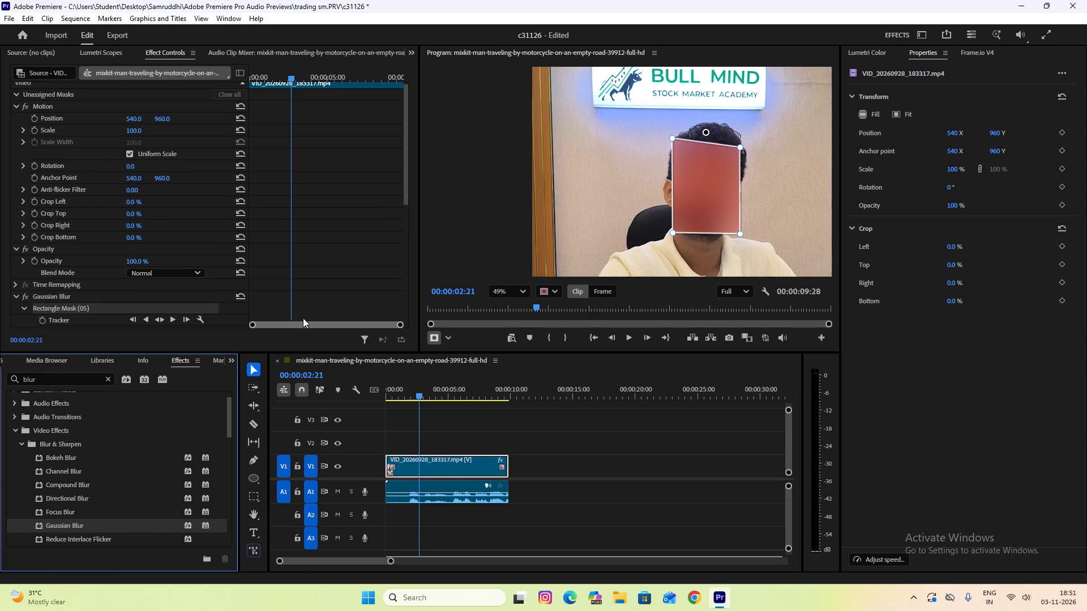
Track the face's rectangle mask under Gaussian Blur in both directions from 00:00:02:21.
scroll(182, 207, "up", 3)
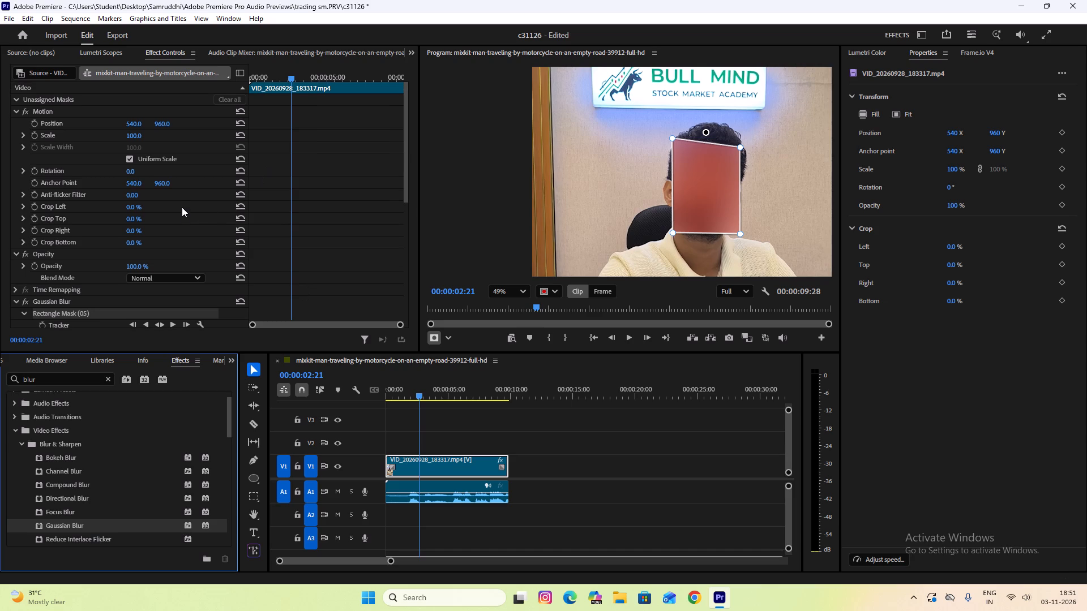
scroll(182, 207, "up", 2)
scroll(182, 207, "down", 1)
scroll(182, 207, "up", 1)
scroll(183, 205, "down", 8)
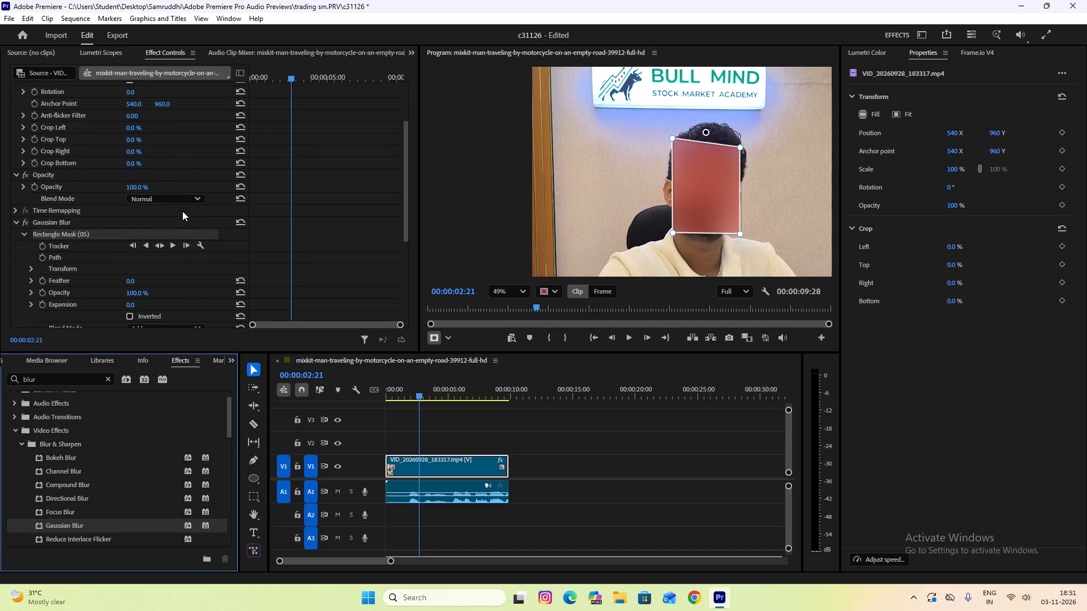
left_click(162, 233)
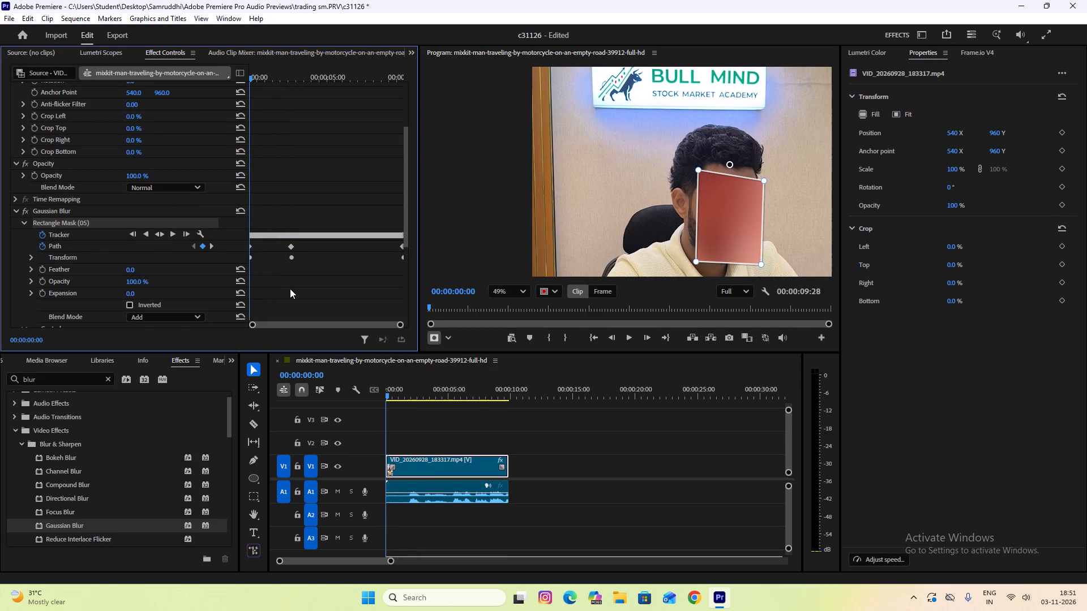
With the clip deselected, scrub the sequence back to 00:00:02:18 and examine the blur's coverage and edges on the man's face up close.
left_click(461, 412)
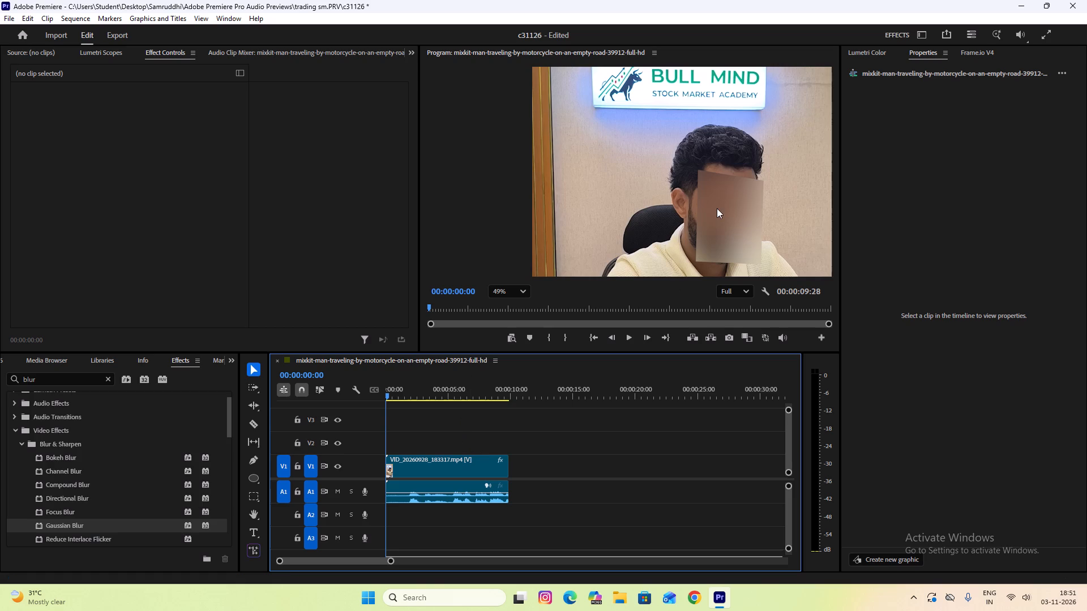
left_click(419, 393)
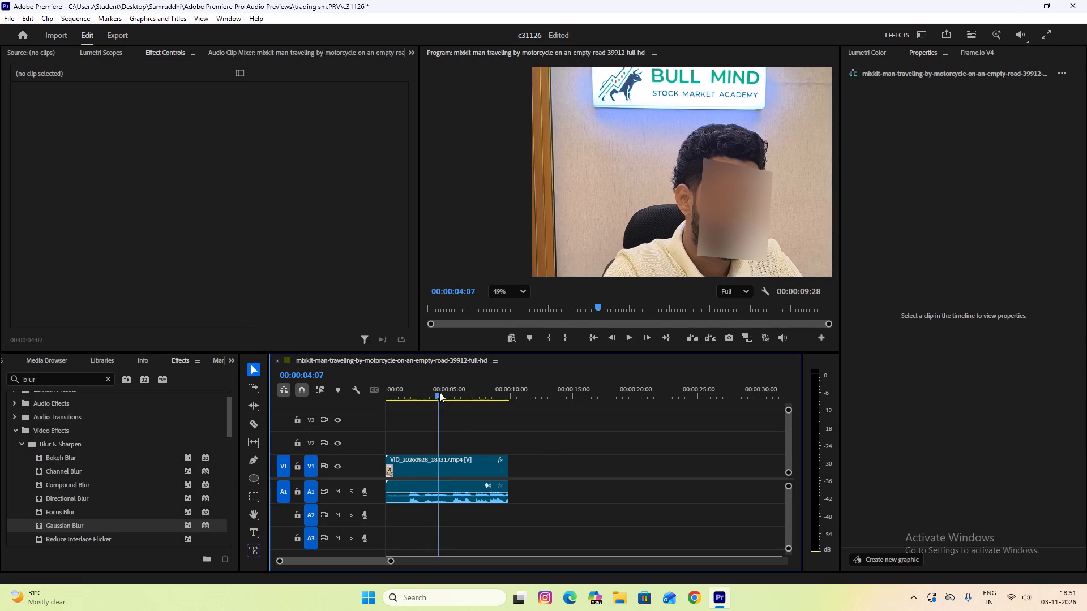
scroll(717, 133, "down", 2)
scroll(717, 140, "up", 4)
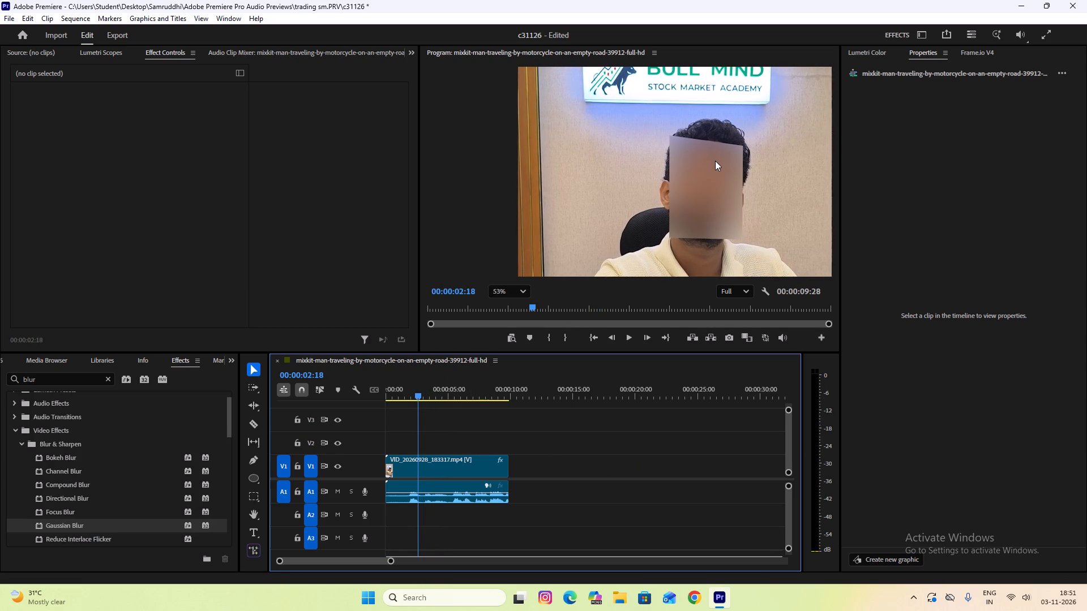
scroll(715, 161, "up", 3)
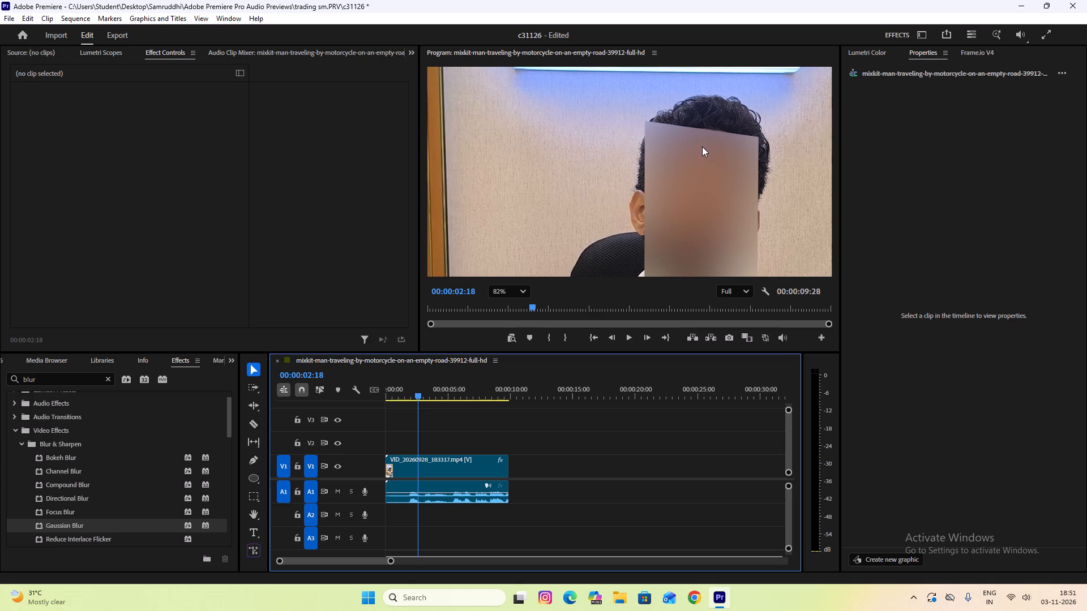
Set the face mask's feather to 56 and its expansion to 29 in the clip's Gaussian Blur effect.
left_click(463, 471)
scroll(166, 230, "down", 17)
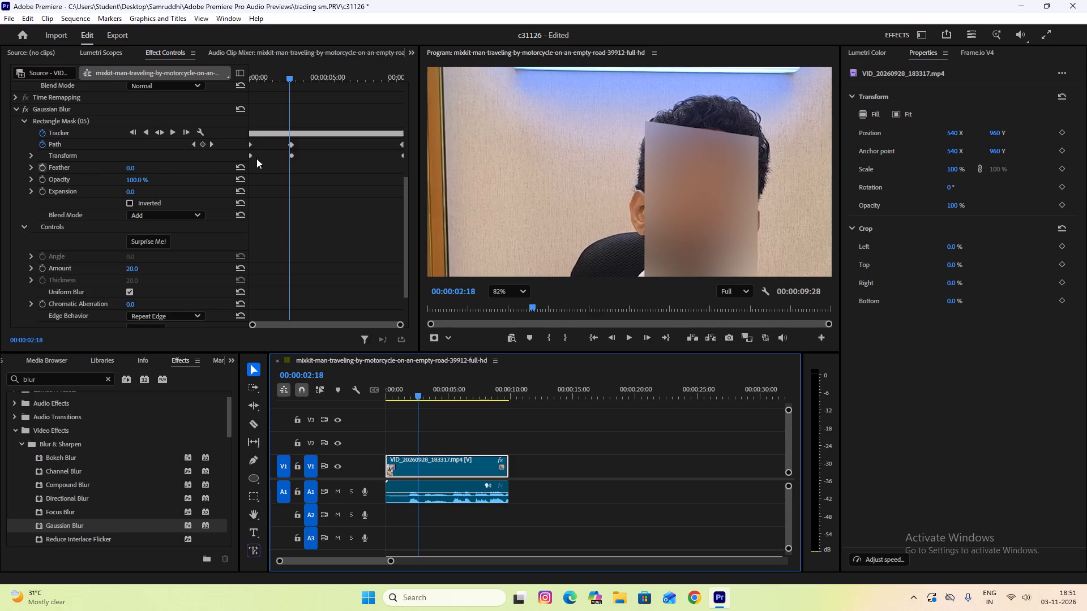
left_click_drag(134, 168, 152, 168)
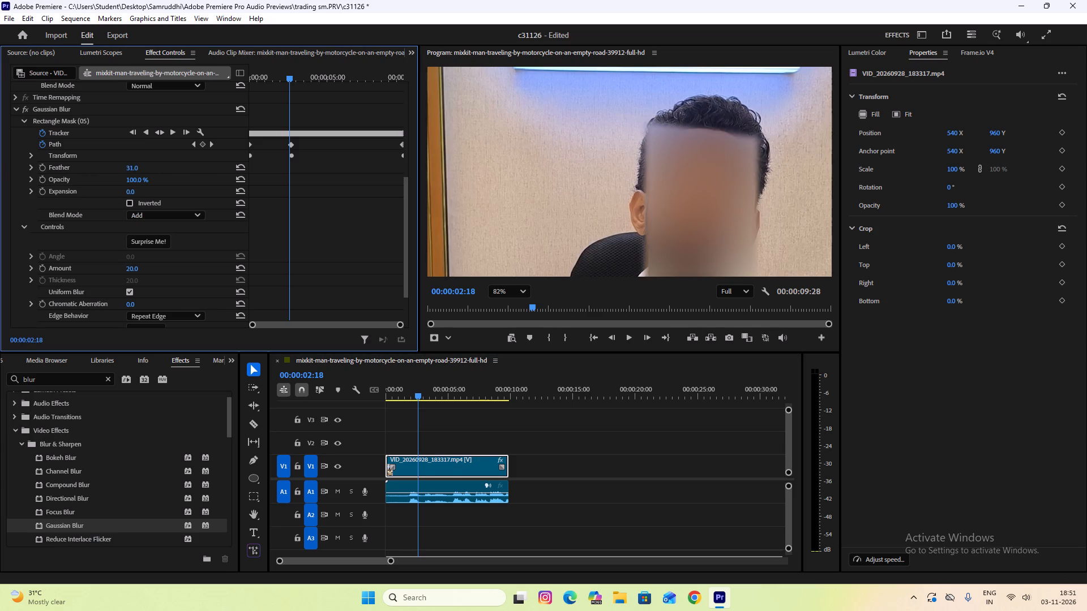
left_click_drag(152, 168, 160, 168)
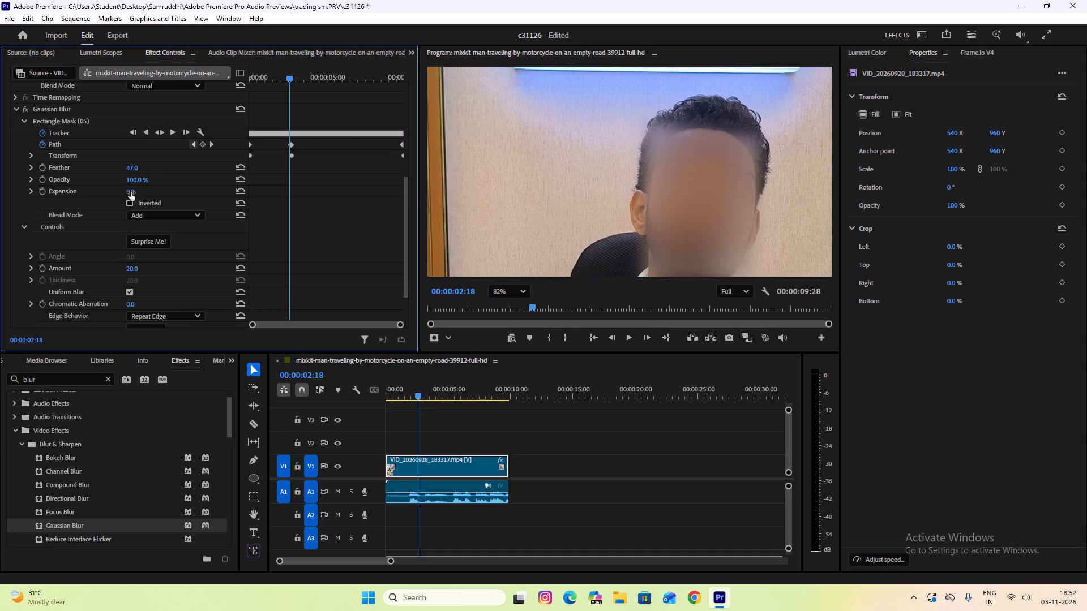
left_click_drag(131, 192, 147, 192)
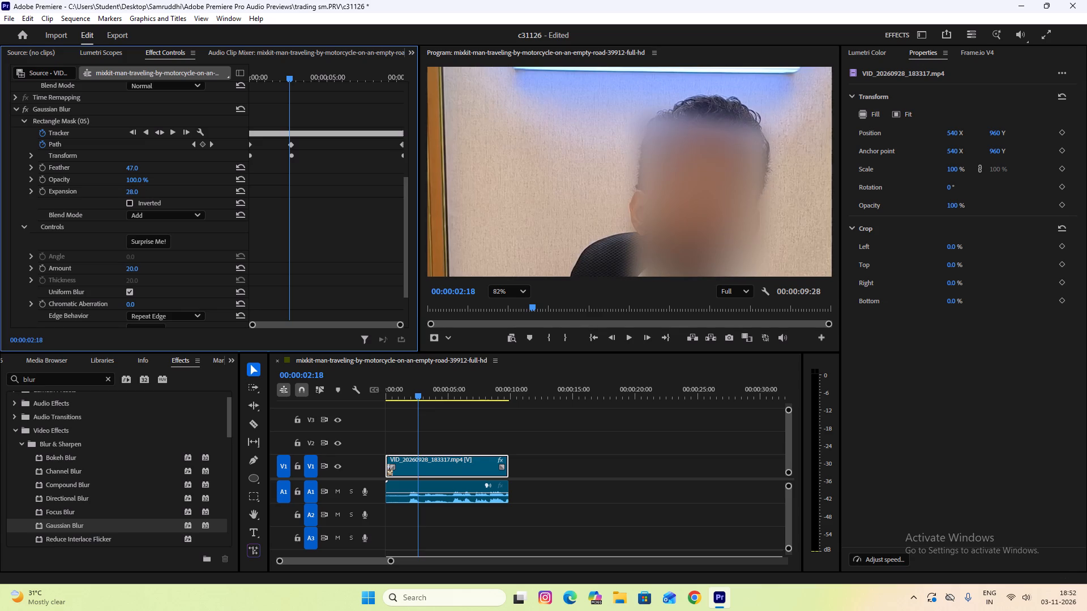
left_click_drag(147, 192, 147, 194)
left_click_drag(147, 194, 147, 194)
left_click(133, 169)
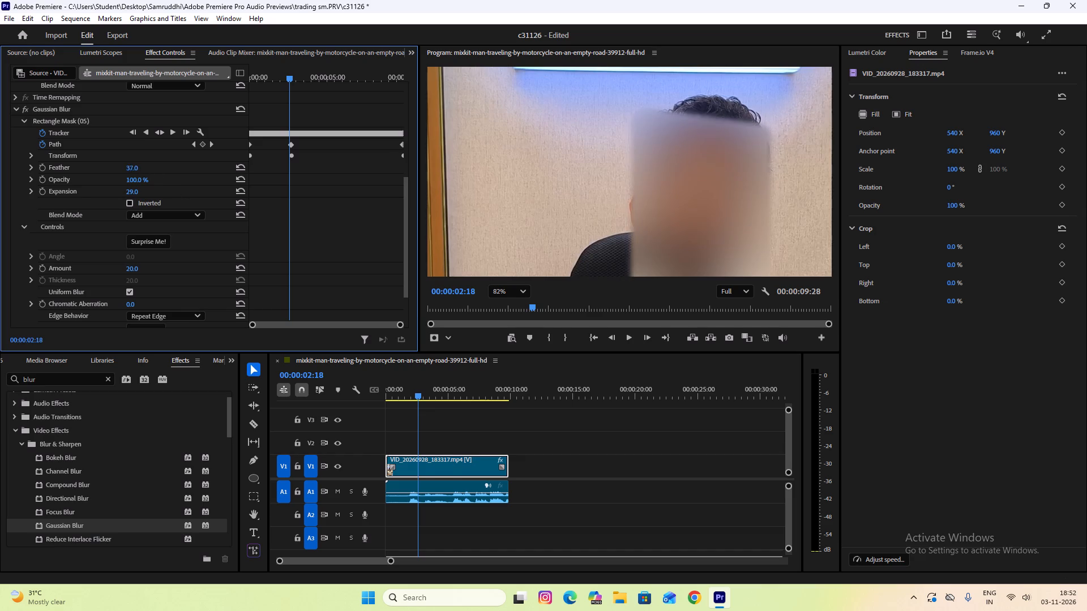
scroll(591, 148, "down", 7)
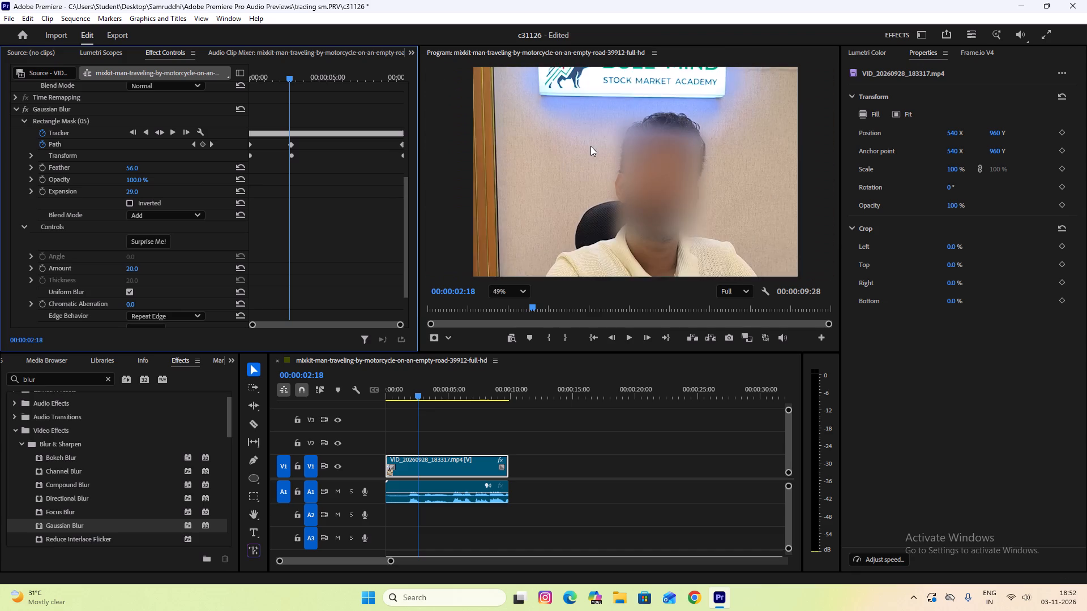
scroll(590, 146, "down", 3)
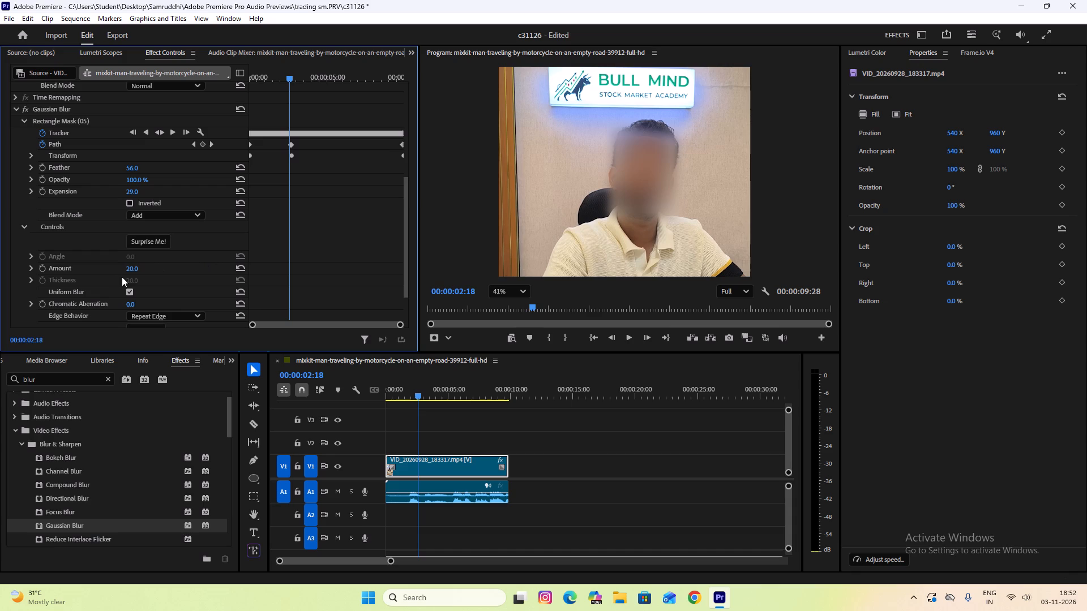
Set the Gaussian Blur amount on the man's face to 12.
left_click_drag(131, 272, 130, 272)
left_click_drag(130, 272, 122, 271)
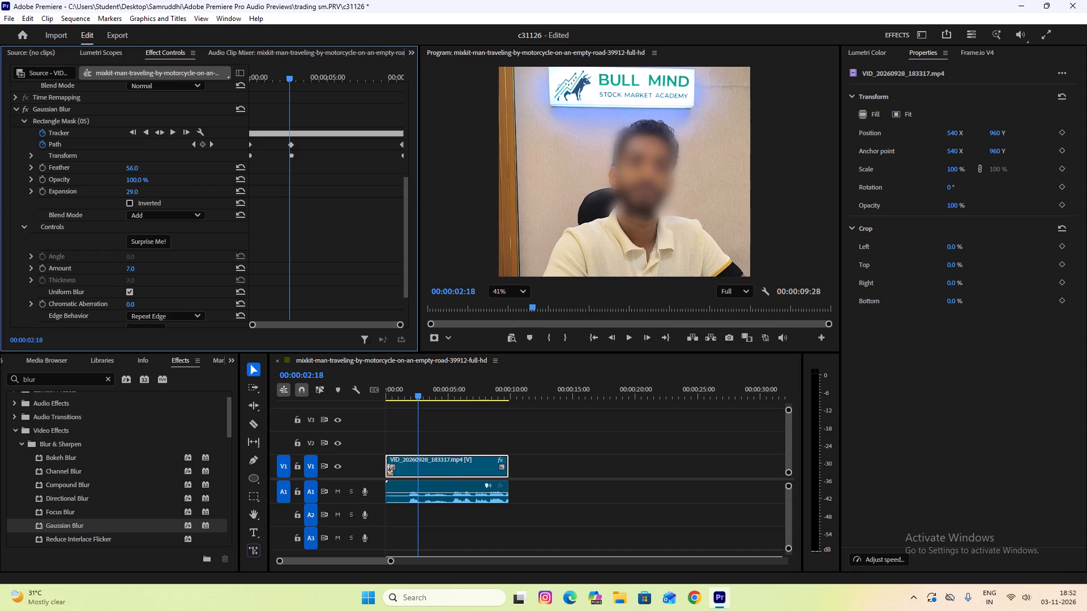
left_click_drag(122, 271, 122, 271)
left_click_drag(122, 271, 127, 270)
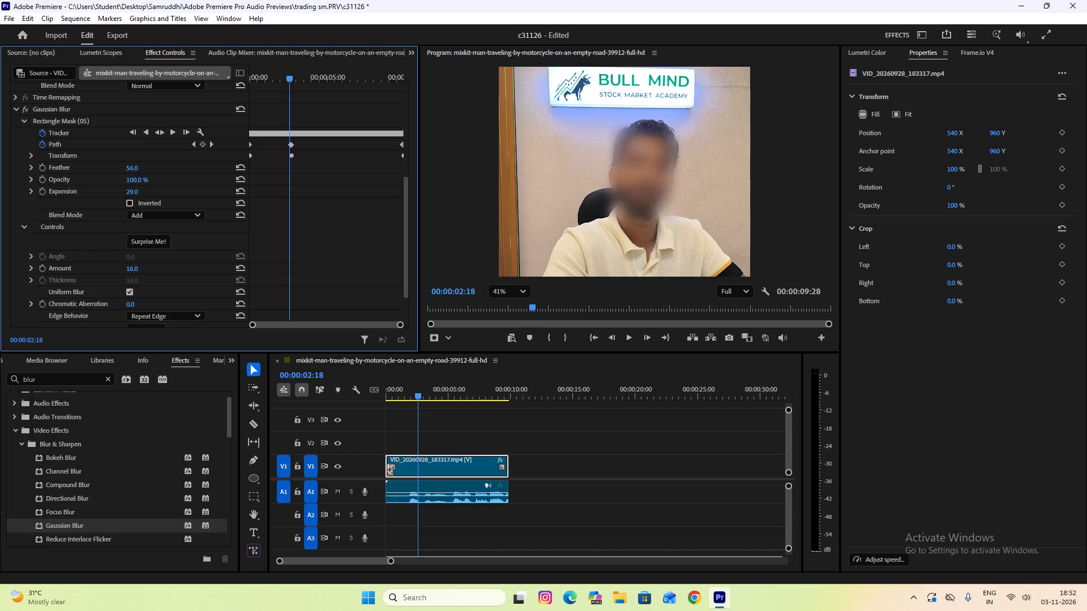
left_click_drag(127, 270, 128, 270)
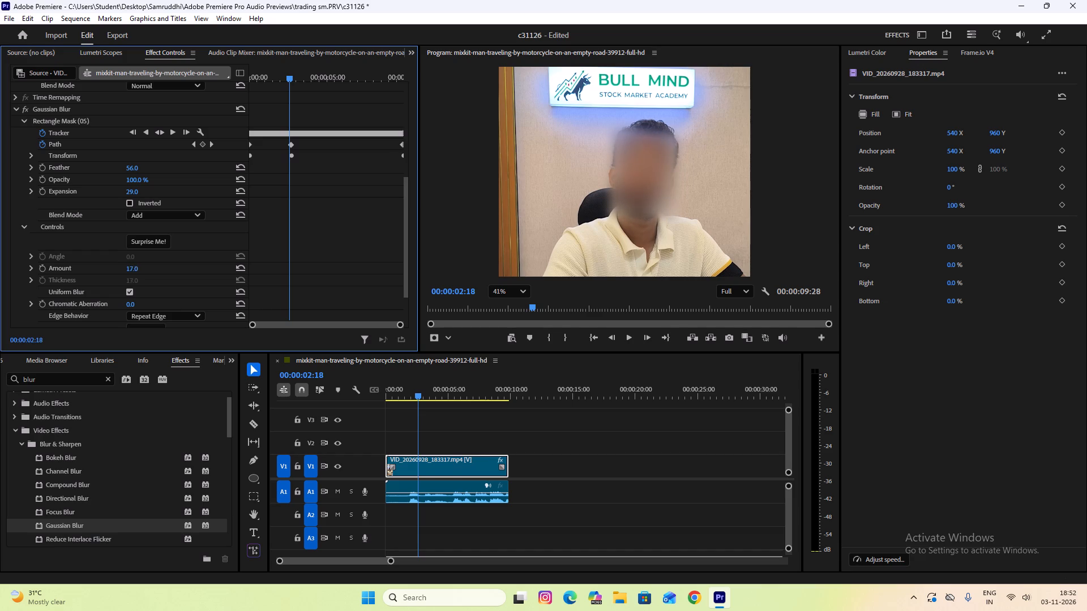
left_click_drag(128, 270, 125, 270)
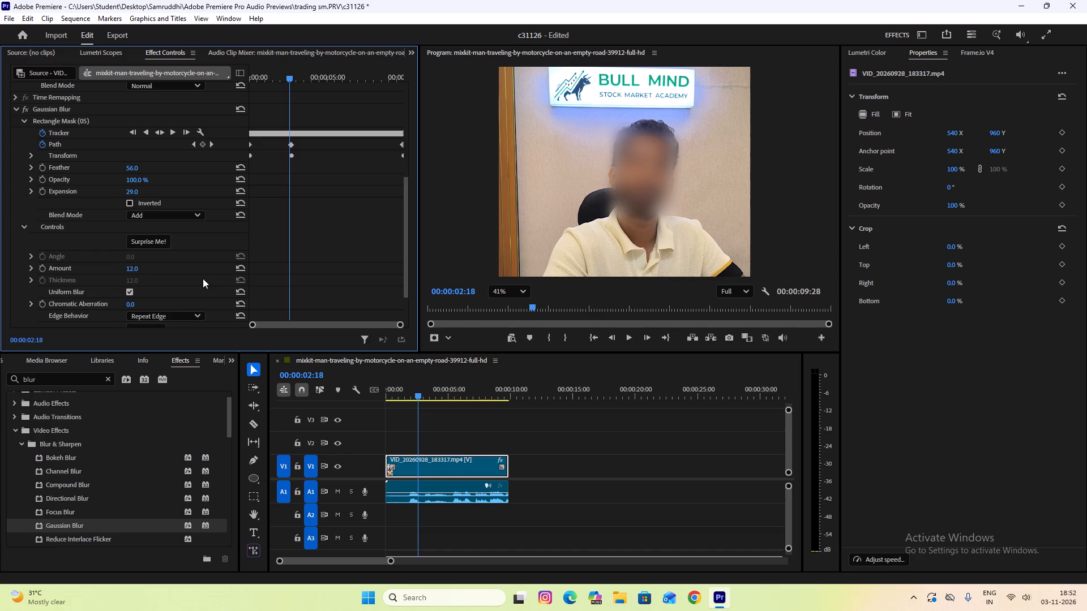
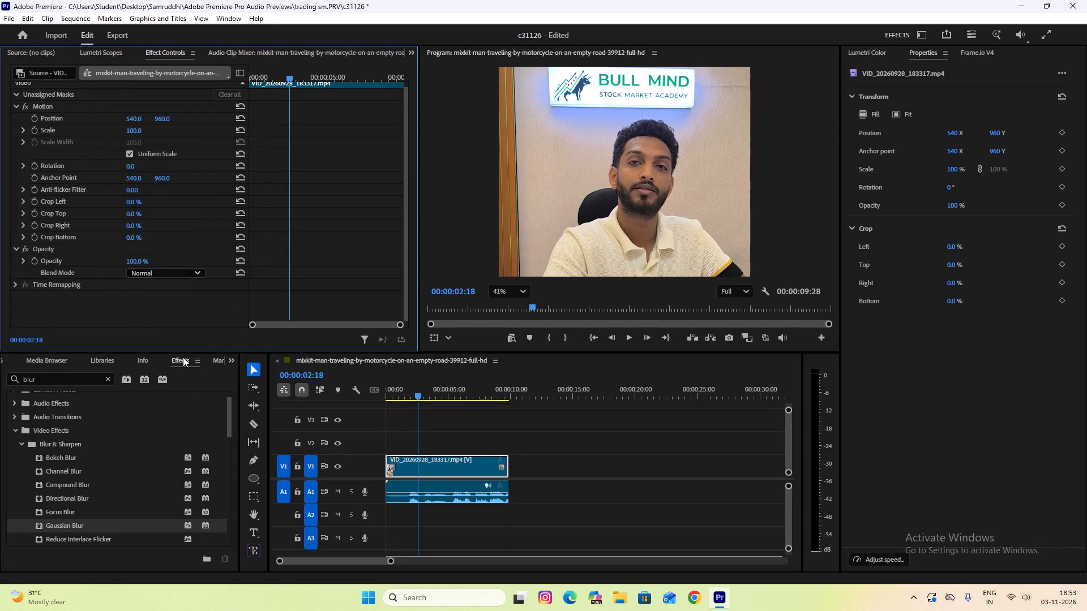
Draw an ellipse mask around the man's face on the selected portrait video clip at 00:00:02:18.
left_click(457, 468)
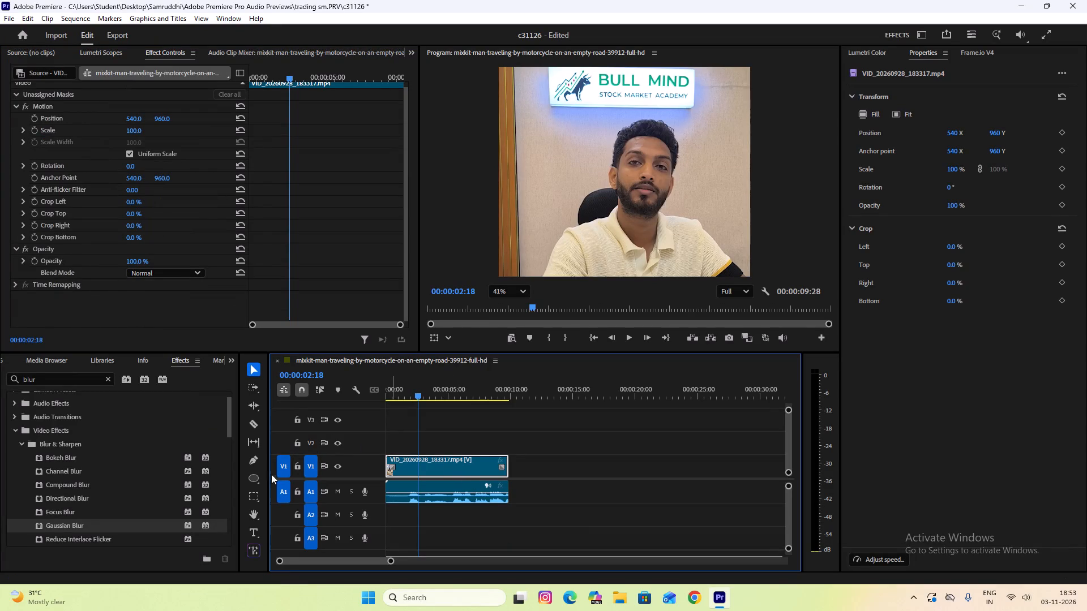
left_click_drag(250, 494, 296, 504)
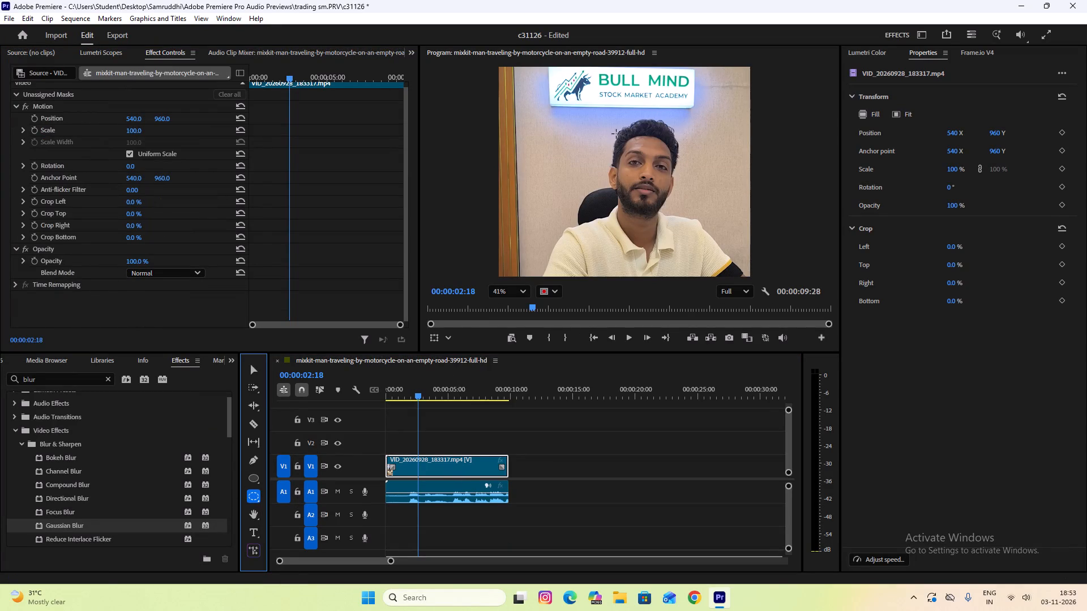
left_click_drag(610, 130, 679, 216)
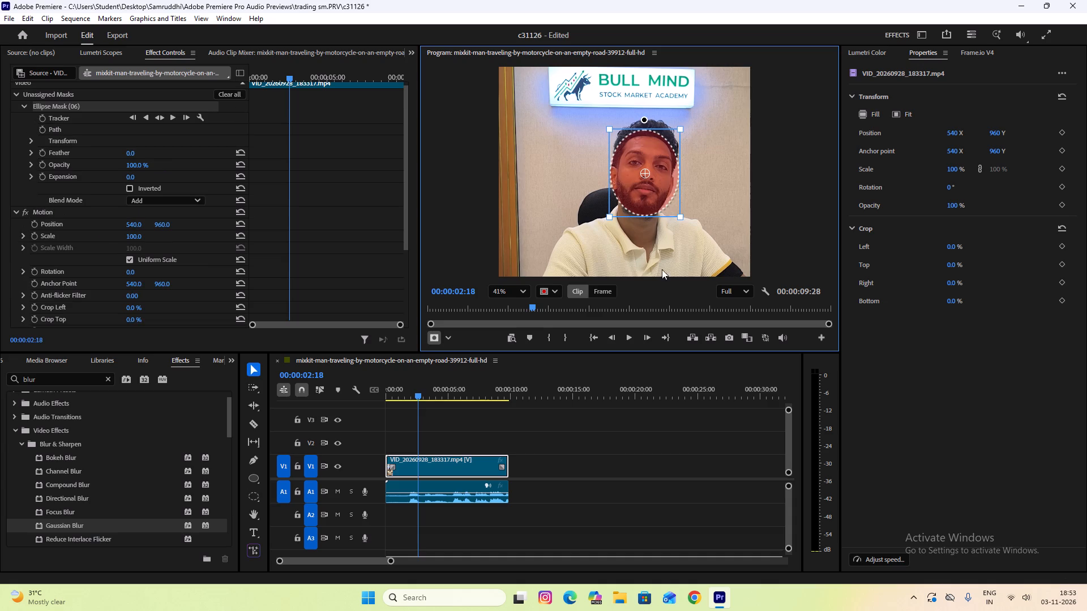
Look through the effects matching "blur", from Blur & Sharpen to the video transitions and legacy effects.
scroll(114, 441, "down", 1)
scroll(112, 443, "up", 1)
scroll(112, 443, "down", 4)
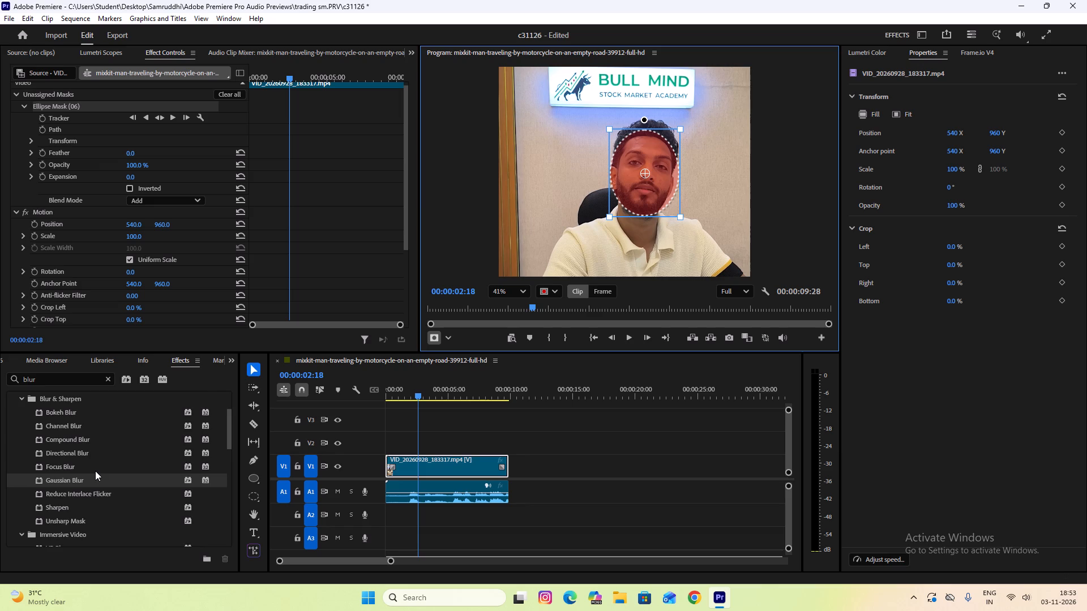
scroll(95, 471, "down", 2)
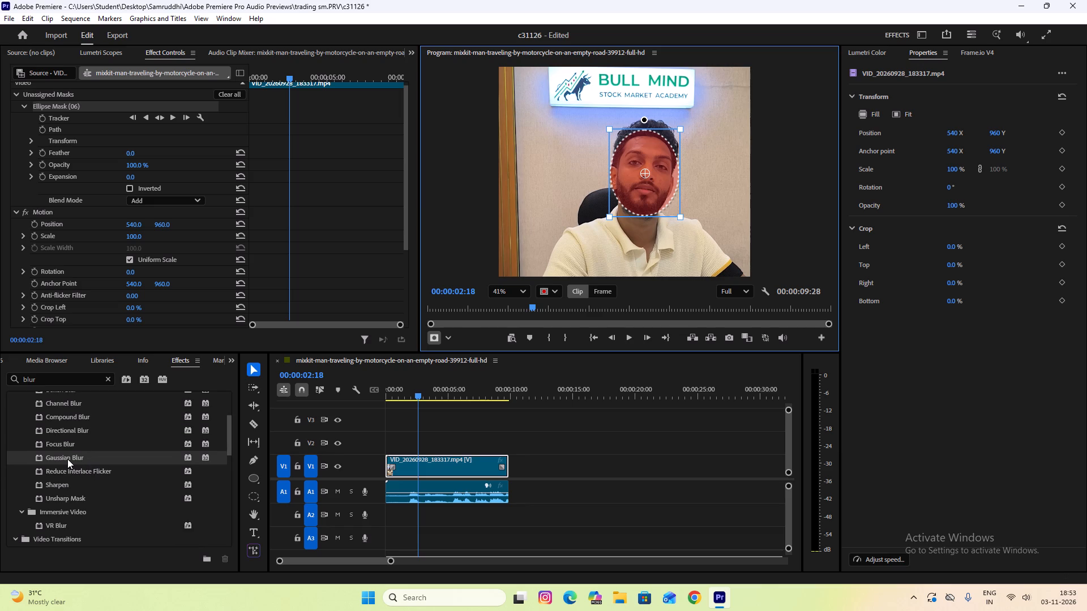
scroll(67, 460, "down", 3)
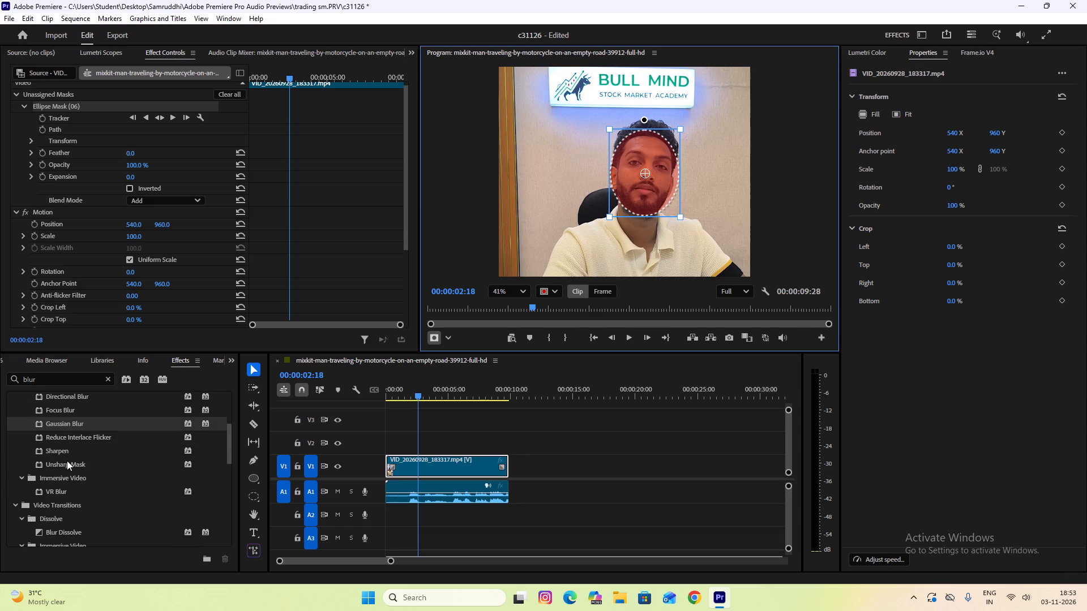
scroll(67, 461, "down", 8)
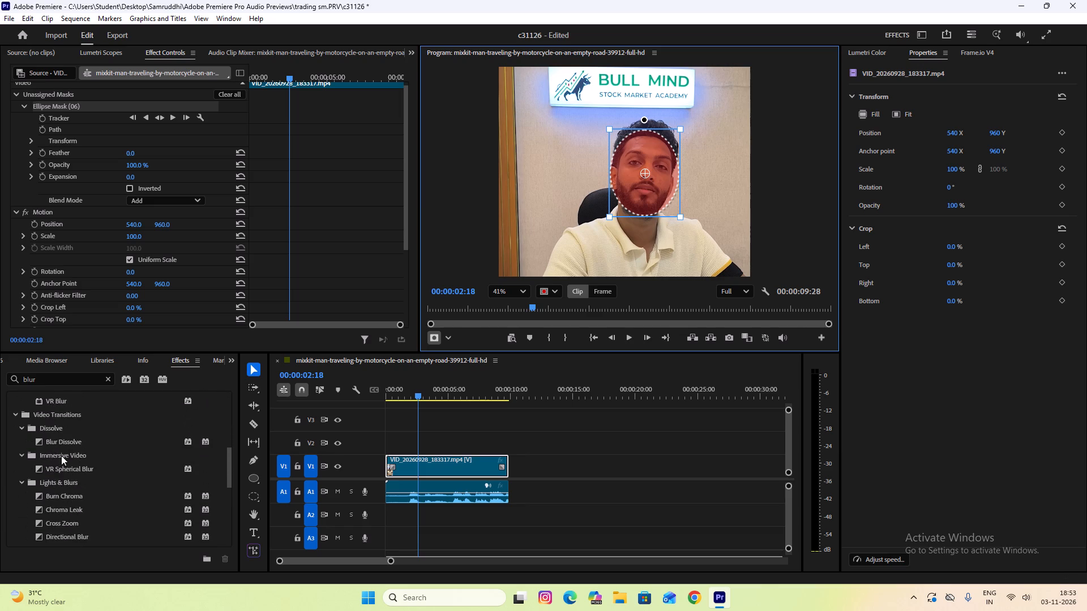
scroll(61, 455, "down", 4)
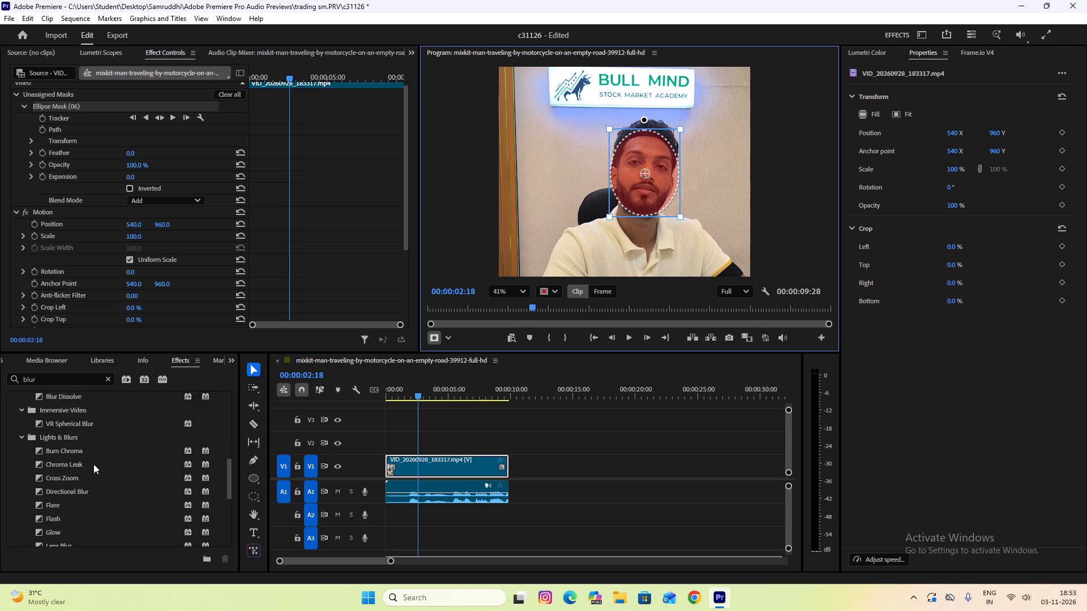
scroll(91, 468, "down", 2)
scroll(91, 468, "up", 1)
scroll(91, 468, "down", 3)
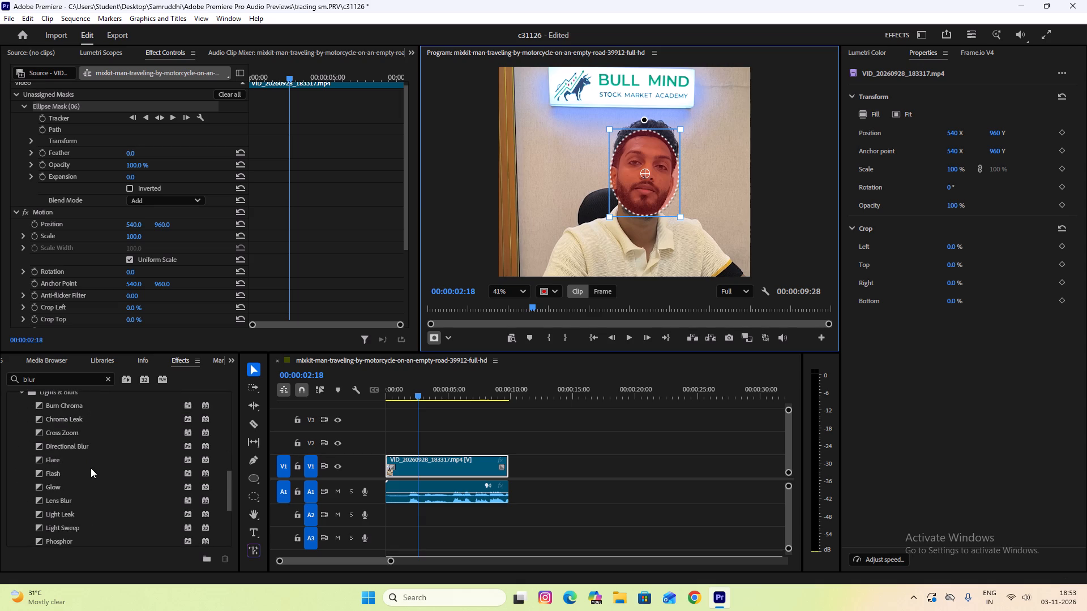
scroll(91, 468, "down", 9)
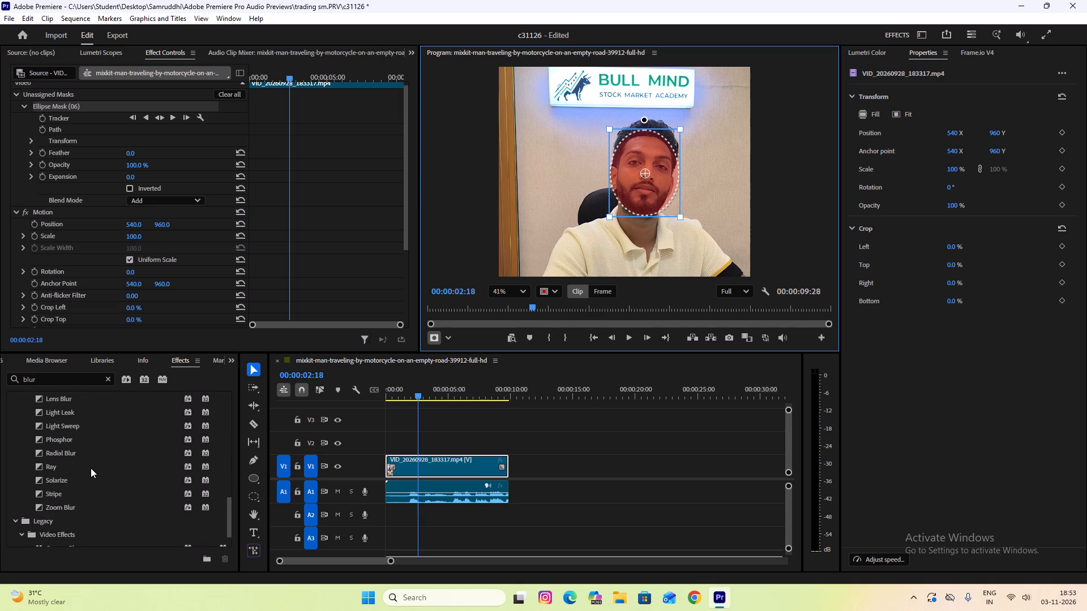
scroll(91, 468, "down", 3)
scroll(91, 468, "up", 1)
scroll(91, 468, "down", 2)
scroll(91, 468, "up", 1)
scroll(91, 468, "down", 5)
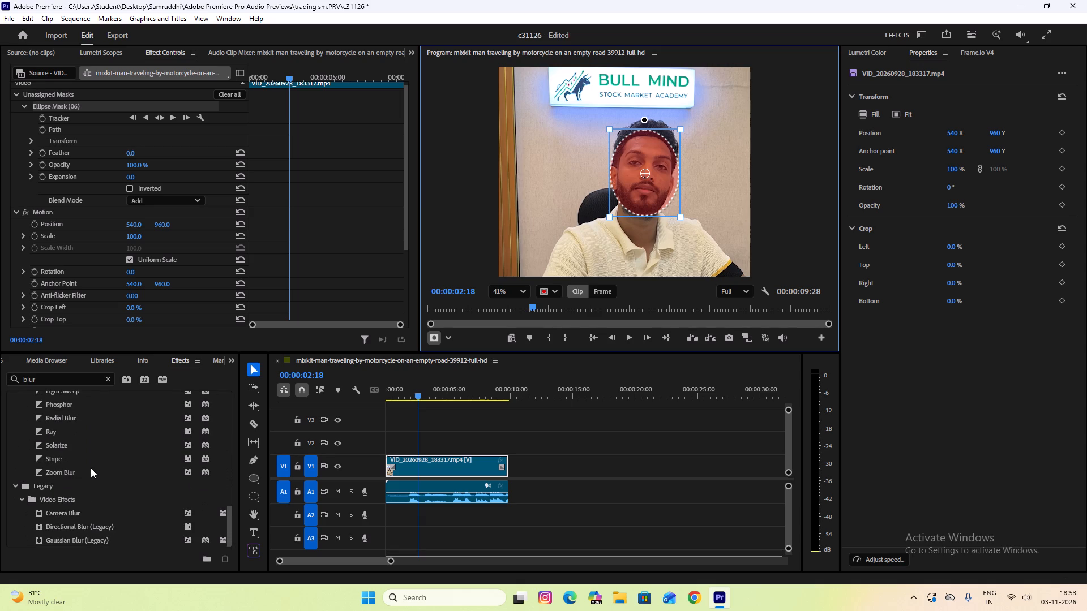
scroll(91, 468, "down", 5)
scroll(91, 468, "up", 1)
scroll(91, 468, "down", 1)
scroll(91, 468, "up", 3)
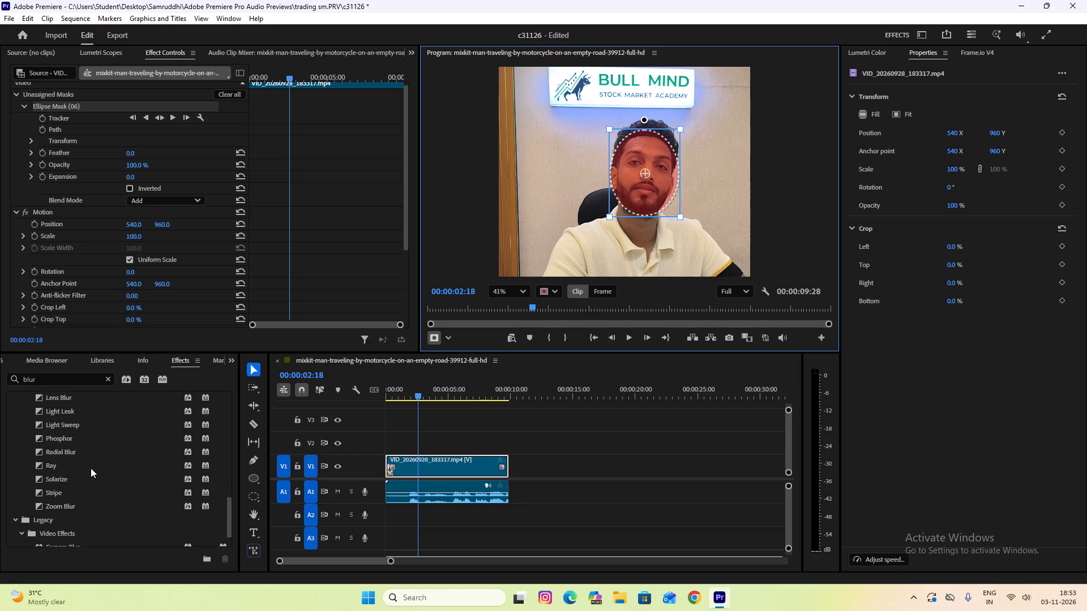
scroll(91, 468, "up", 2)
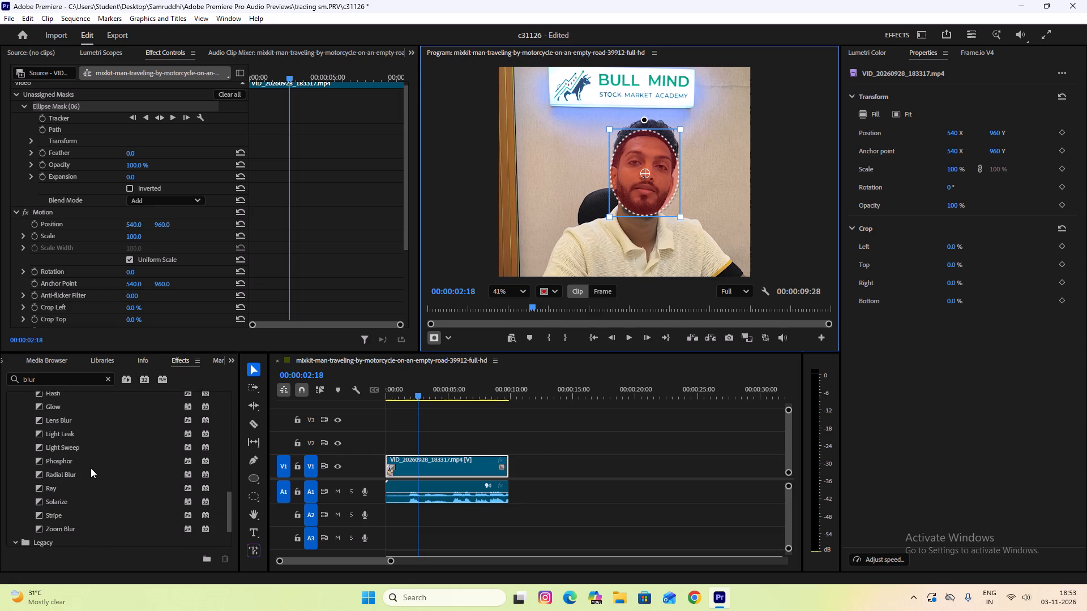
scroll(91, 468, "up", 16)
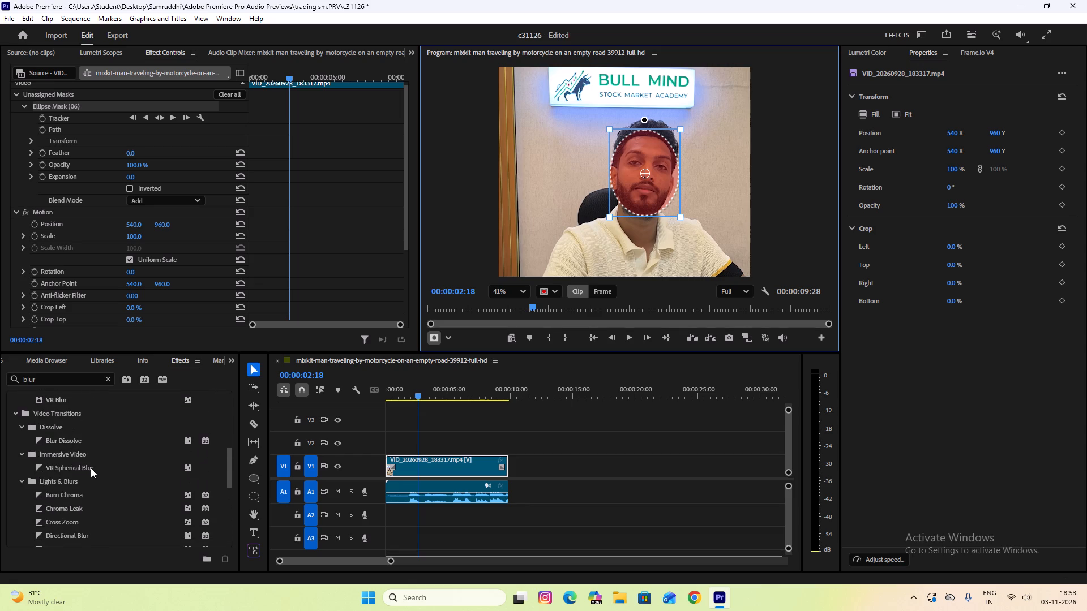
scroll(91, 468, "up", 19)
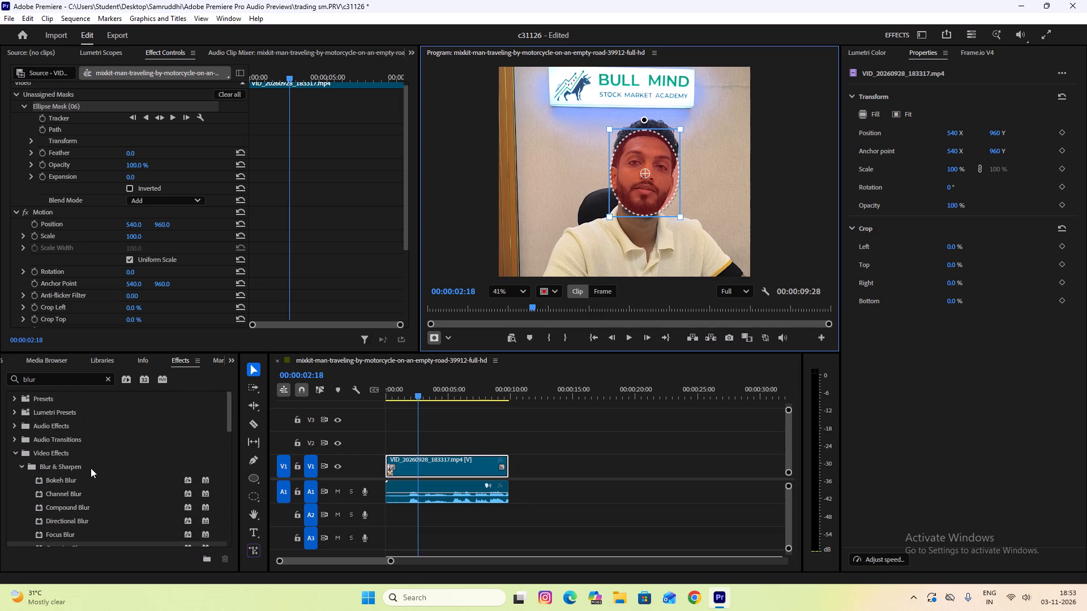
scroll(91, 468, "up", 5)
Clear the effects search and browse the Video Effects categories, including Adjust, Distort, Generate, Image Control and Noise & Grain.
left_click(108, 380)
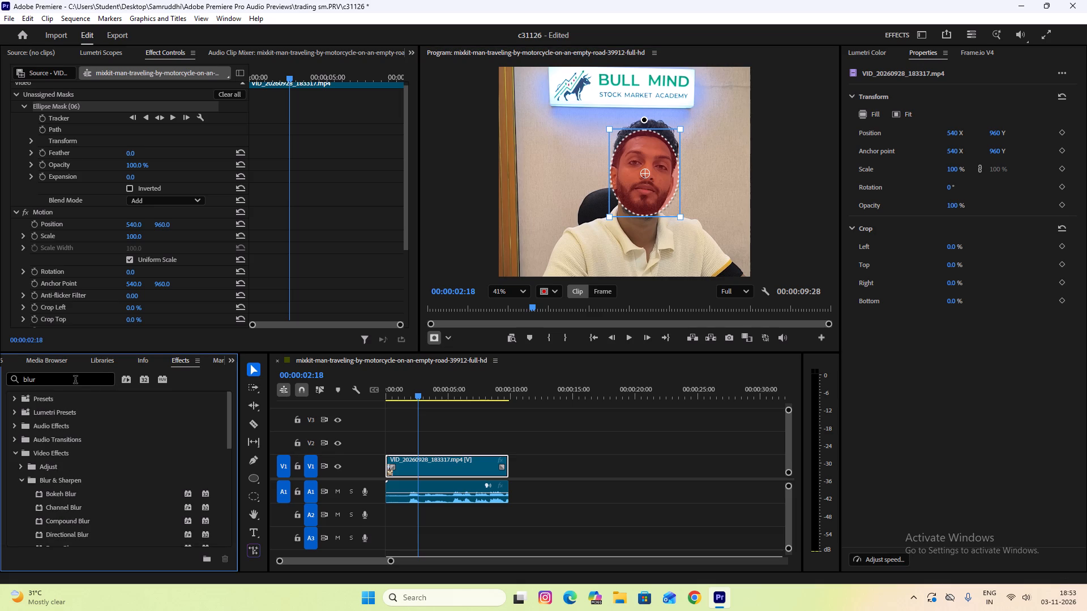
left_click(75, 381)
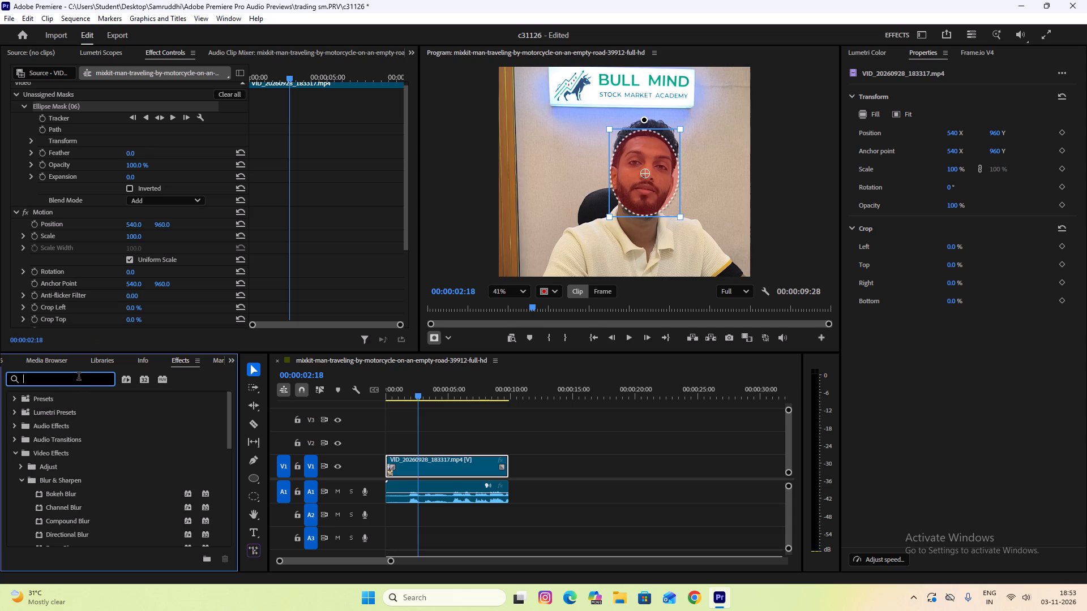
left_click(20, 479)
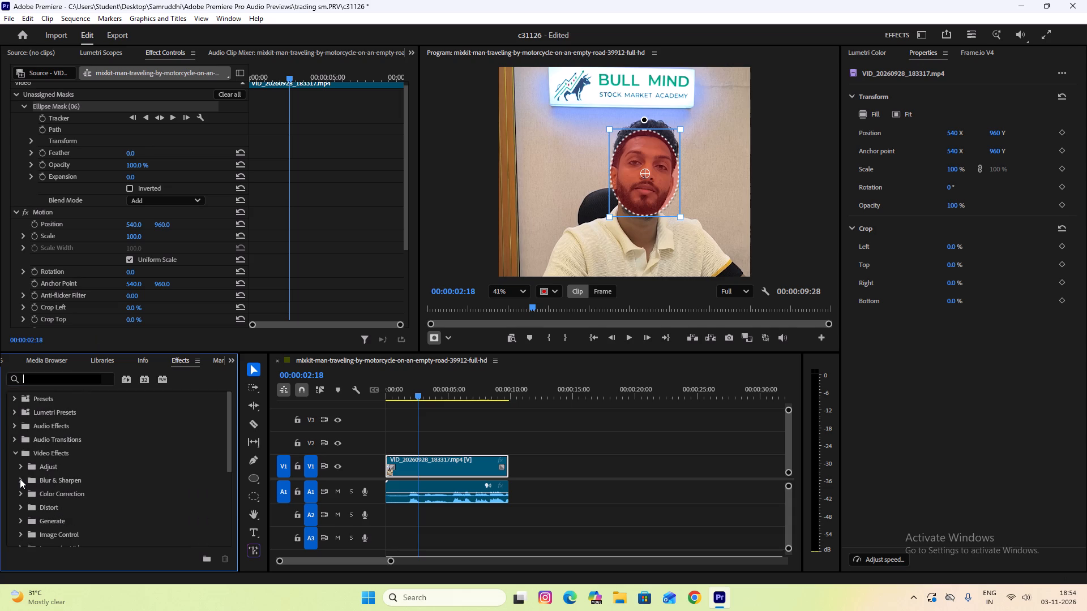
scroll(20, 479, "up", 1)
scroll(20, 479, "down", 2)
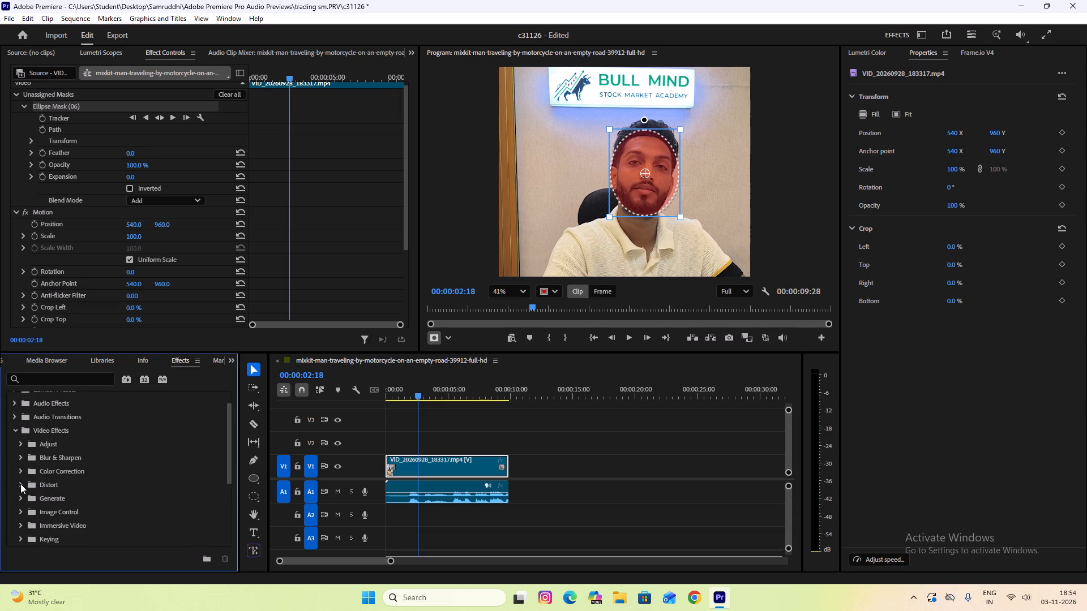
left_click(18, 498)
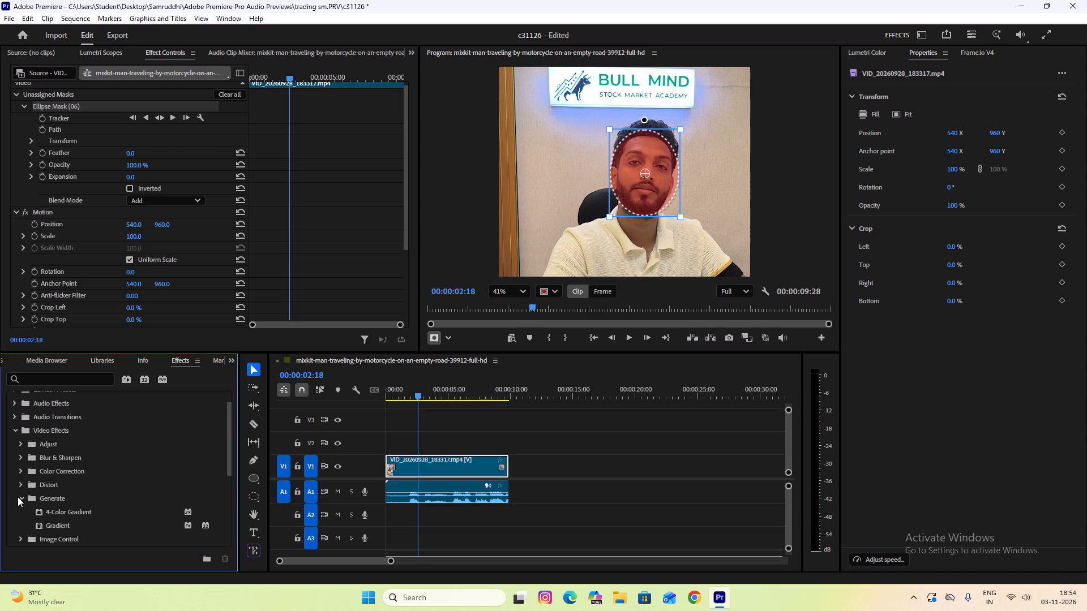
left_click(18, 497)
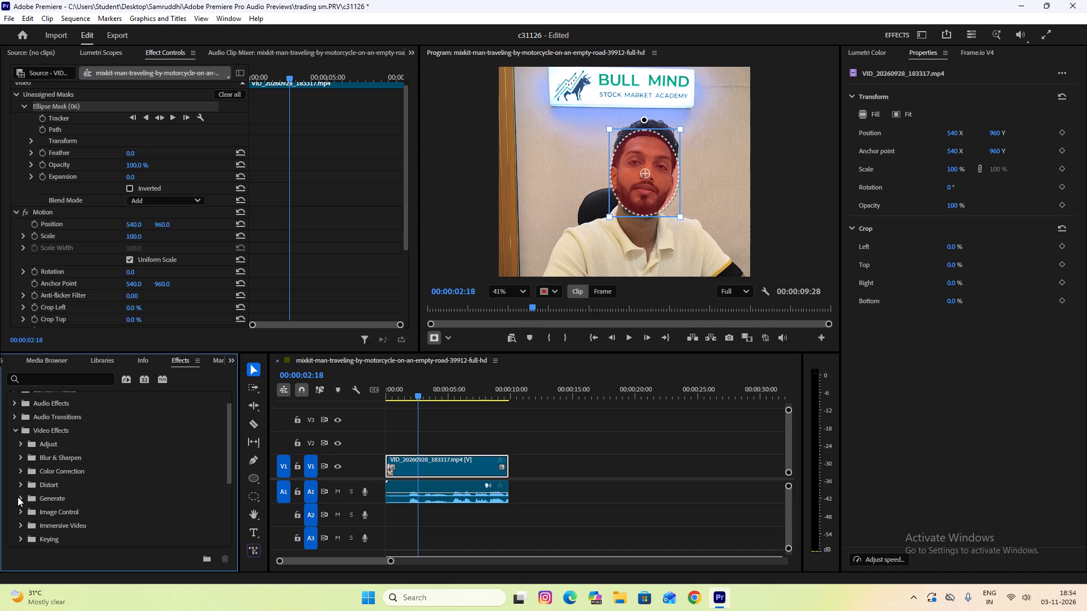
left_click(20, 445)
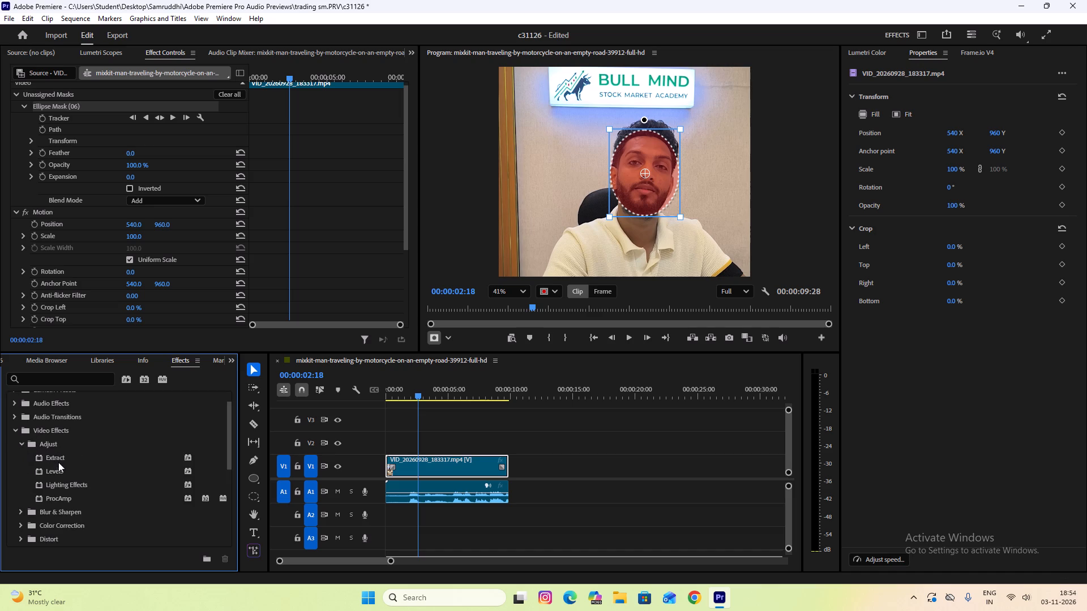
left_click(21, 446)
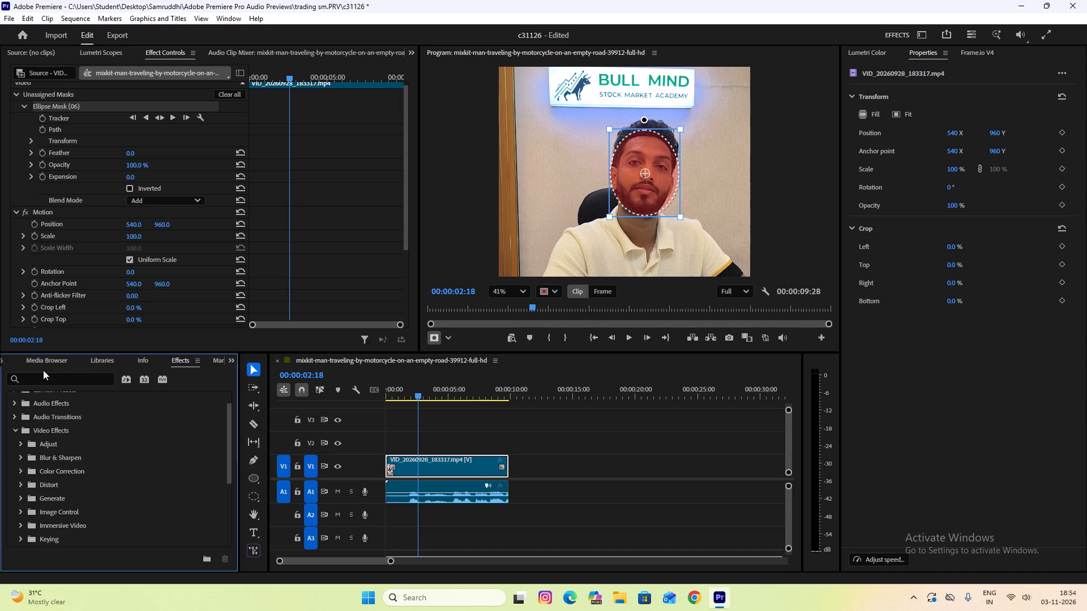
left_click(21, 498)
left_click(22, 484)
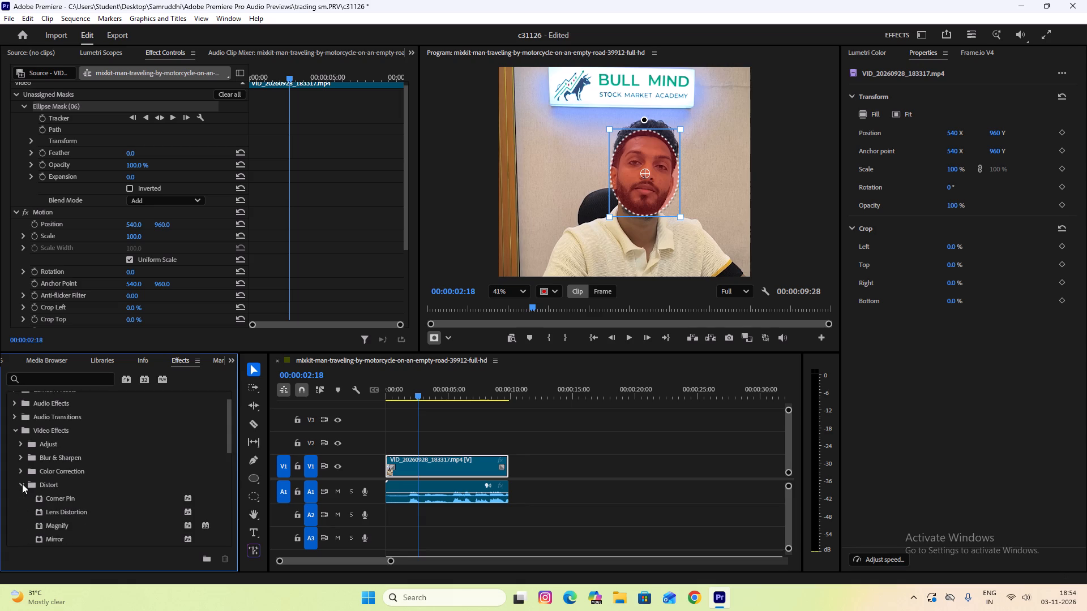
scroll(62, 497, "down", 2)
scroll(62, 497, "up", 1)
scroll(62, 497, "down", 2)
scroll(72, 500, "up", 1)
scroll(72, 500, "down", 5)
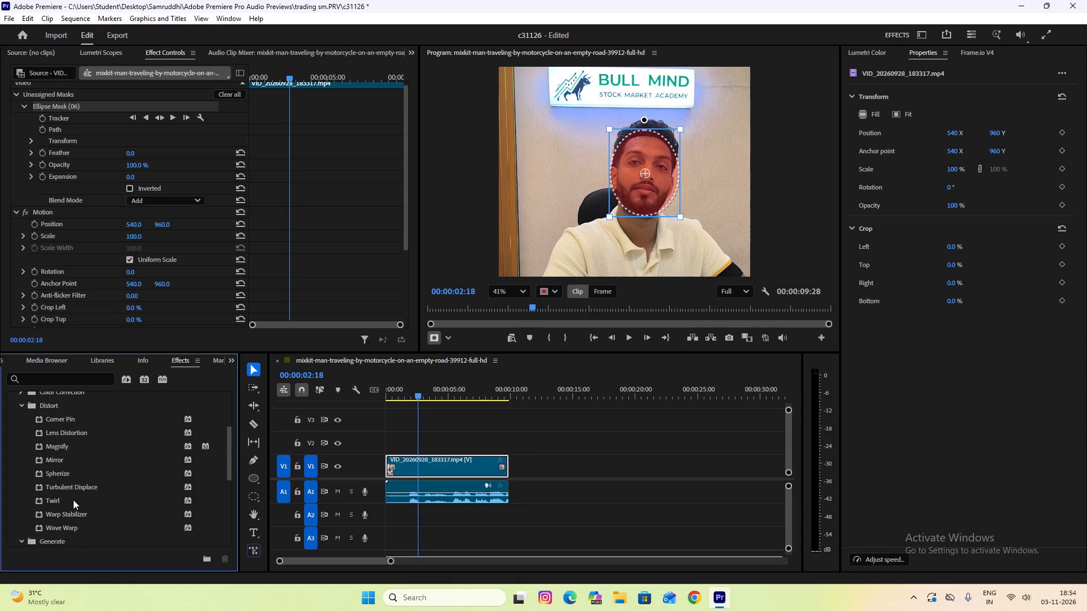
scroll(73, 500, "down", 4)
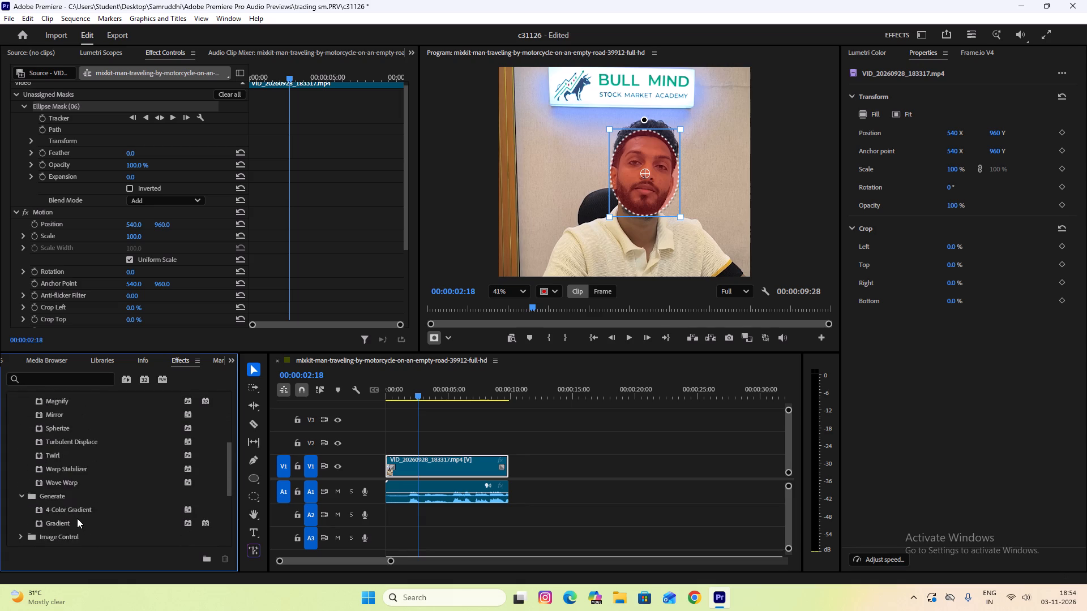
scroll(77, 518, "down", 7)
left_click(20, 462)
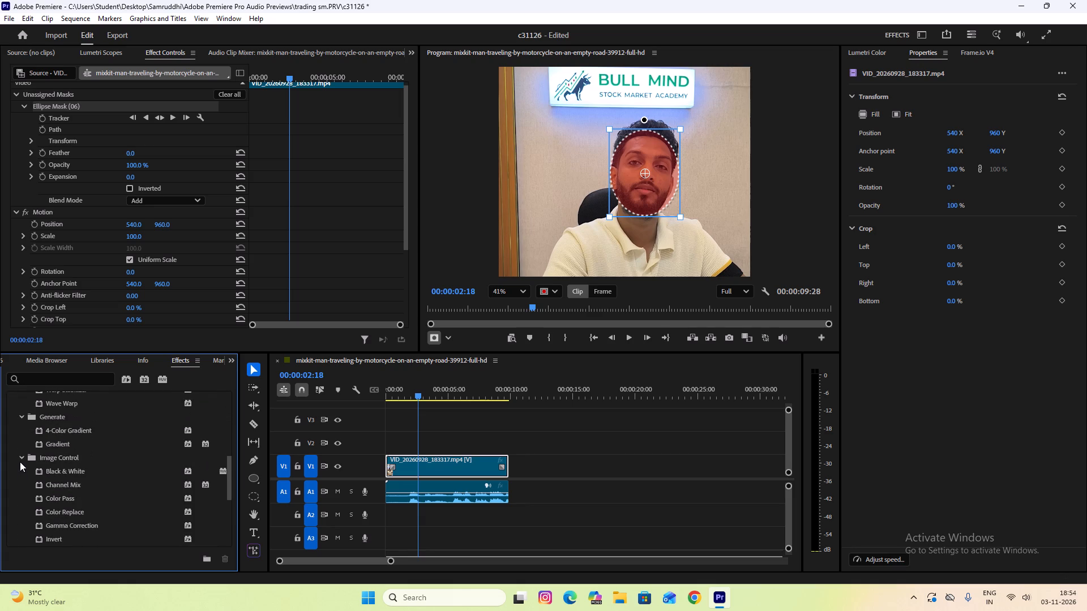
scroll(80, 498, "down", 3)
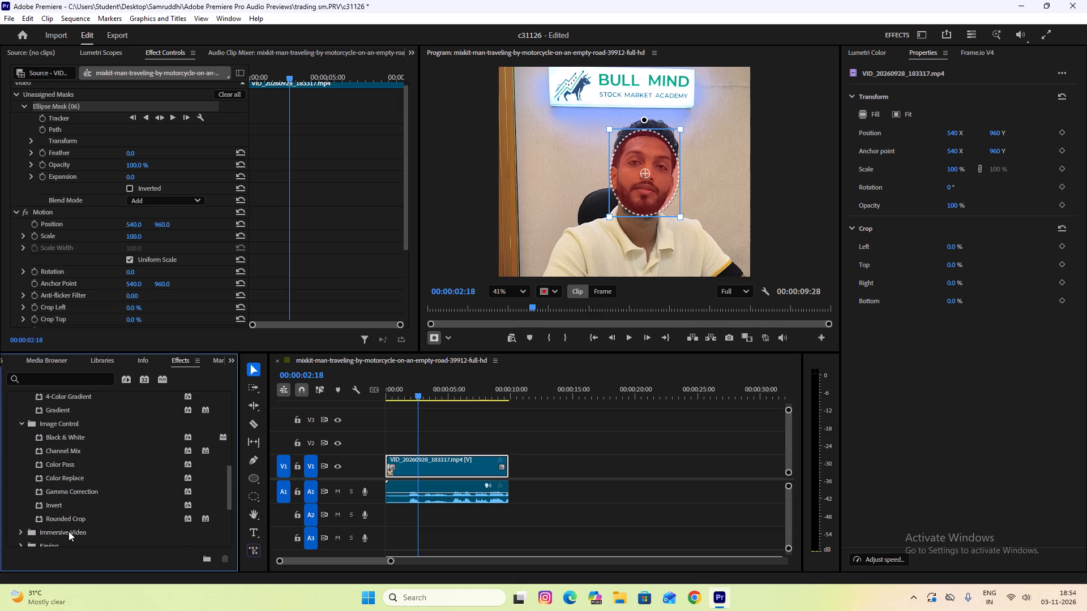
scroll(81, 511, "up", 1)
scroll(81, 511, "down", 7)
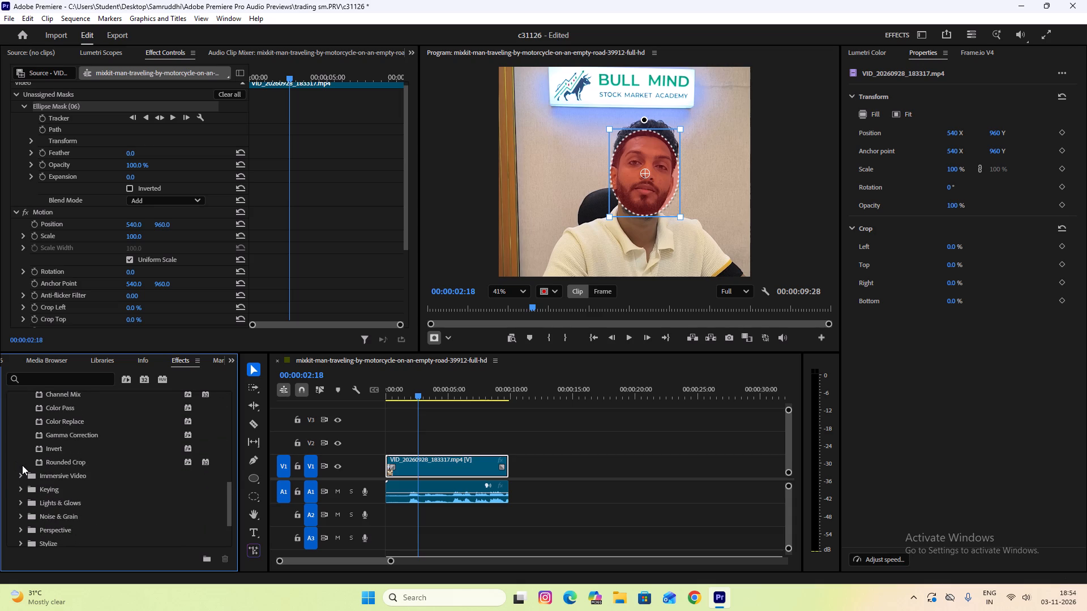
left_click(20, 506)
scroll(20, 506, "down", 3)
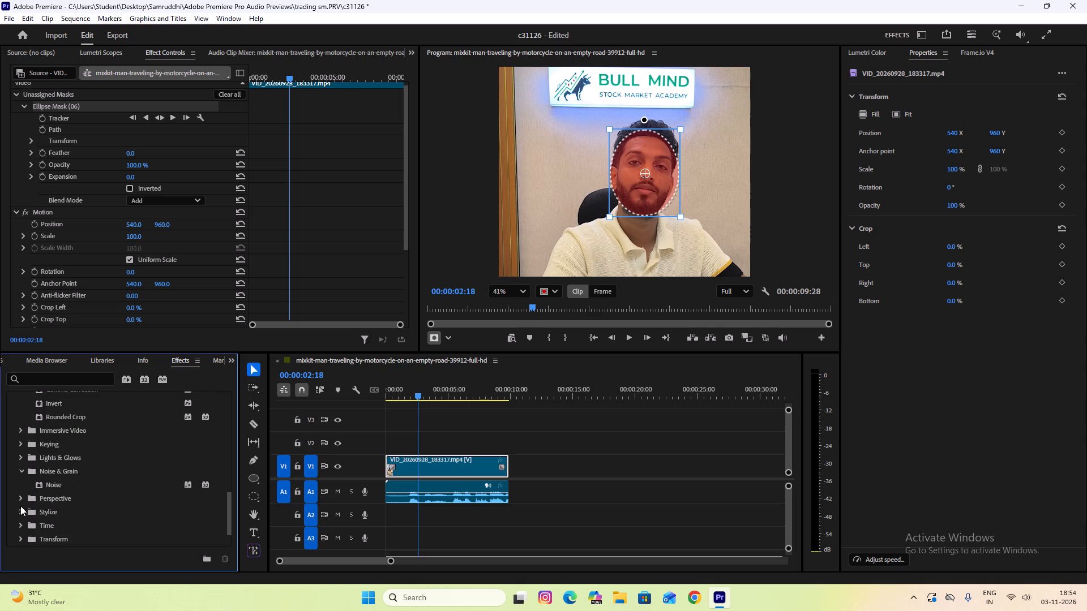
Apply the Mosaic effect from the Stylize category to the portrait video clip with the face's ellipse mask.
left_click(23, 514)
scroll(76, 521, "down", 2)
scroll(76, 521, "up", 1)
scroll(76, 521, "down", 1)
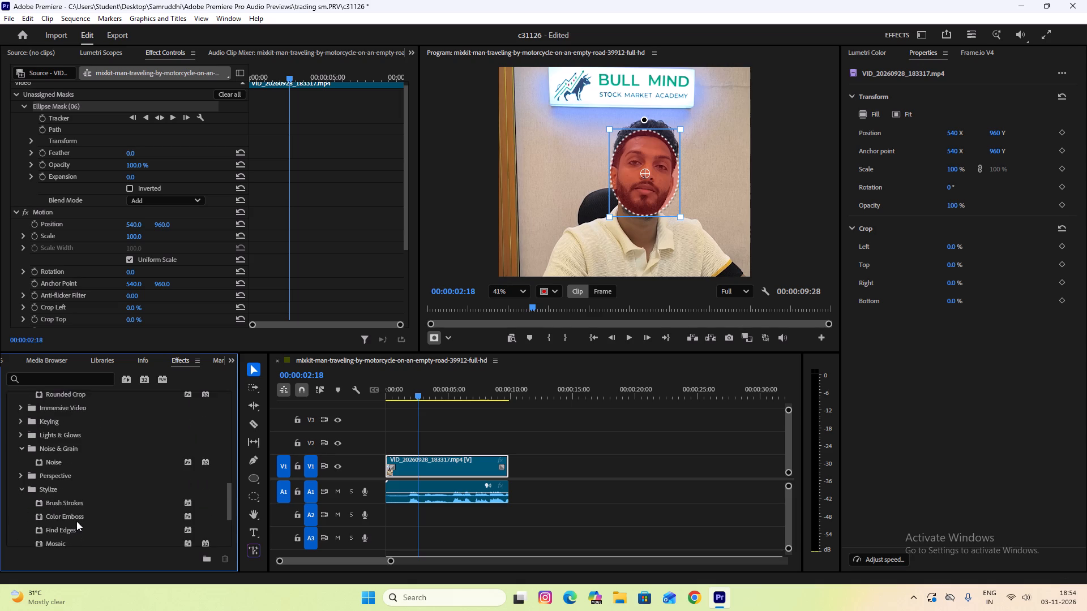
scroll(78, 520, "down", 5)
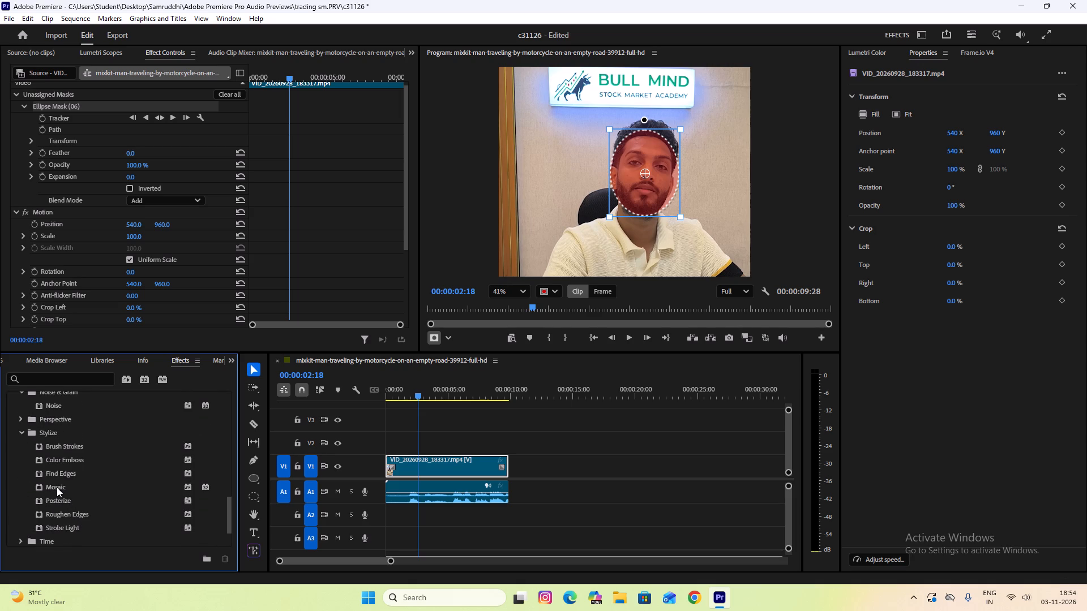
left_click(54, 487)
left_click_drag(57, 488, 148, 458)
left_click_drag(148, 458, 406, 466)
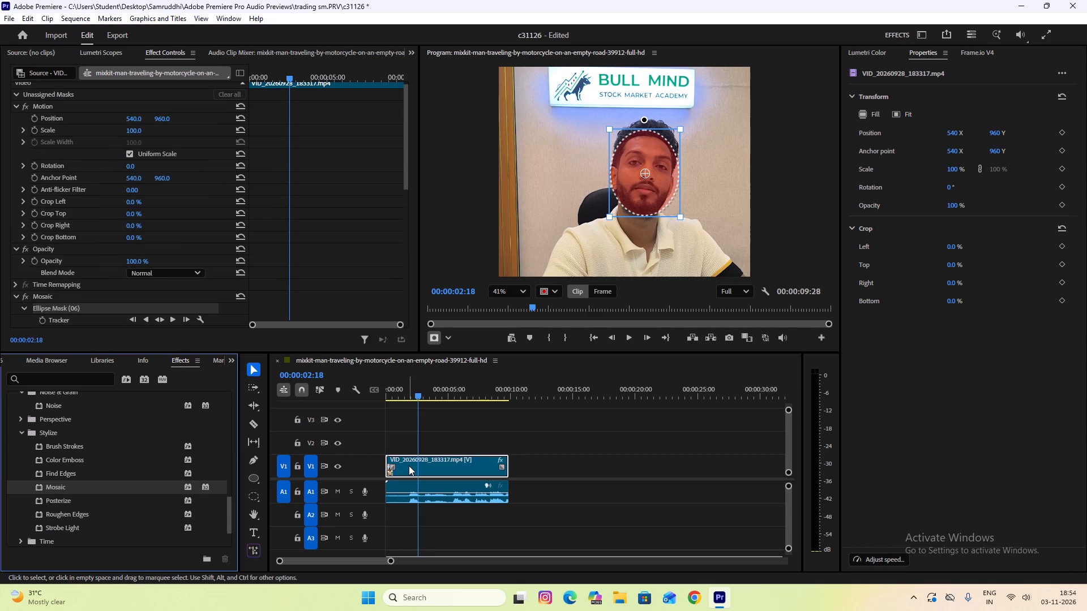
Deselect the portrait video clip to check the mosaic over the man's face without the mask outline.
scroll(75, 265, "down", 5)
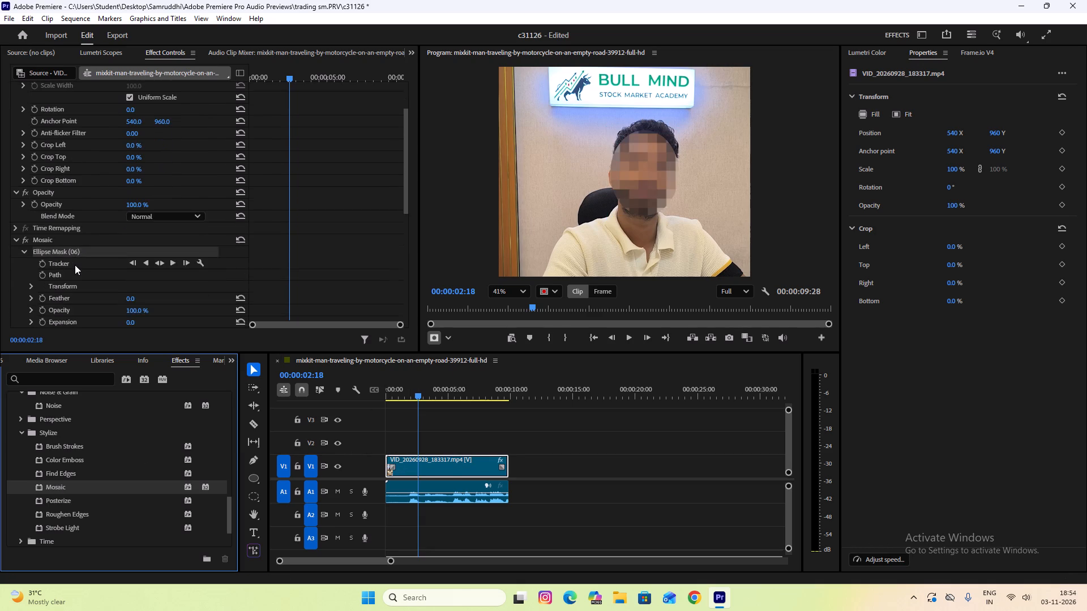
scroll(75, 265, "up", 2)
scroll(75, 265, "down", 5)
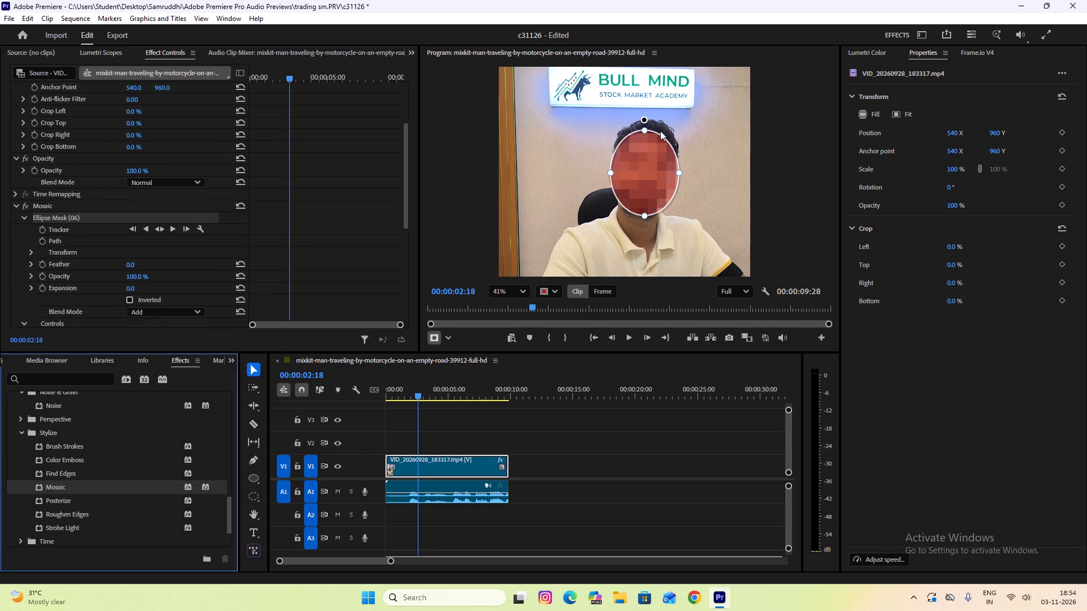
left_click(543, 435)
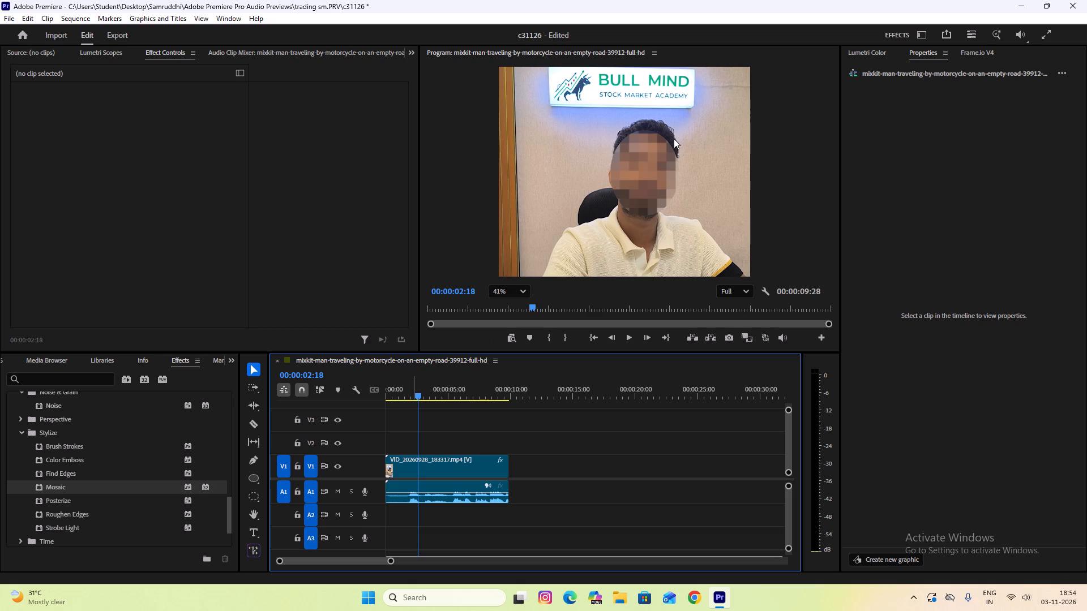
left_click(82, 488)
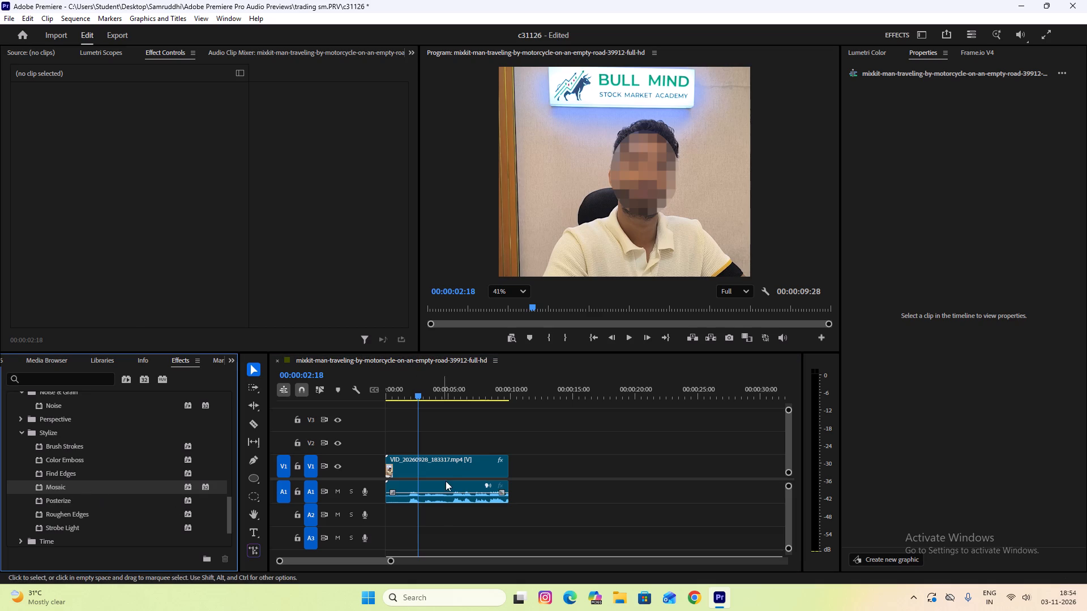
Reselect the portrait video clip and set its Mosaic effect's Num. Tiles to 64, trying coarser and finer tile counts on the face.
left_click(446, 469)
scroll(87, 274, "down", 14)
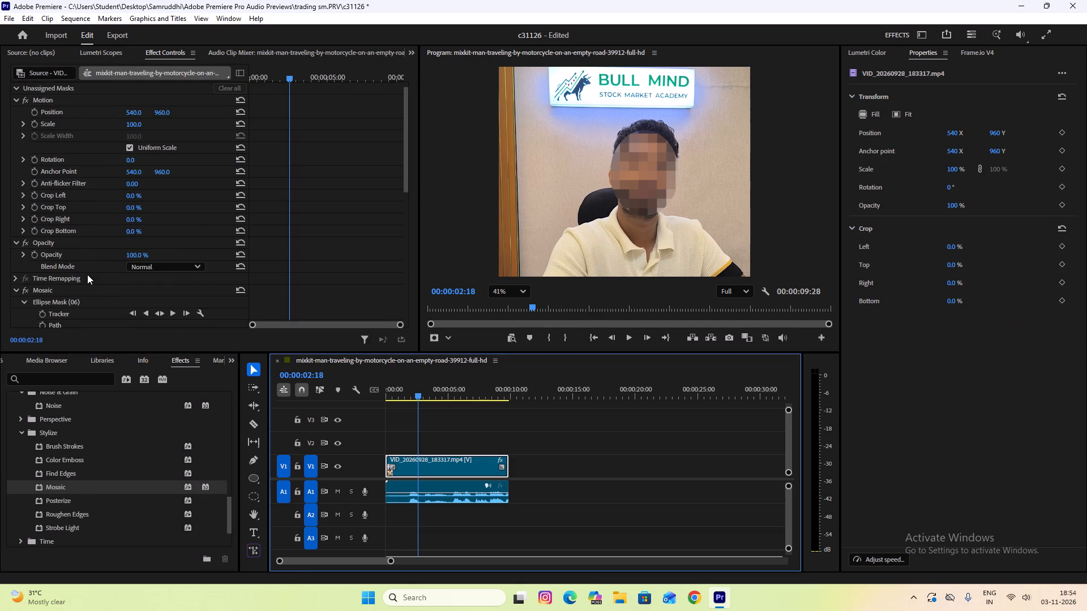
scroll(87, 274, "down", 13)
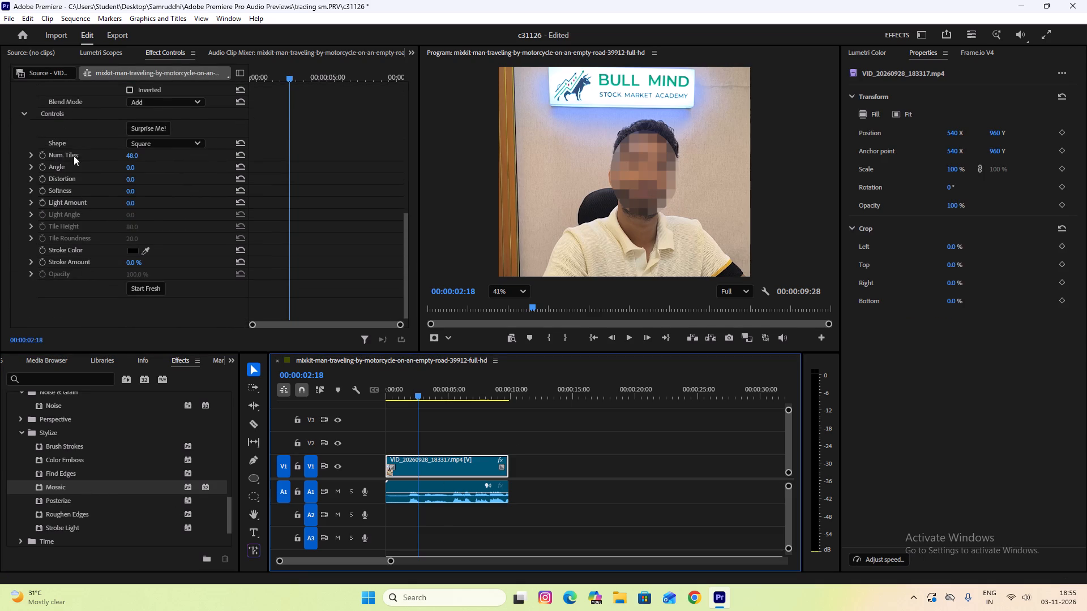
scroll(66, 188, "down", 1)
scroll(66, 188, "up", 12)
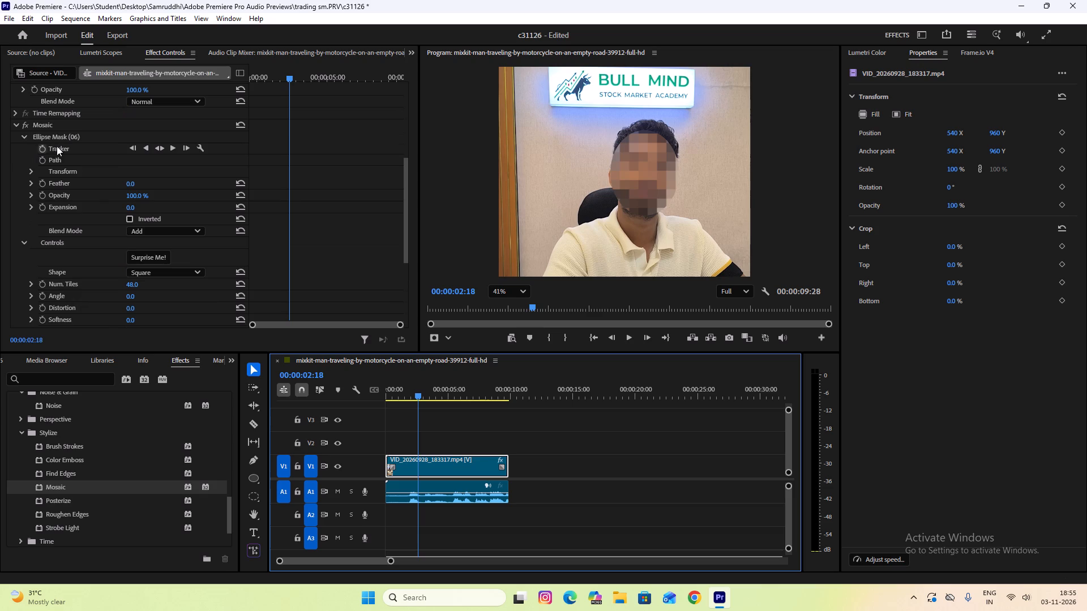
scroll(104, 261, "down", 7)
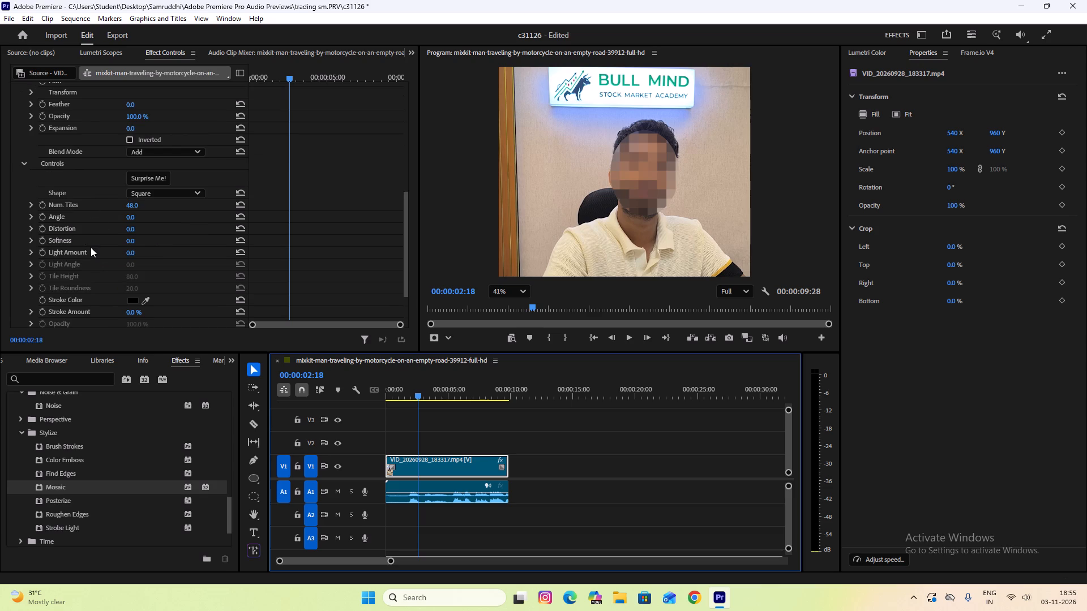
left_click_drag(130, 207, 123, 207)
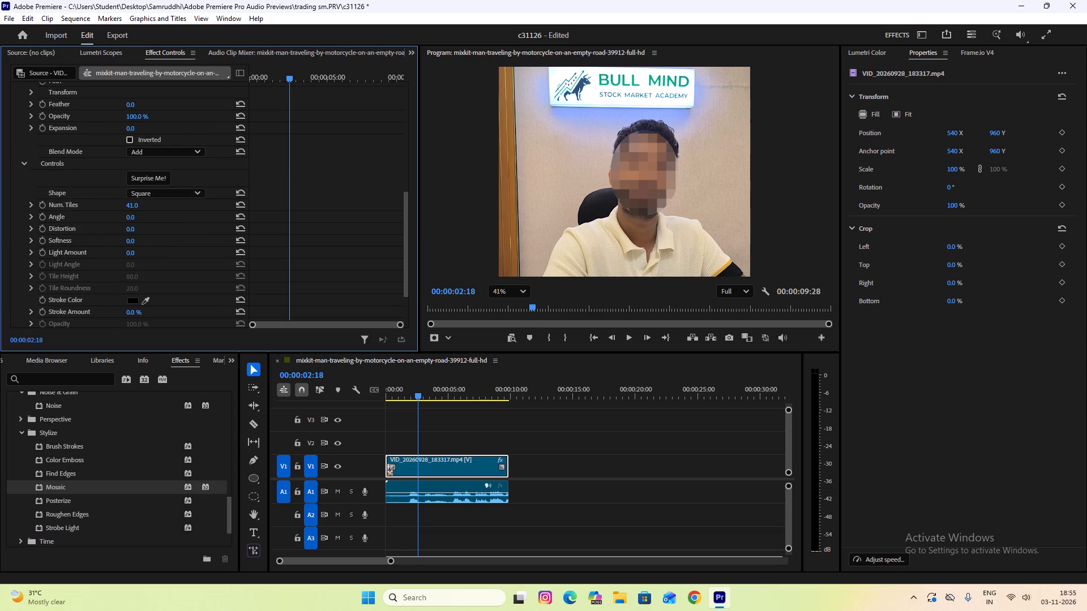
left_click_drag(123, 207, 107, 206)
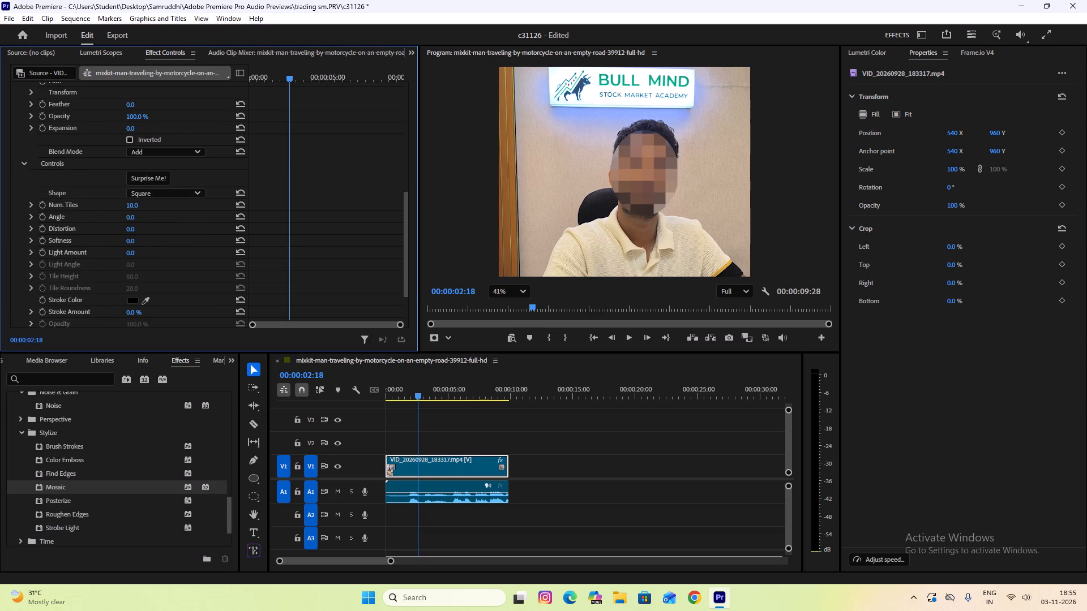
left_click_drag(107, 206, 134, 203)
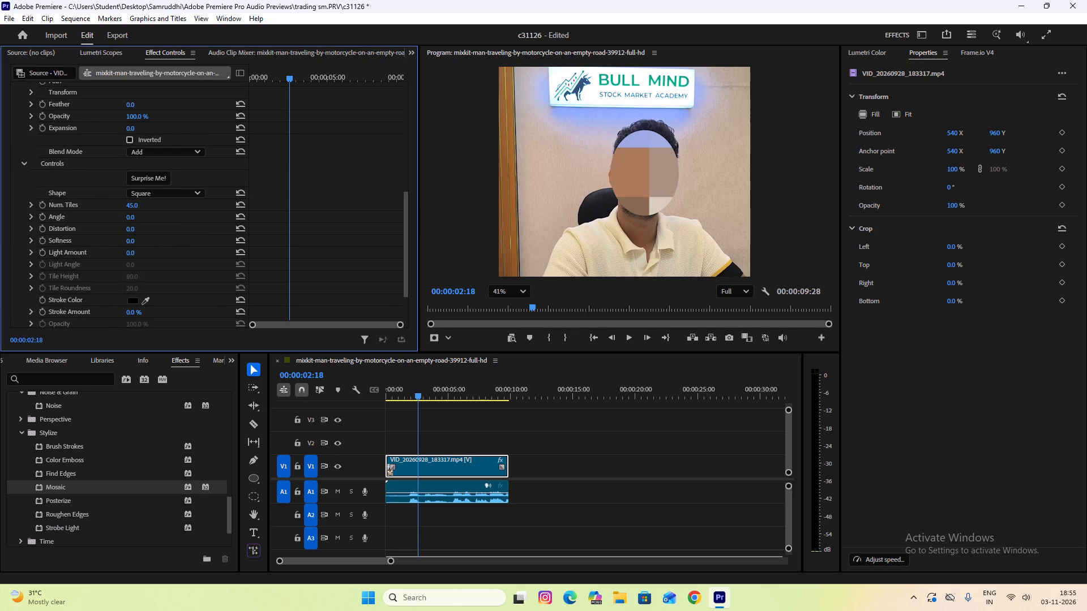
left_click_drag(134, 203, 142, 203)
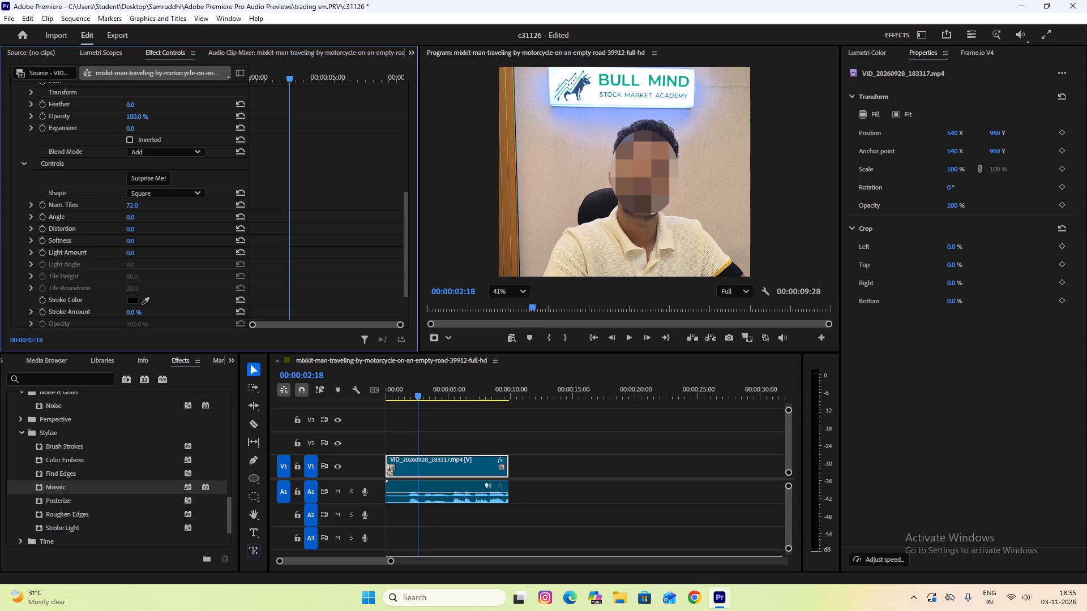
left_click_drag(142, 203, 138, 203)
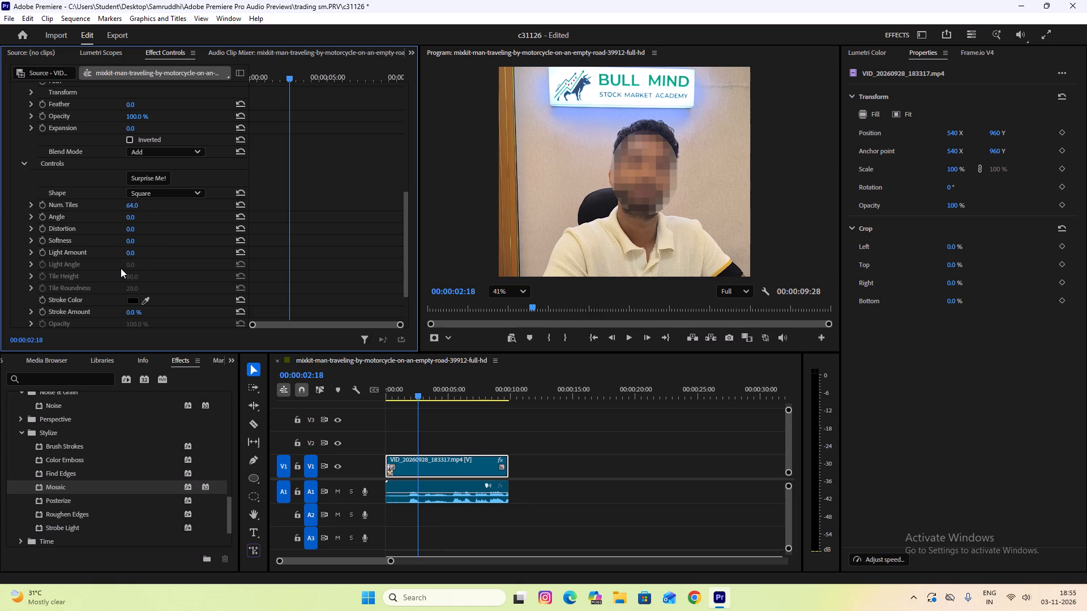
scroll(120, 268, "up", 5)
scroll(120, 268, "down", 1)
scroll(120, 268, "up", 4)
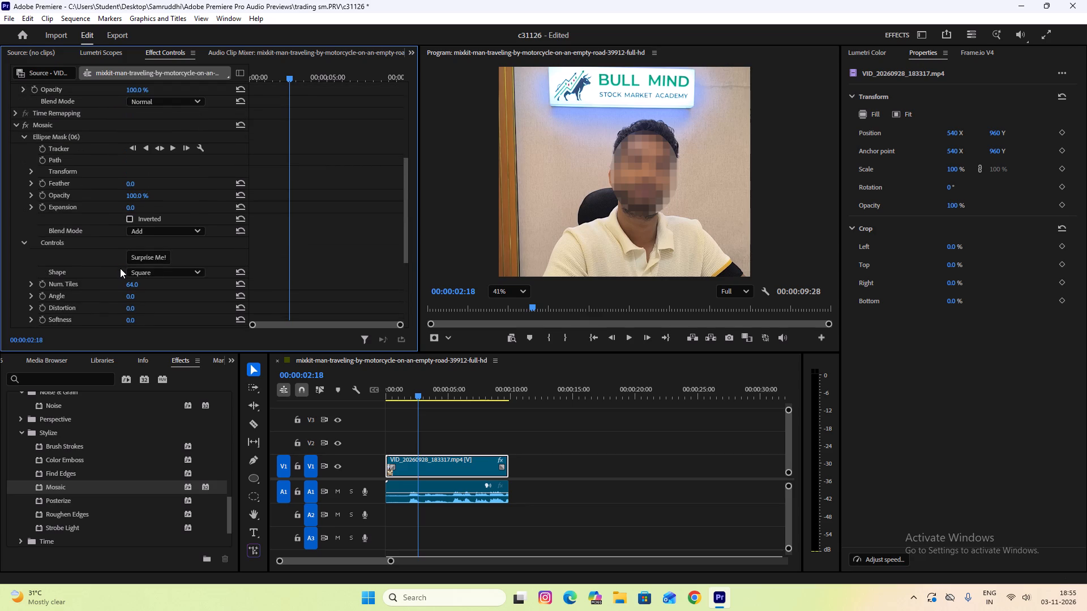
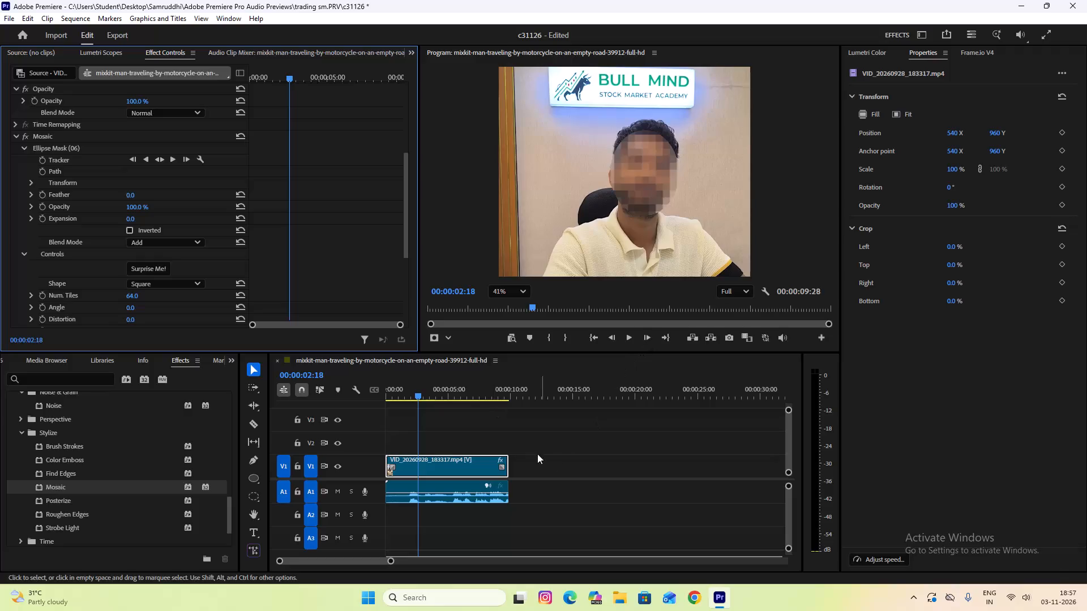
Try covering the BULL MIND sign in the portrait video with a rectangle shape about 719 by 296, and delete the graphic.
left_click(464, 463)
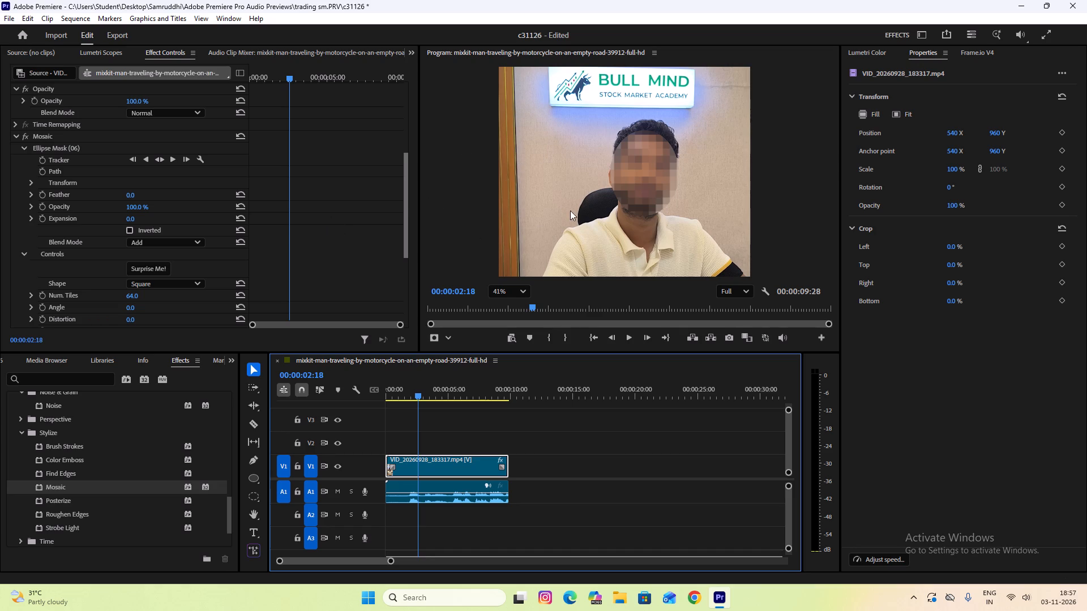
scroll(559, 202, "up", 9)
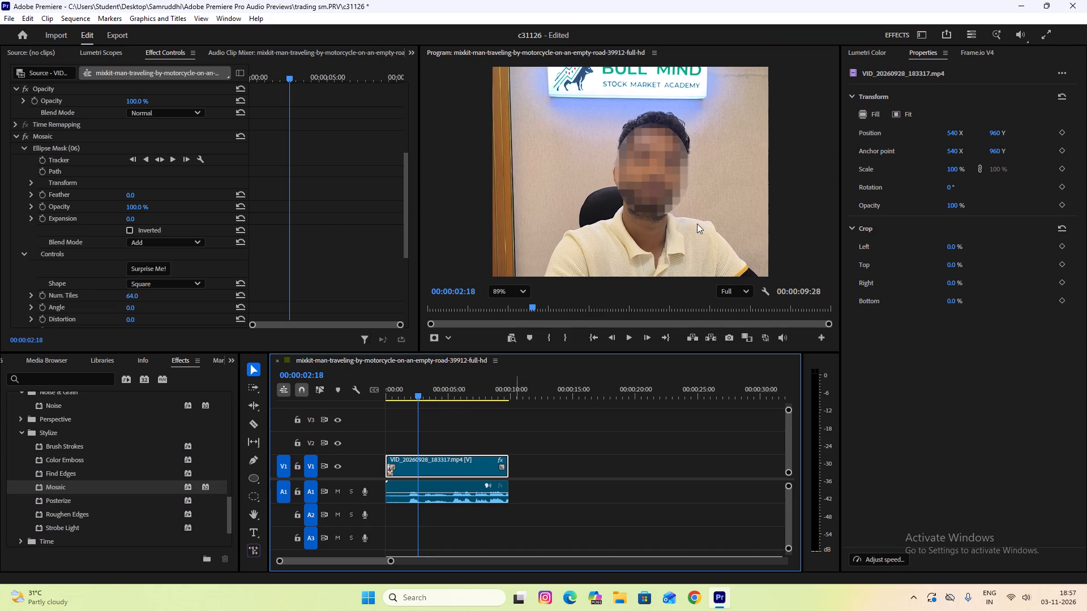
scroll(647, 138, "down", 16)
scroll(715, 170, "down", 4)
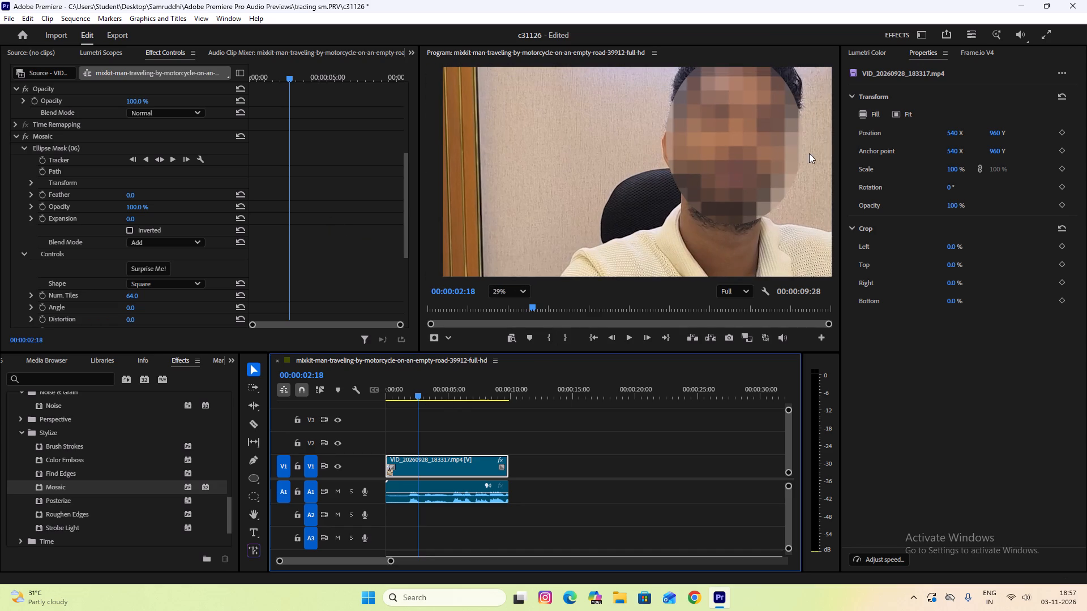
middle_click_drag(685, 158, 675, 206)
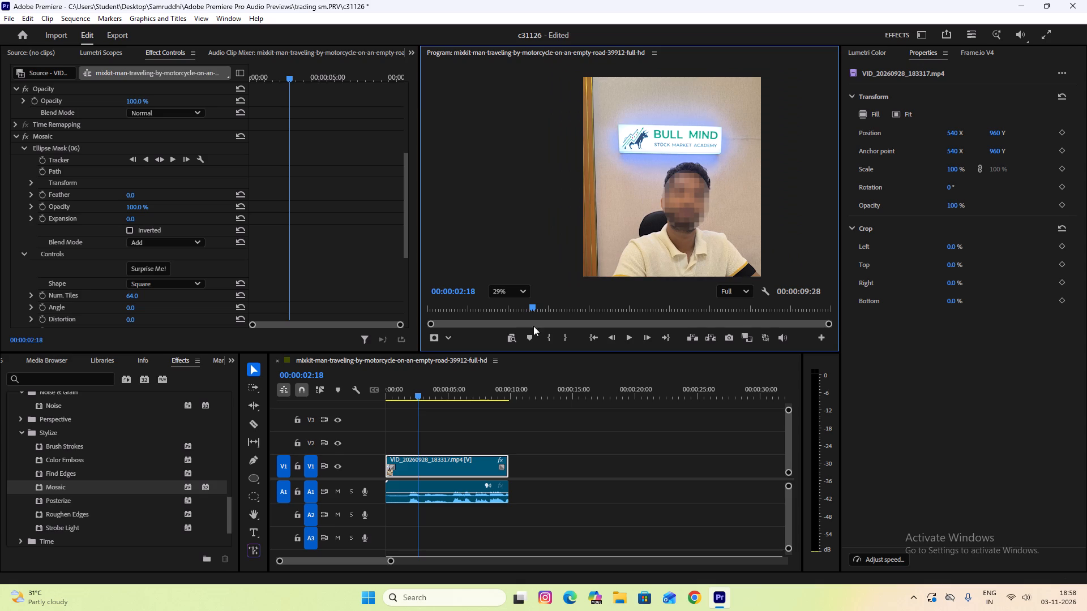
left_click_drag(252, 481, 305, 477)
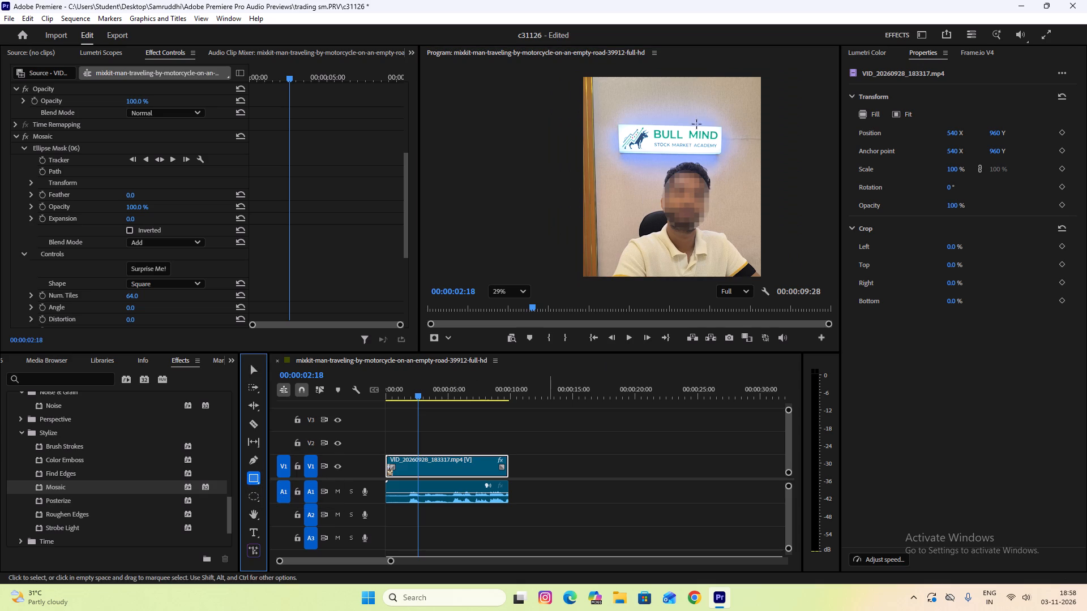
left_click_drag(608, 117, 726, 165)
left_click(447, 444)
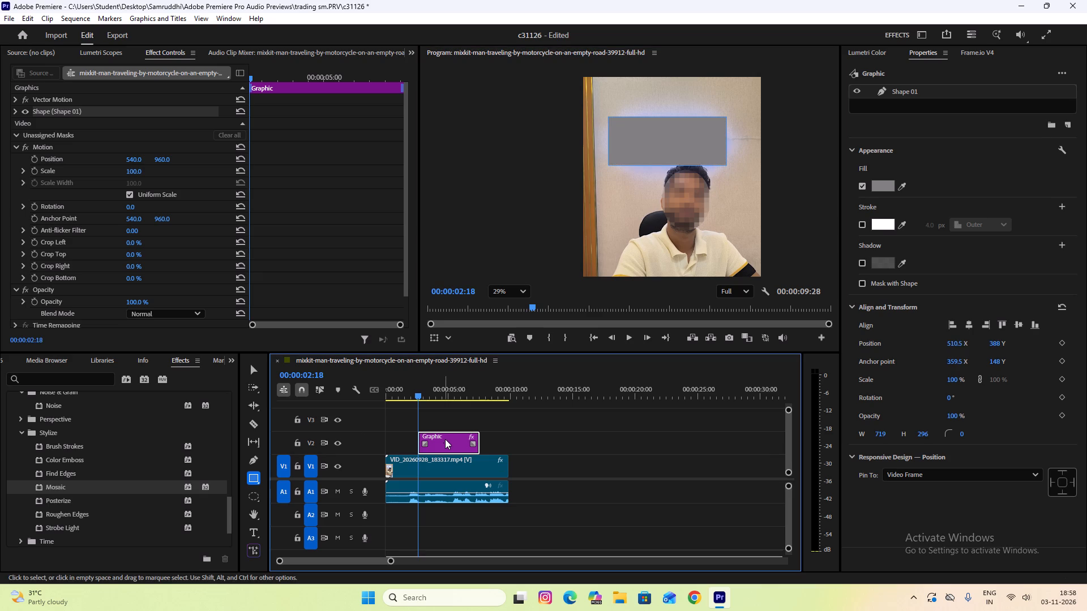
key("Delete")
Draw a rectangle mask around the BULL MIND sign on the portrait video clip.
left_click(255, 494)
left_click_drag(256, 495, 298, 519)
left_click(413, 465)
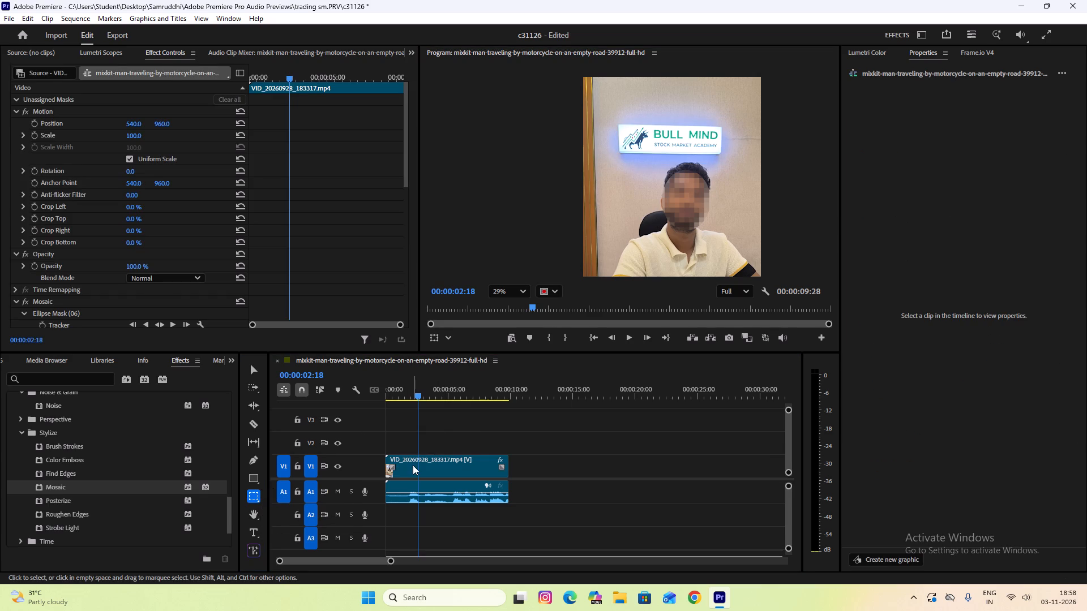
left_click_drag(613, 115, 716, 156)
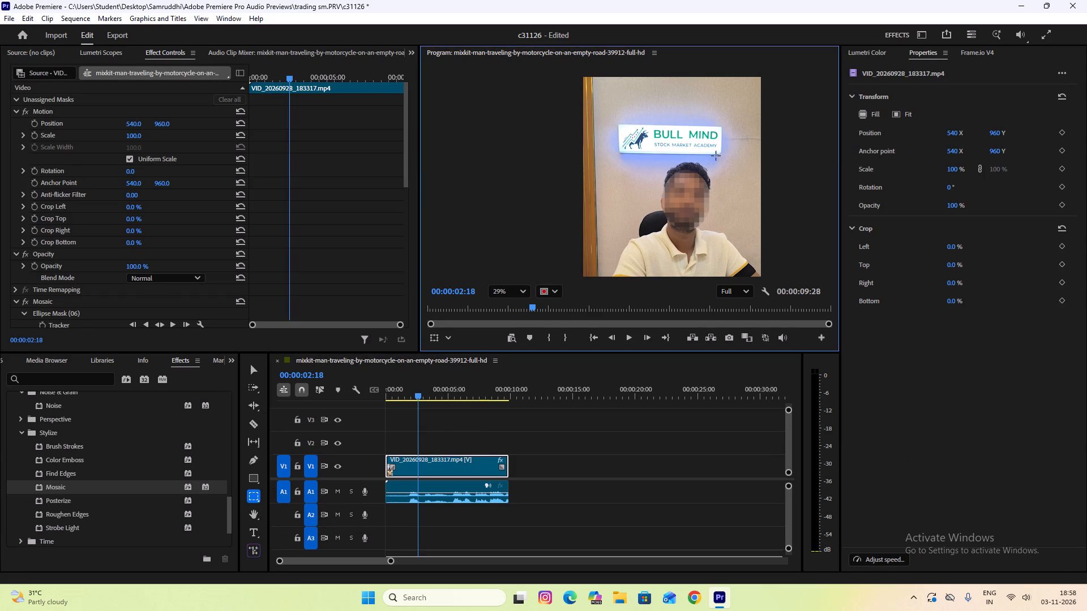
left_click_drag(716, 156, 728, 159)
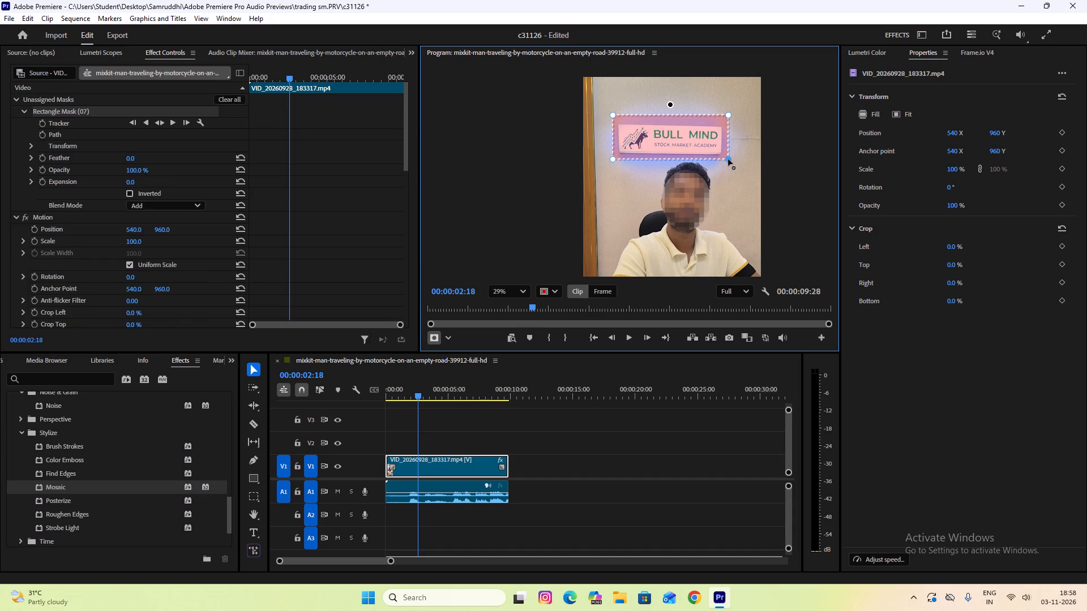
Apply the Mosaic effect to the portrait video clip with the sign's rectangle mask and review the clip's effect settings.
left_click_drag(58, 487, 434, 469)
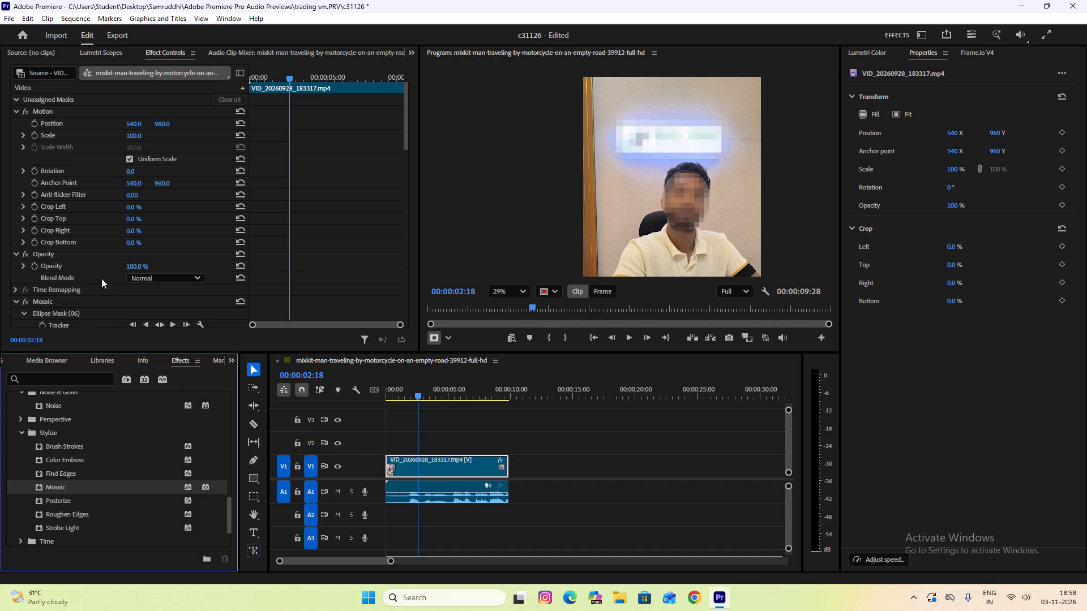
scroll(92, 270, "down", 1)
scroll(92, 270, "up", 2)
scroll(92, 270, "down", 19)
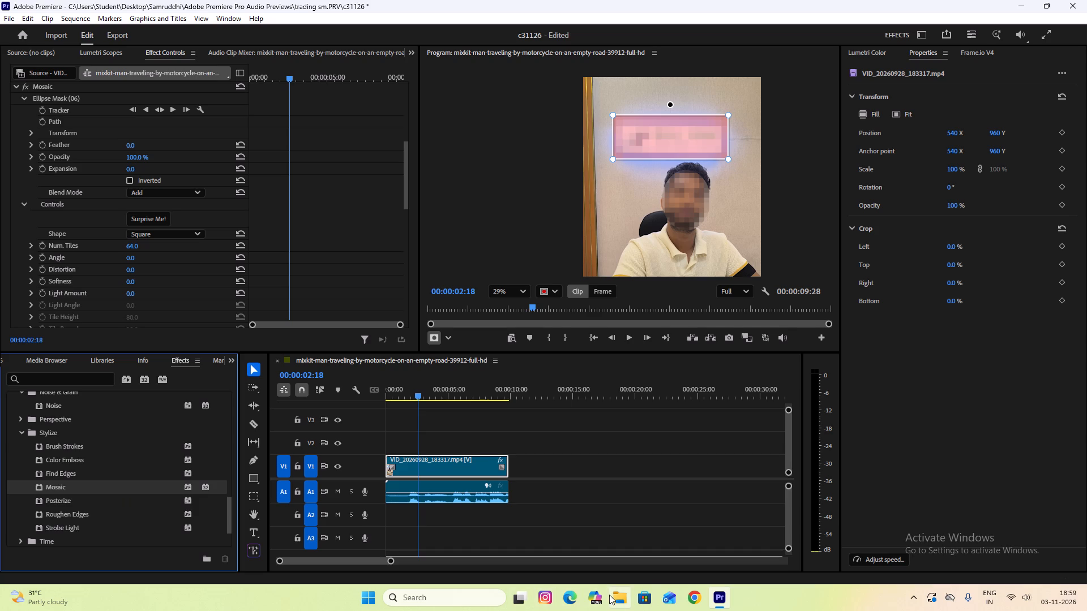
Switch to Chrome in Guest mode, search Google for pexels and open the Pexels site's videos page in a maximized window.
left_click(687, 602)
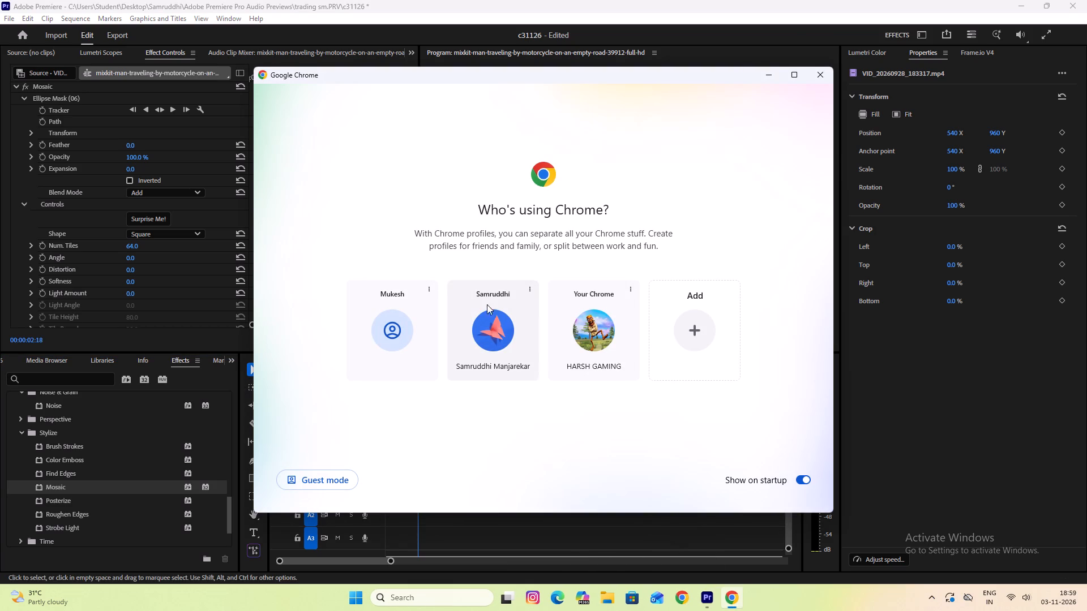
left_click(310, 485)
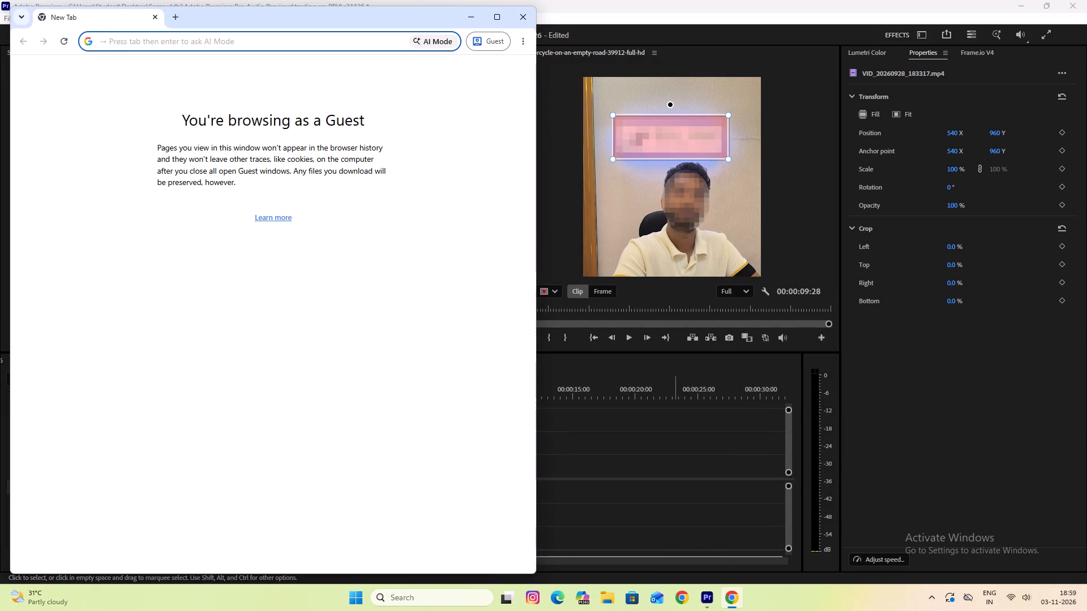
left_click(311, 42)
type("pexels")
key("Return")
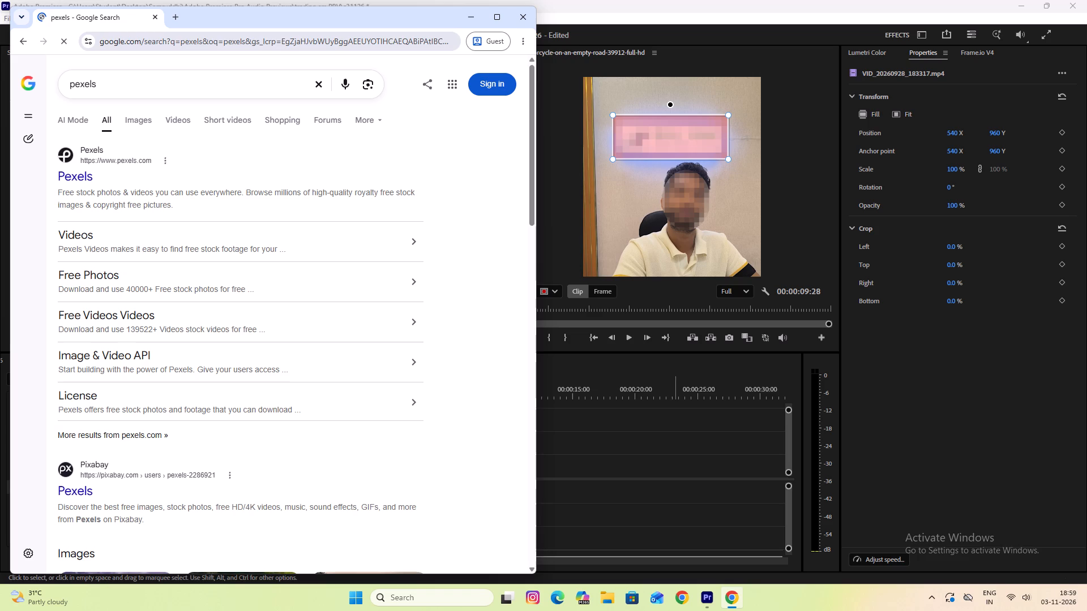
left_click(487, 16)
left_click(192, 173)
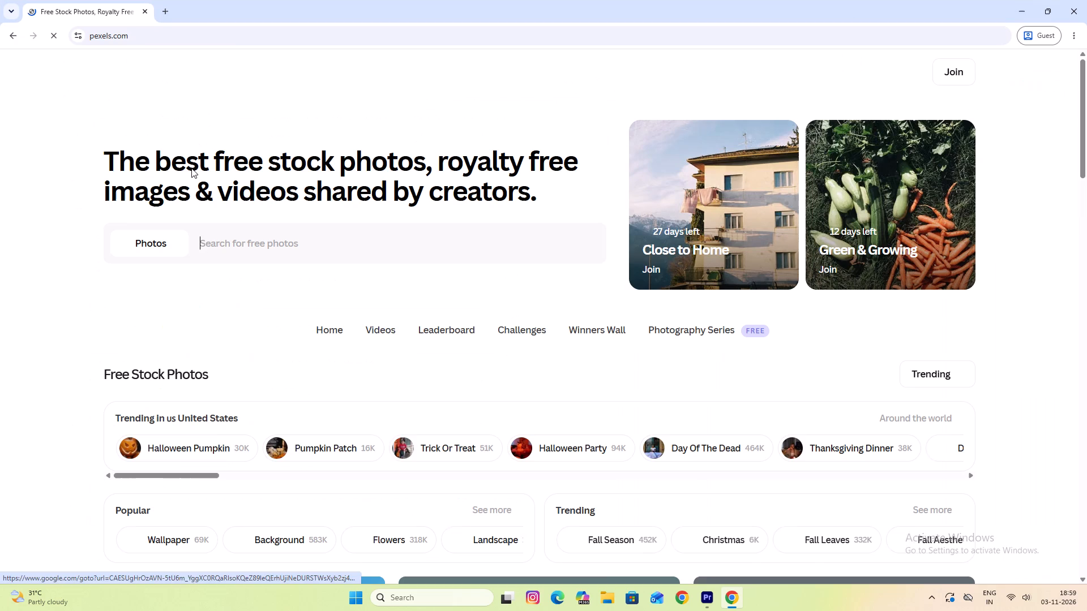
left_click(388, 348)
left_click(384, 334)
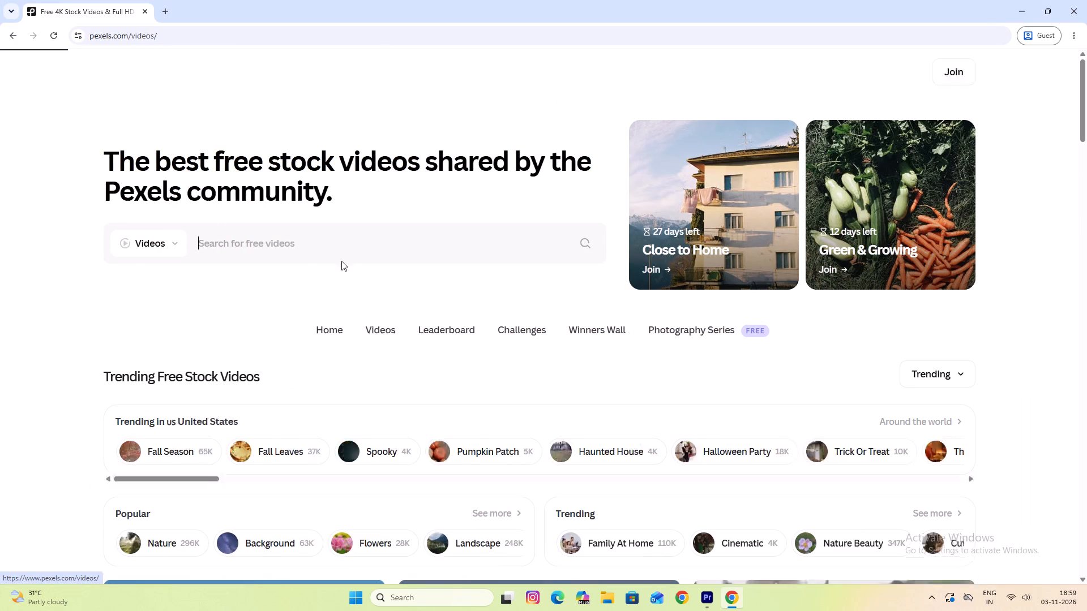
Search Pexels videos for walking.
left_click(308, 243)
type("walking")
key("Return")
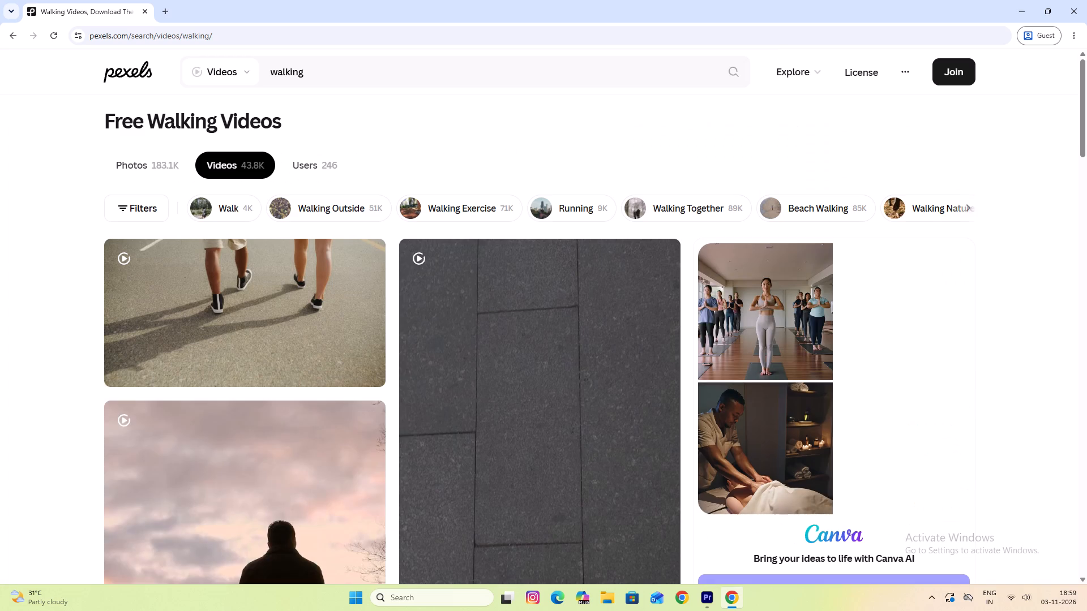
Browse the walking videos for clips with visible faces and open the one of two school girls walking together in a park.
scroll(320, 393, "down", 6)
scroll(492, 368, "up", 5)
scroll(493, 368, "down", 11)
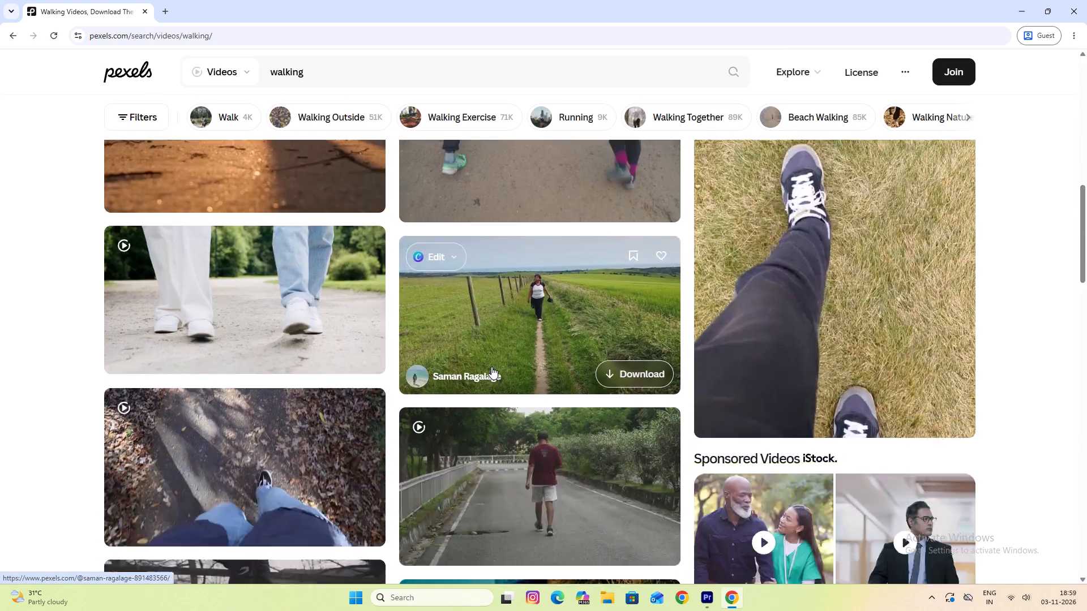
scroll(491, 367, "down", 13)
scroll(486, 362, "up", 1)
scroll(486, 362, "down", 8)
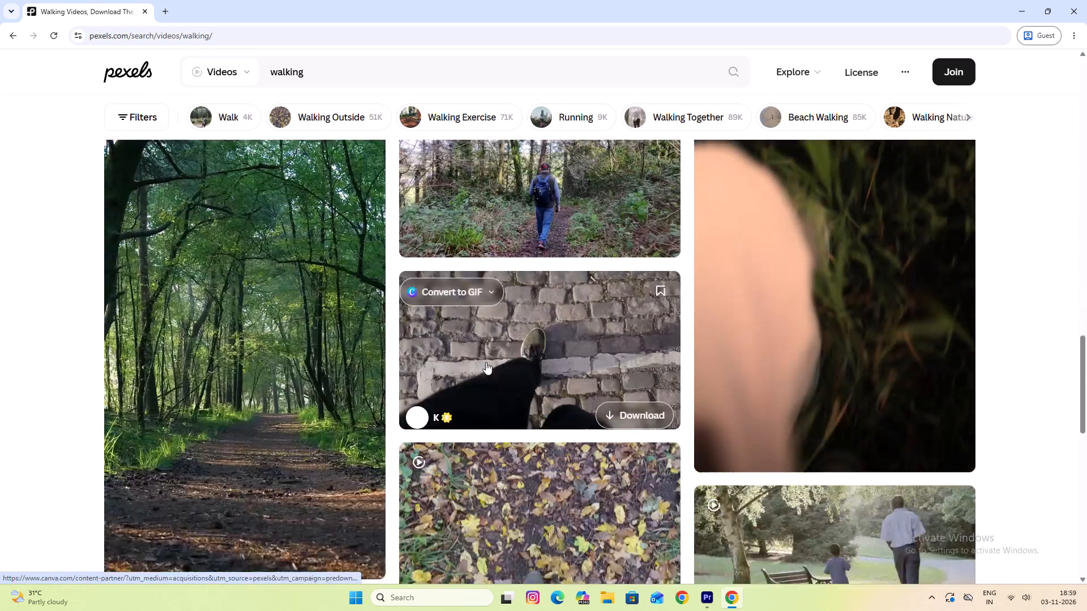
scroll(486, 362, "down", 2)
scroll(486, 362, "up", 1)
scroll(486, 362, "down", 3)
scroll(486, 362, "up", 5)
scroll(486, 362, "down", 9)
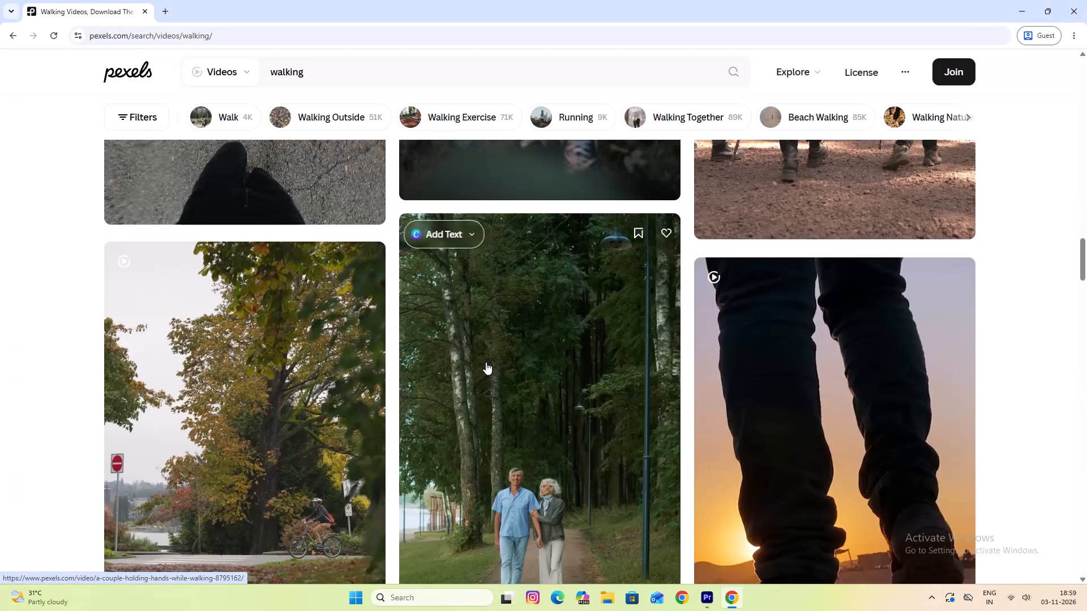
scroll(486, 362, "down", 3)
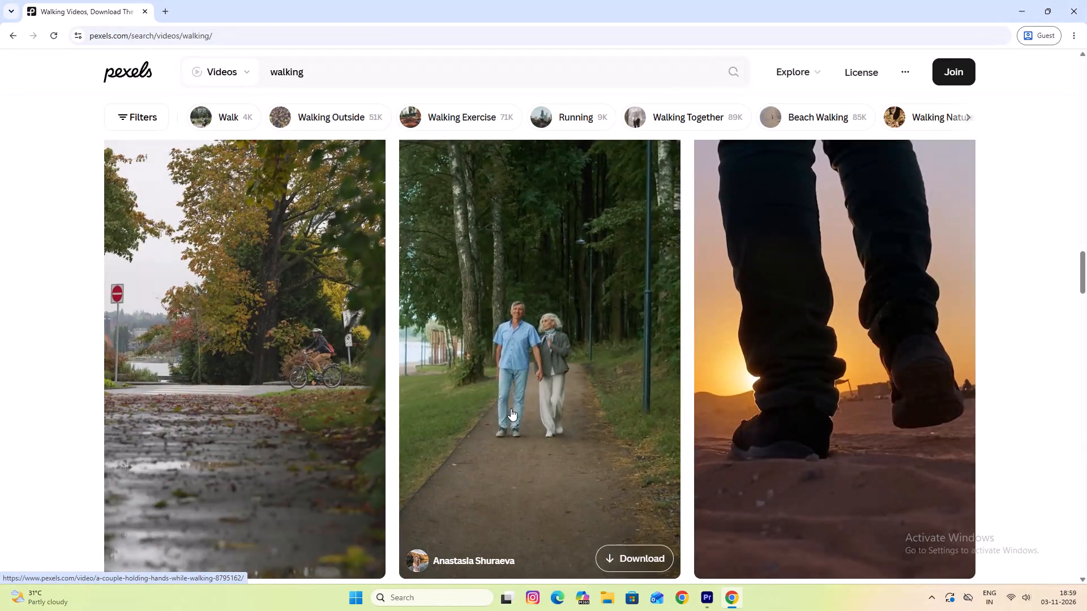
scroll(511, 408, "down", 6)
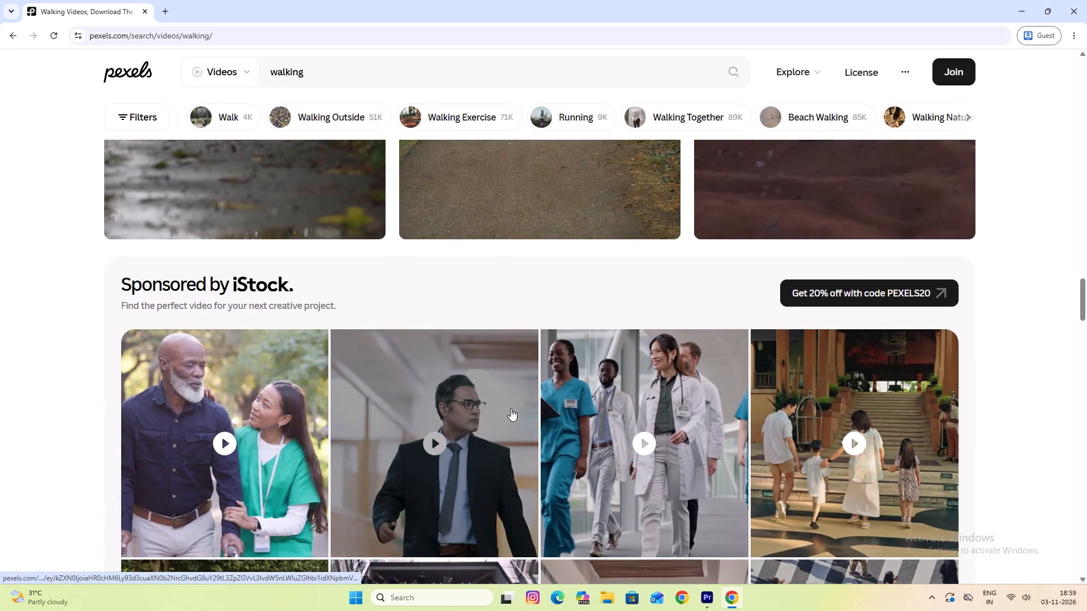
scroll(511, 408, "down", 14)
scroll(511, 408, "up", 1)
scroll(511, 408, "down", 1)
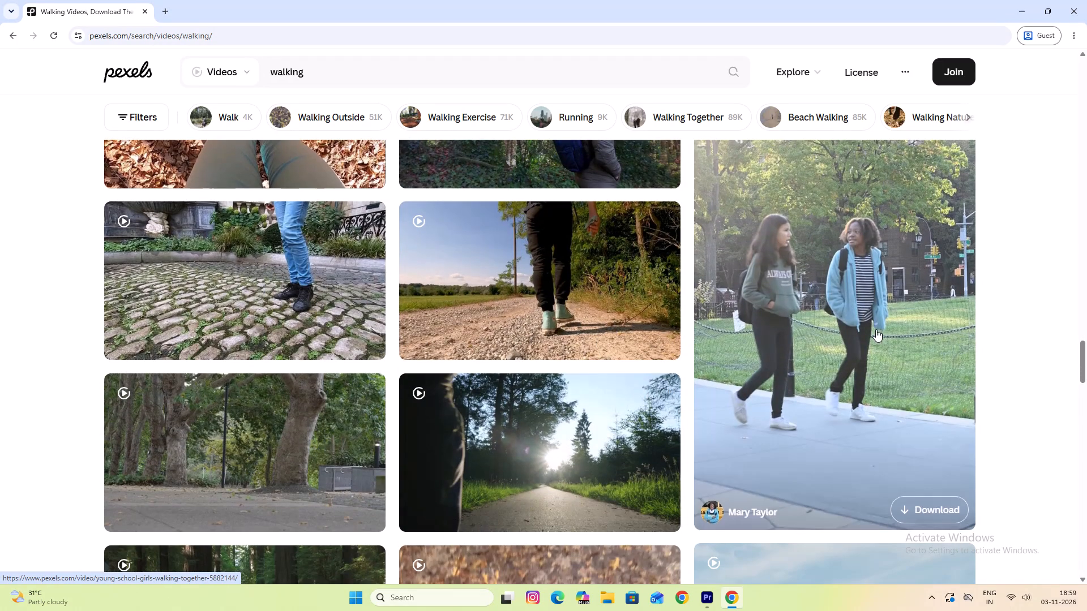
left_click(876, 329)
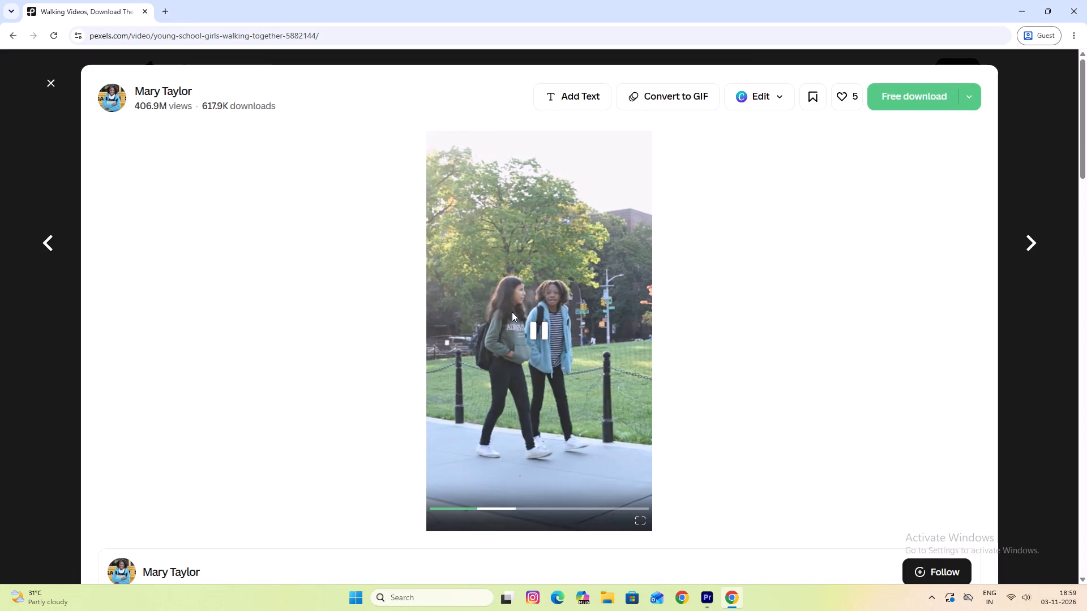
Look through the school girls video's details and the similar walking videos, comparing how the faces are shown.
scroll(512, 312, "down", 6)
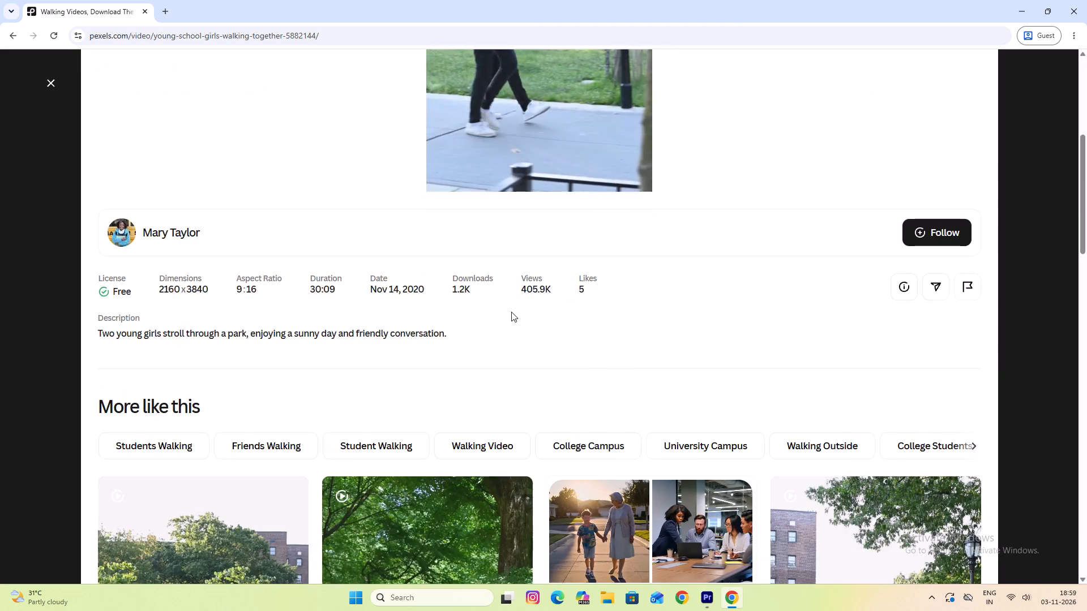
scroll(511, 312, "down", 6)
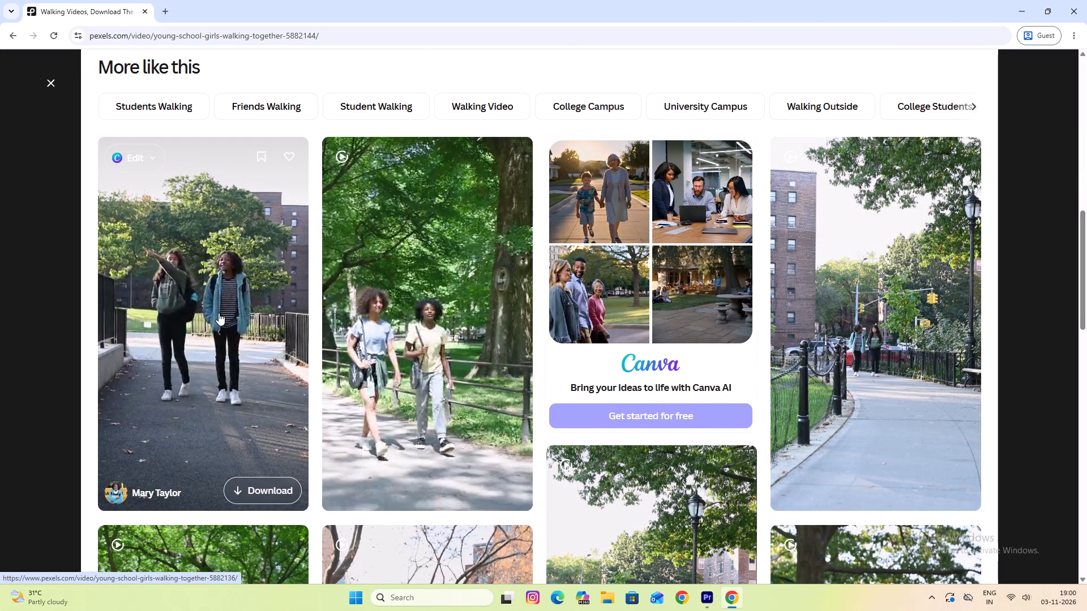
scroll(219, 313, "down", 3)
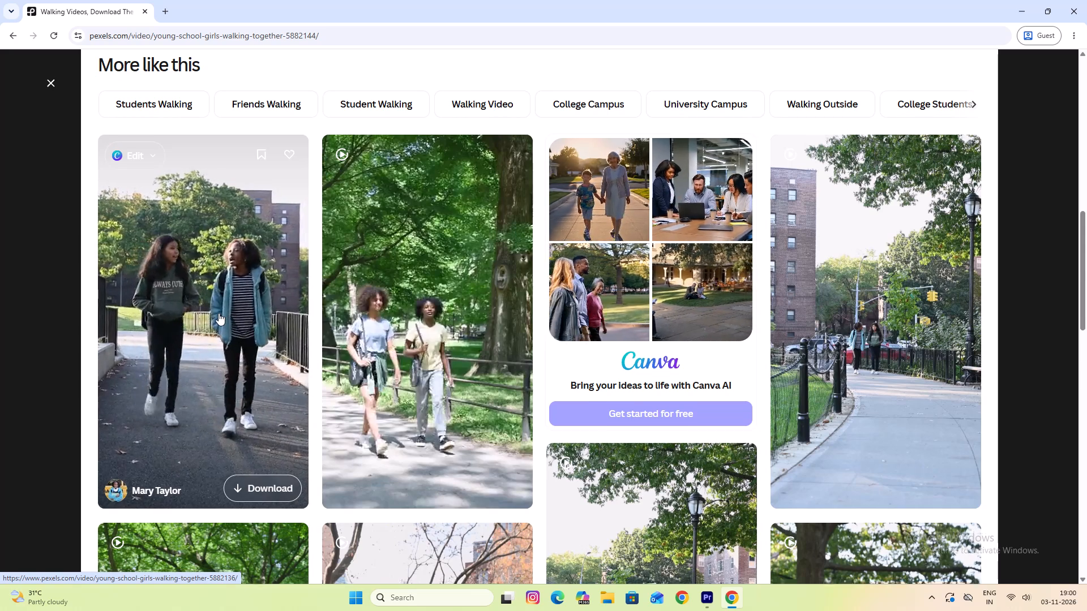
scroll(219, 313, "down", 4)
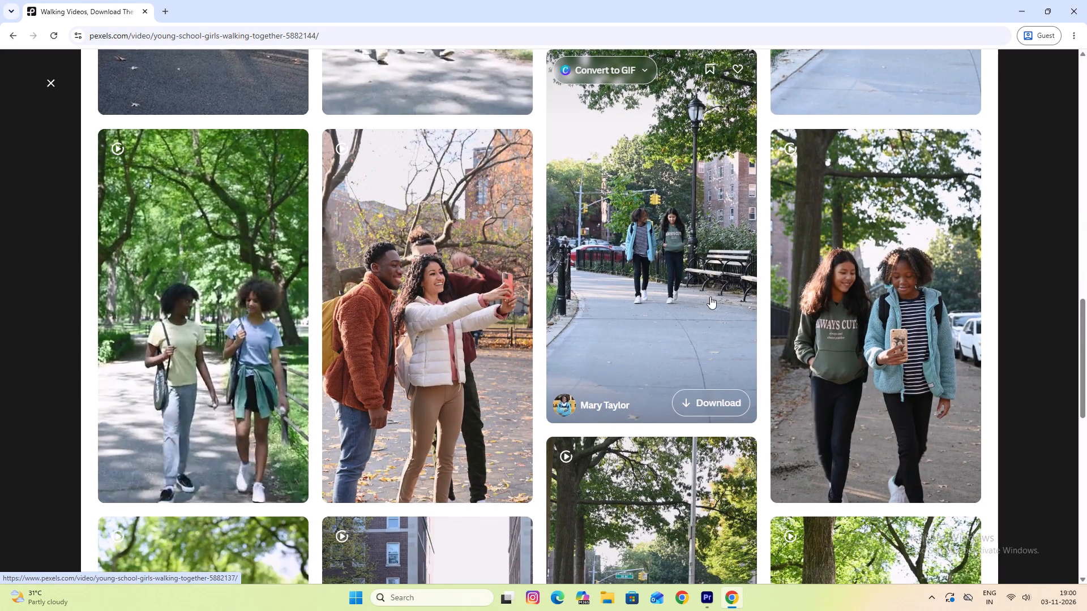
scroll(489, 260, "up", 4)
scroll(489, 260, "down", 1)
scroll(489, 260, "up", 5)
scroll(489, 260, "down", 2)
scroll(489, 260, "up", 10)
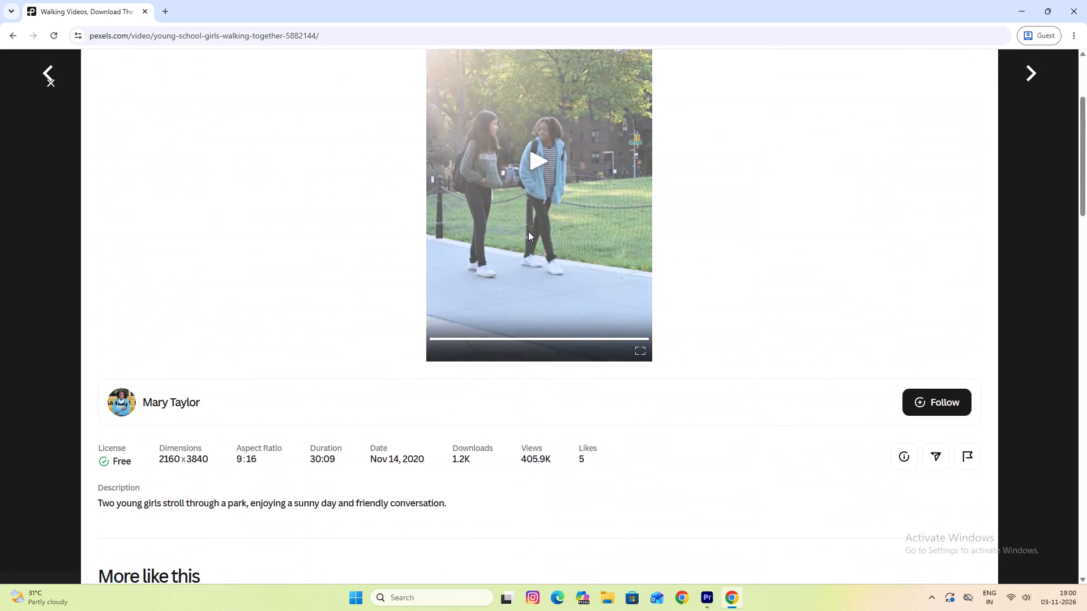
scroll(533, 215, "up", 1)
scroll(533, 215, "down", 14)
scroll(241, 188, "up", 1)
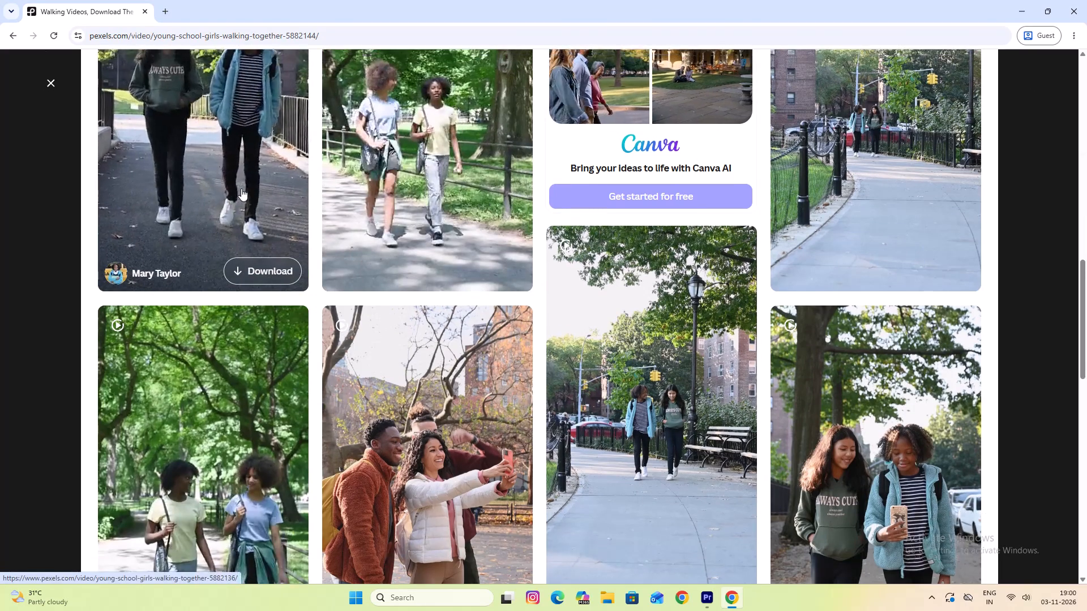
scroll(241, 209, "up", 6)
scroll(584, 230, "up", 4)
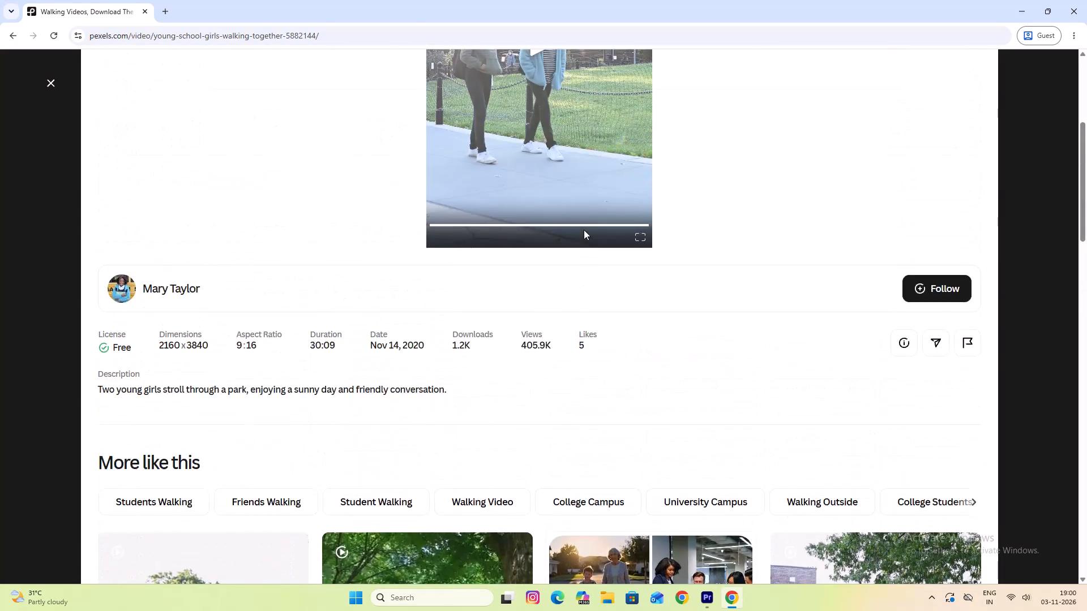
scroll(584, 230, "up", 4)
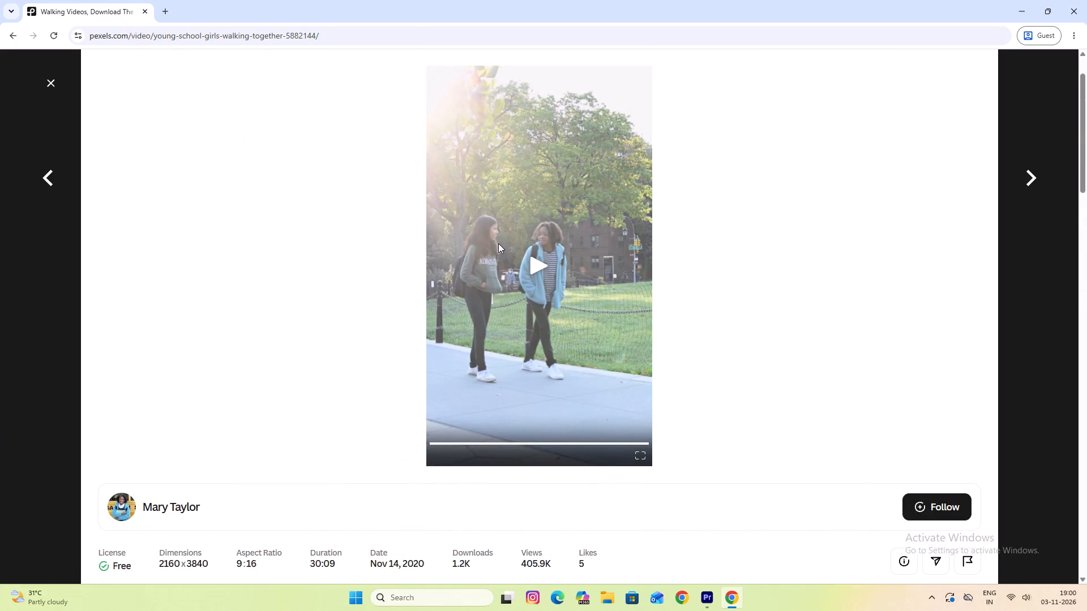
scroll(498, 247, "down", 7)
scroll(768, 220, "up", 8)
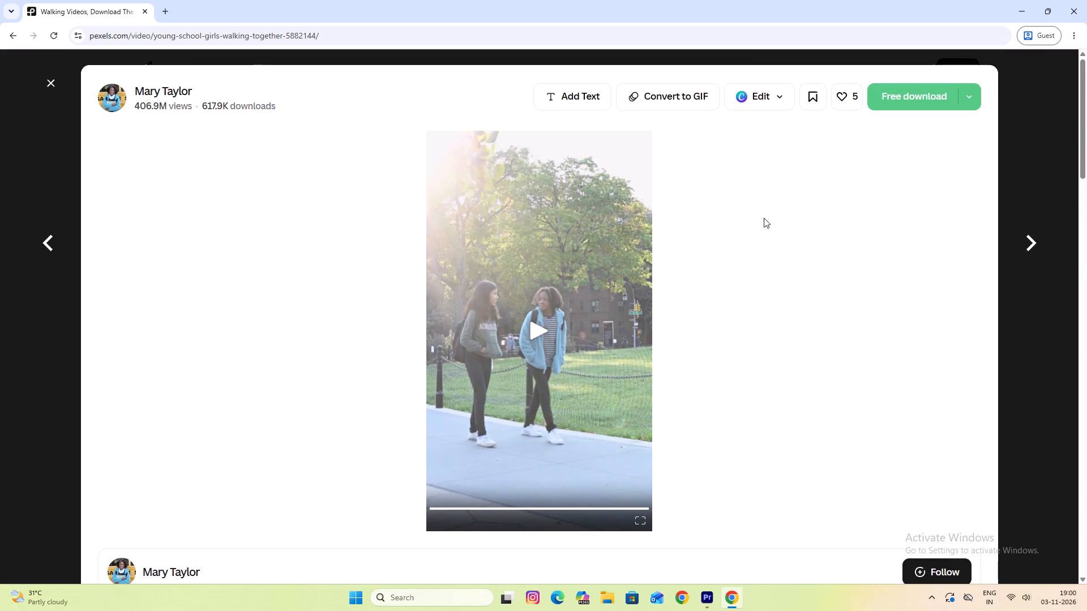
Download the school girls walking video in Full HD 1080x1920 and save it in the Downloads folder.
left_click(966, 100)
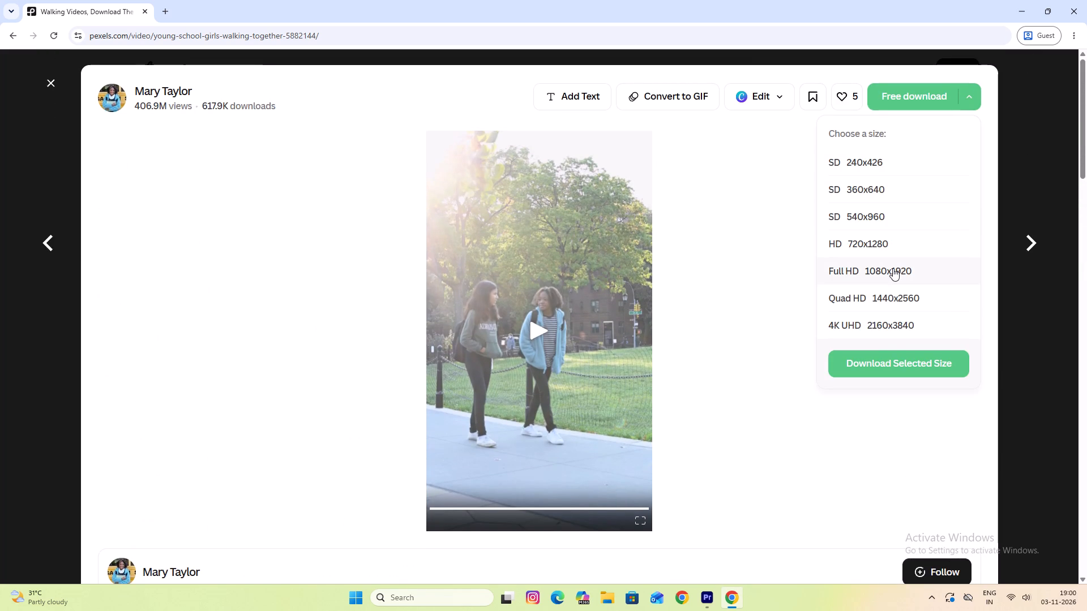
left_click(893, 268)
left_click(887, 359)
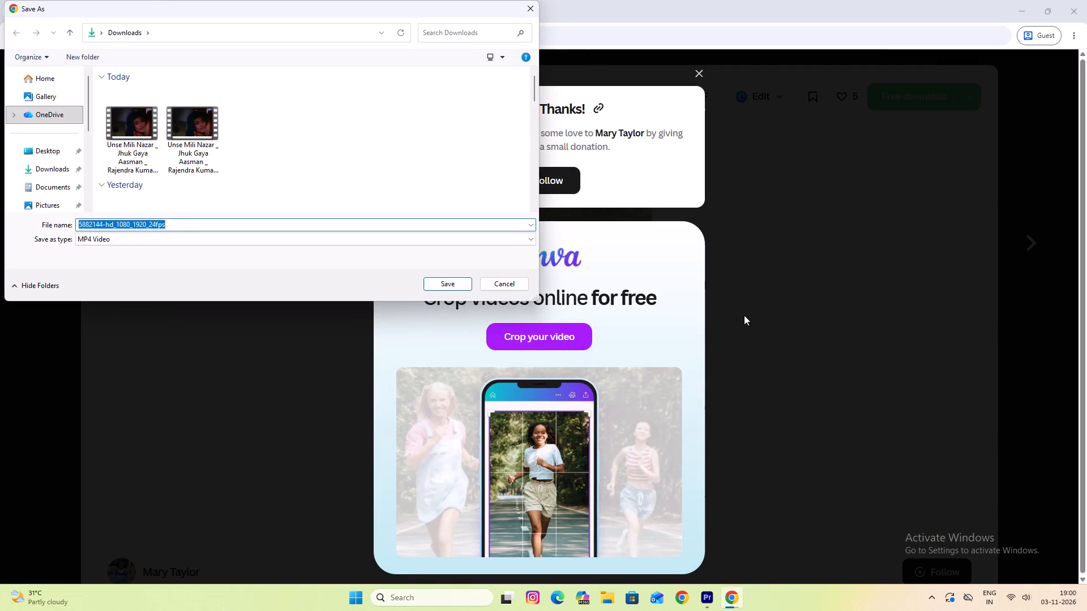
left_click(433, 278)
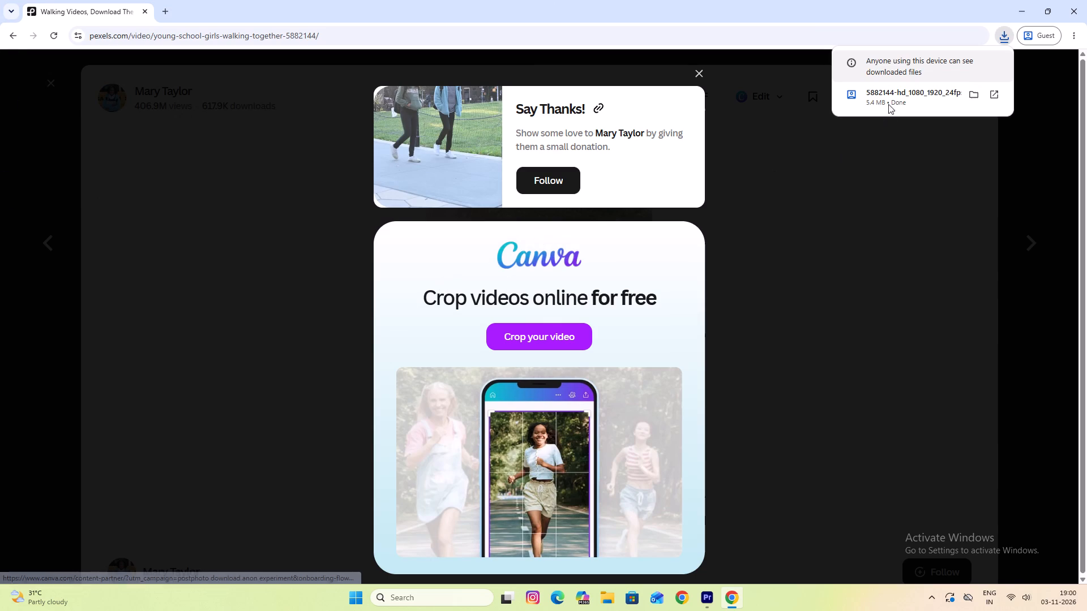
Switch to Premiere and place the downloaded 5882144-hd_1080_1920_24fps video on track V1 after the existing clip, at about 00:00:13:10.
left_click_drag(892, 94, 700, 591)
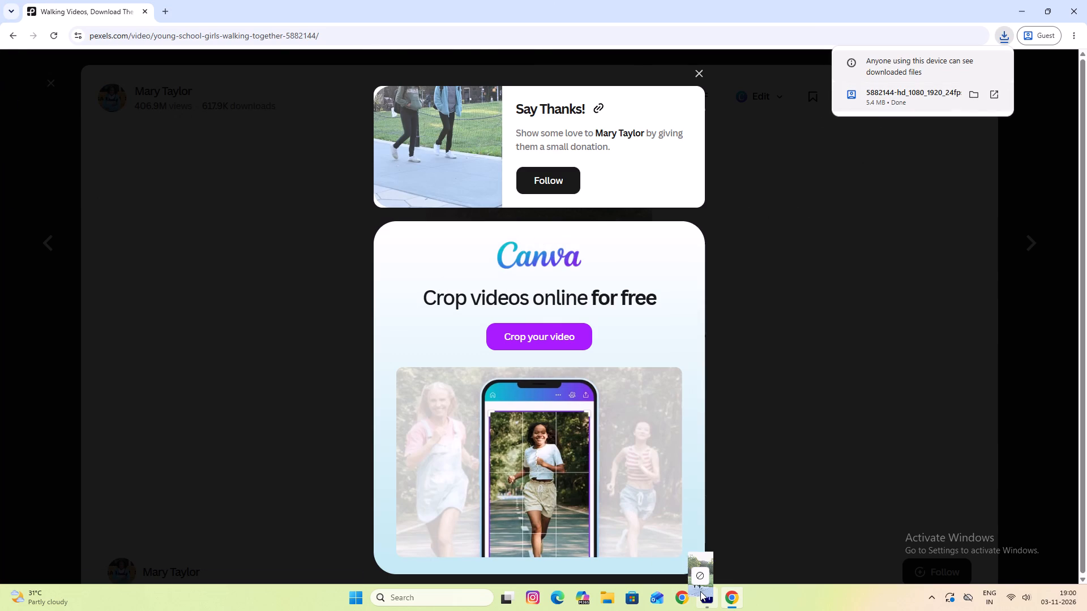
left_click_drag(700, 591, 550, 435)
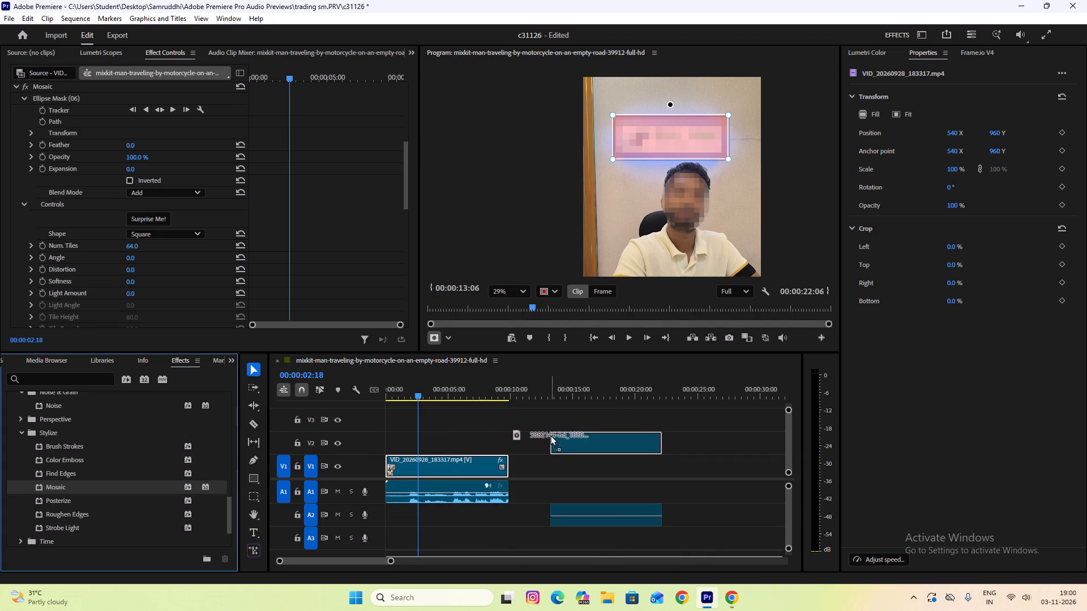
left_click_drag(550, 435, 552, 468)
left_click_drag(578, 389, 598, 389)
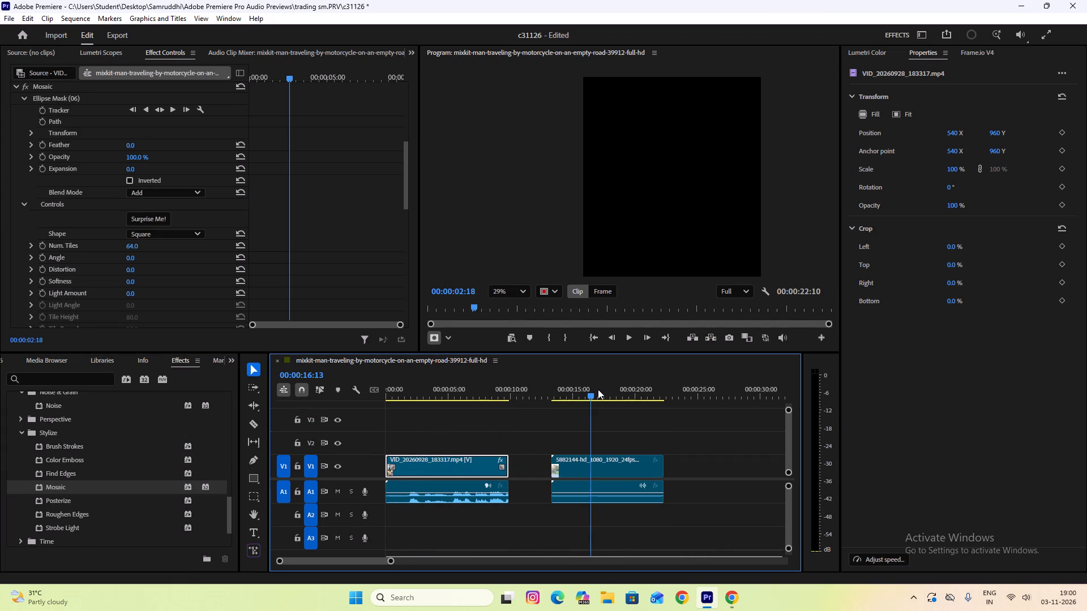
left_click_drag(598, 389, 586, 388)
left_click_drag(583, 388, 589, 388)
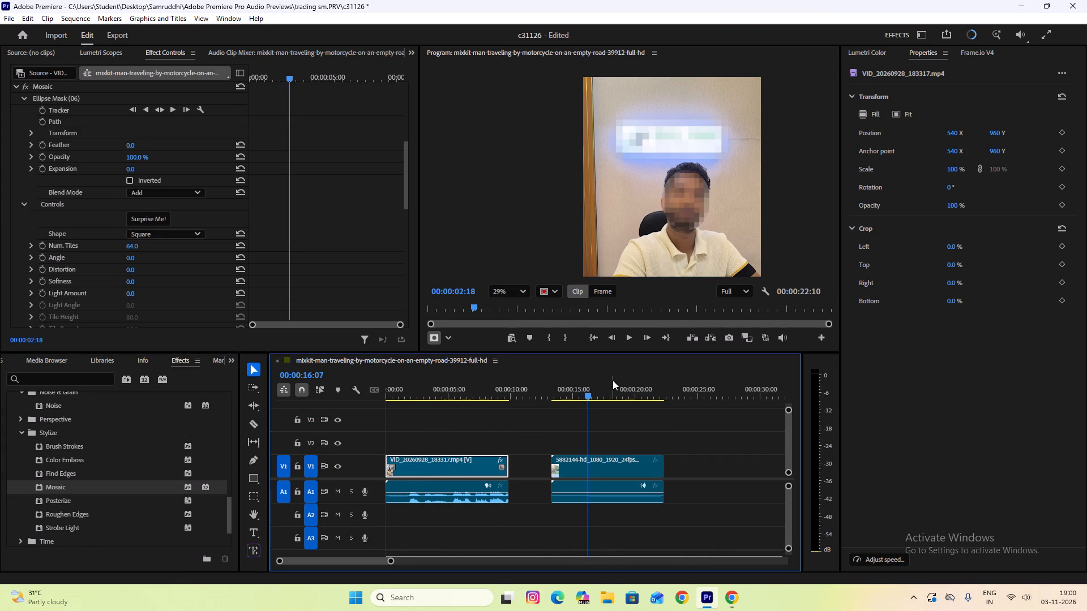
Delete the VID_20260928_183317.mp4 clip together with its audio from the timeline.
left_click_drag(500, 434, 432, 521)
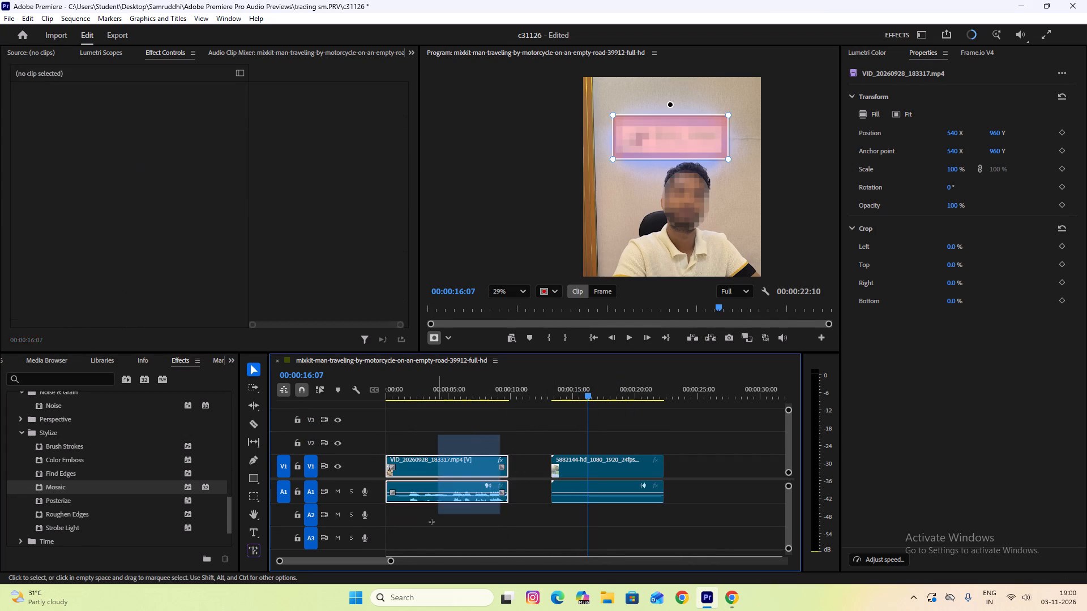
key("Delete")
At 00:00:16:09, draw an ellipse mask over the face of the girl in the blue jacket on the walking clip.
left_click_drag(593, 391, 593, 396)
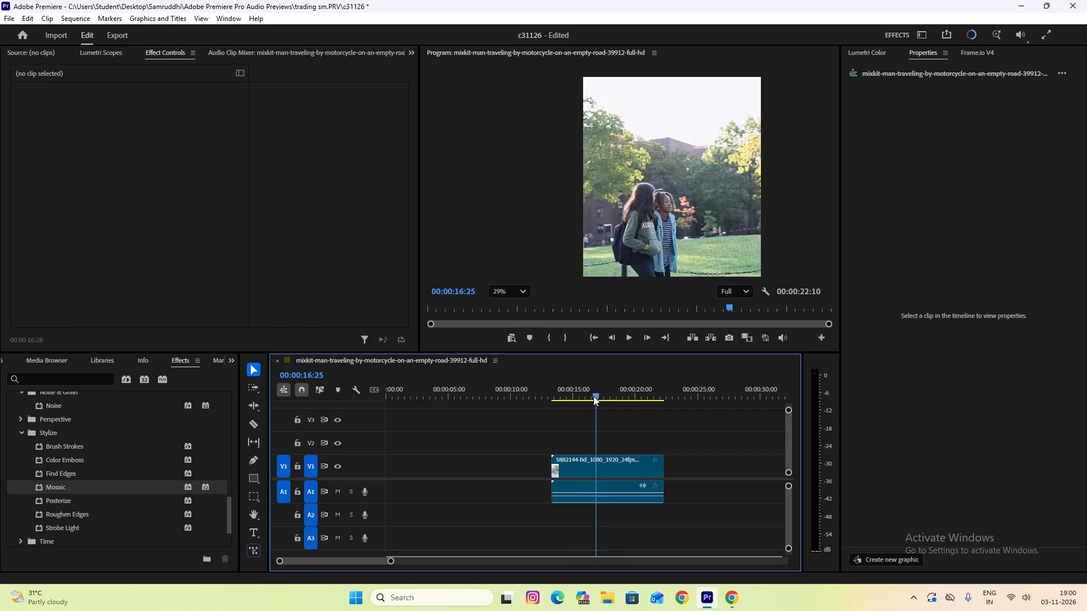
left_click_drag(593, 396, 590, 396)
scroll(637, 216, "down", 7)
scroll(667, 225, "up", 4)
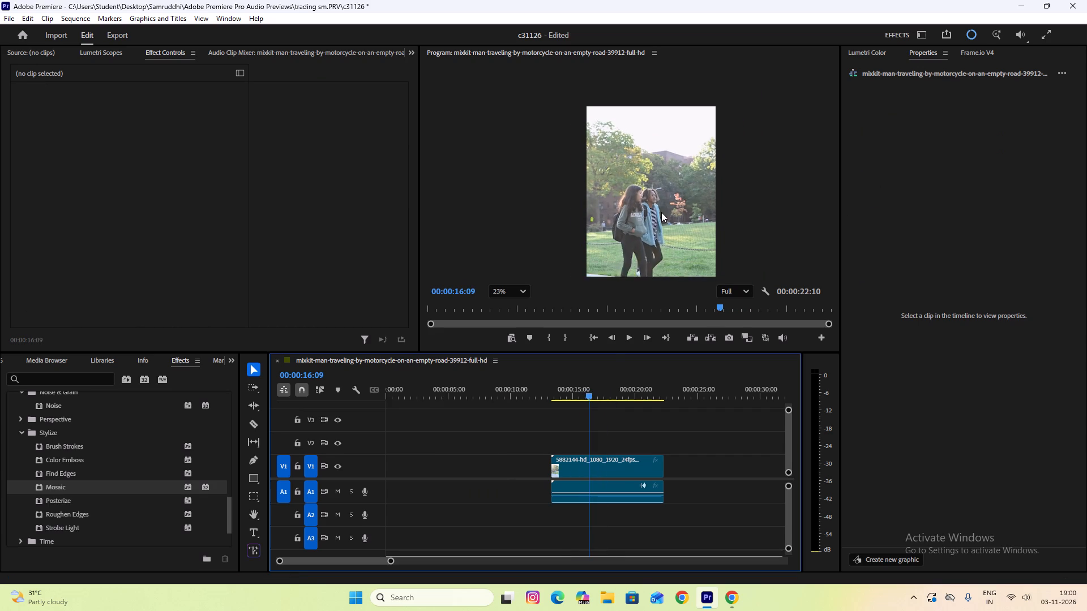
scroll(661, 212, "up", 8)
scroll(632, 194, "down", 1)
scroll(635, 200, "up", 2)
scroll(635, 200, "down", 1)
scroll(635, 200, "up", 5)
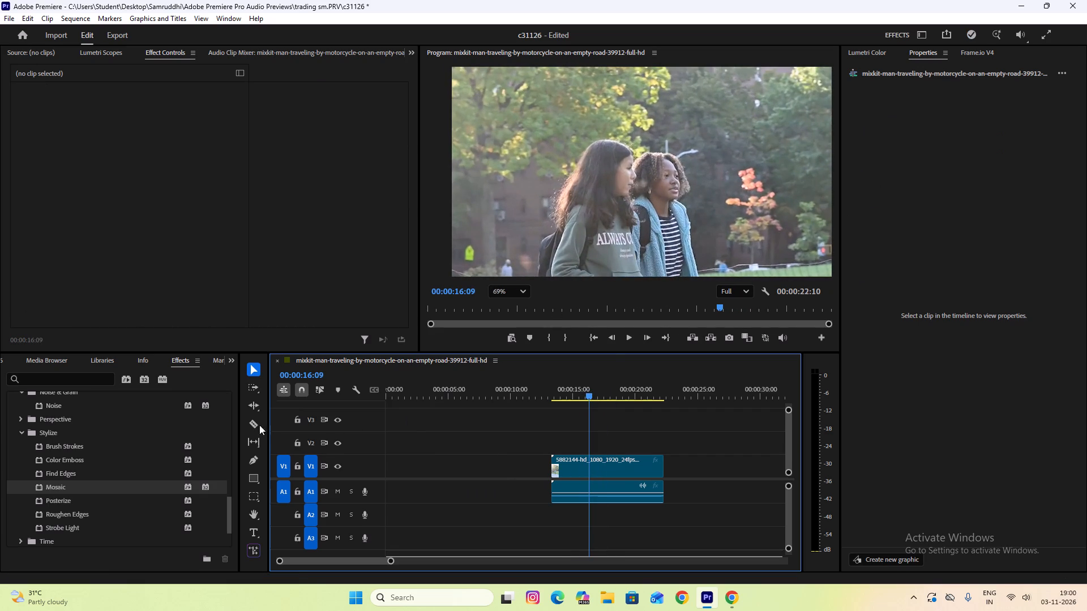
left_click_drag(252, 494, 286, 494)
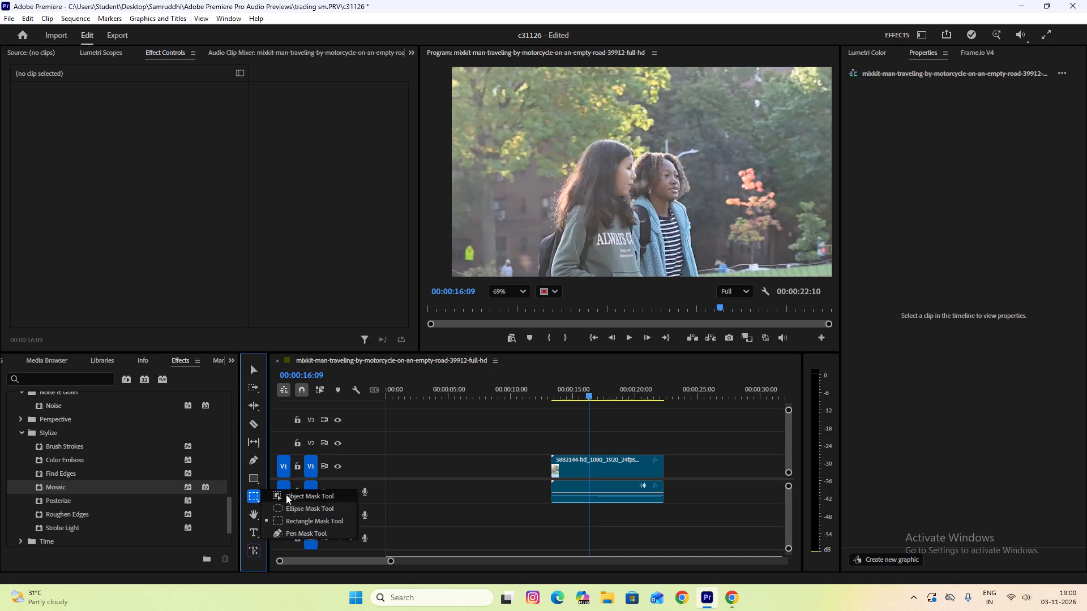
left_click_drag(286, 494, 314, 513)
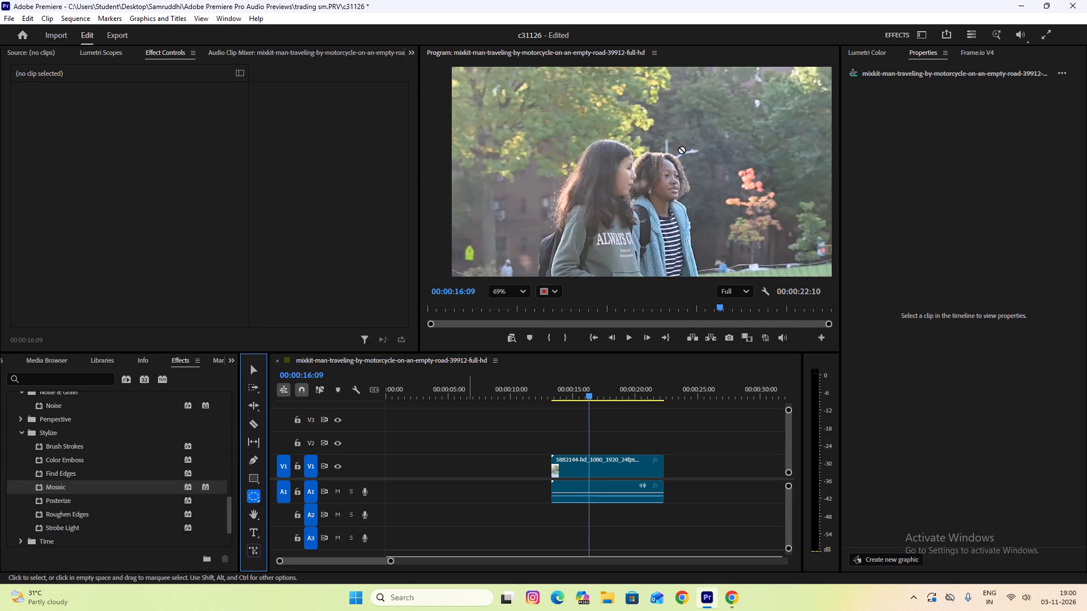
left_click(600, 461)
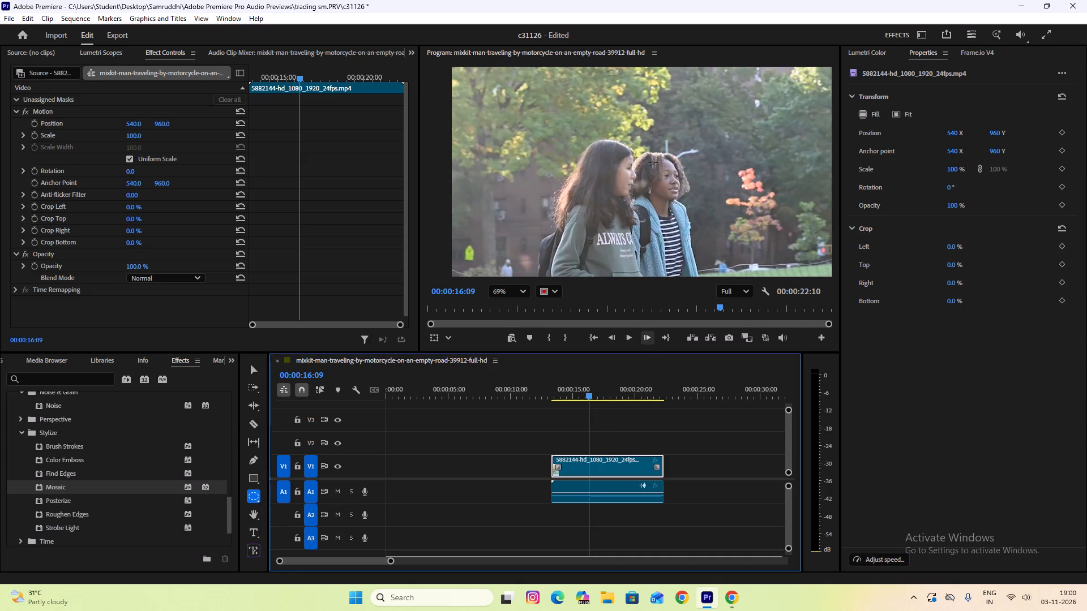
left_click_drag(648, 154, 685, 204)
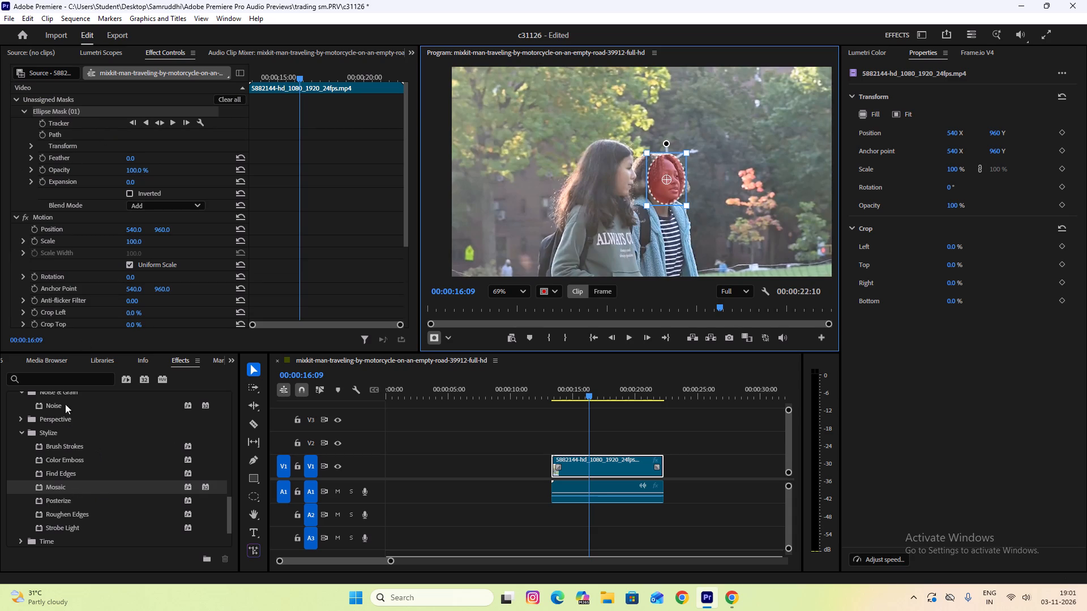
Search the effects for blur and apply Gaussian Blur to the masked walking clip.
left_click(59, 377)
type("bl")
key("u")
key("r")
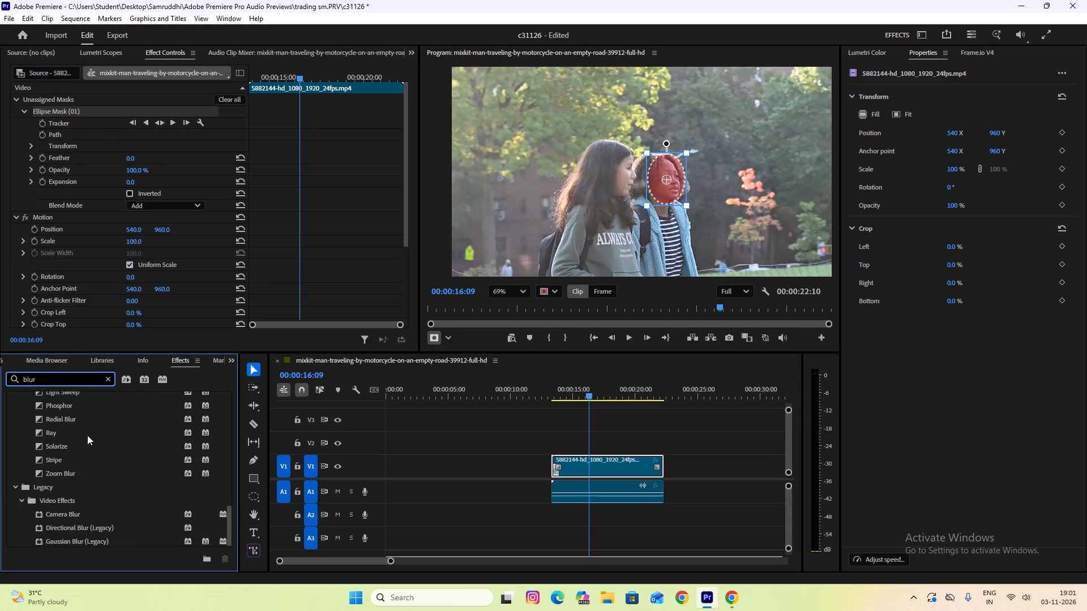
scroll(89, 487, "up", 12)
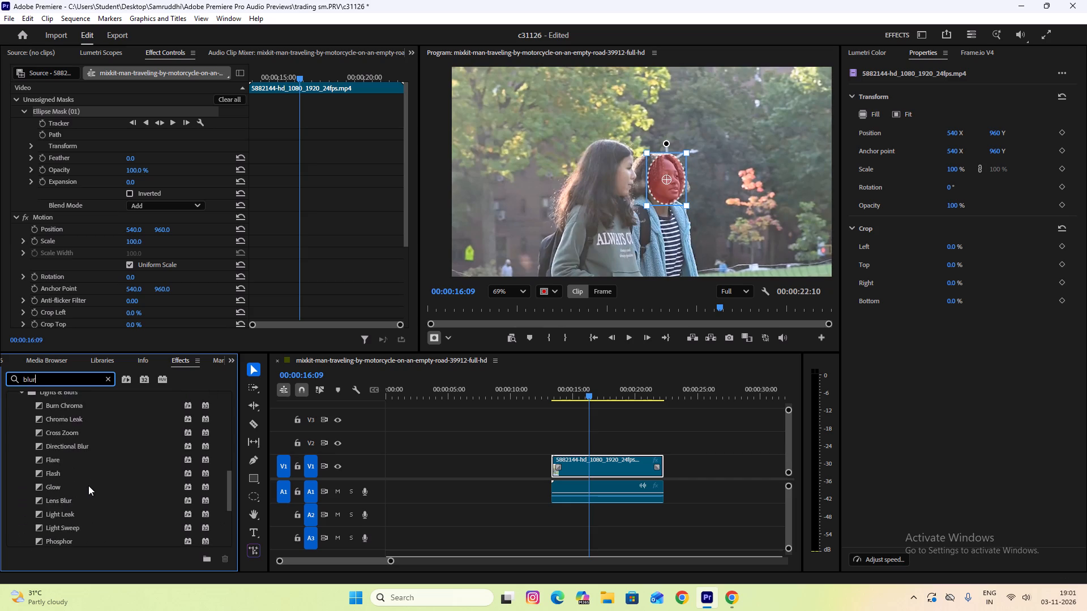
scroll(88, 485, "up", 10)
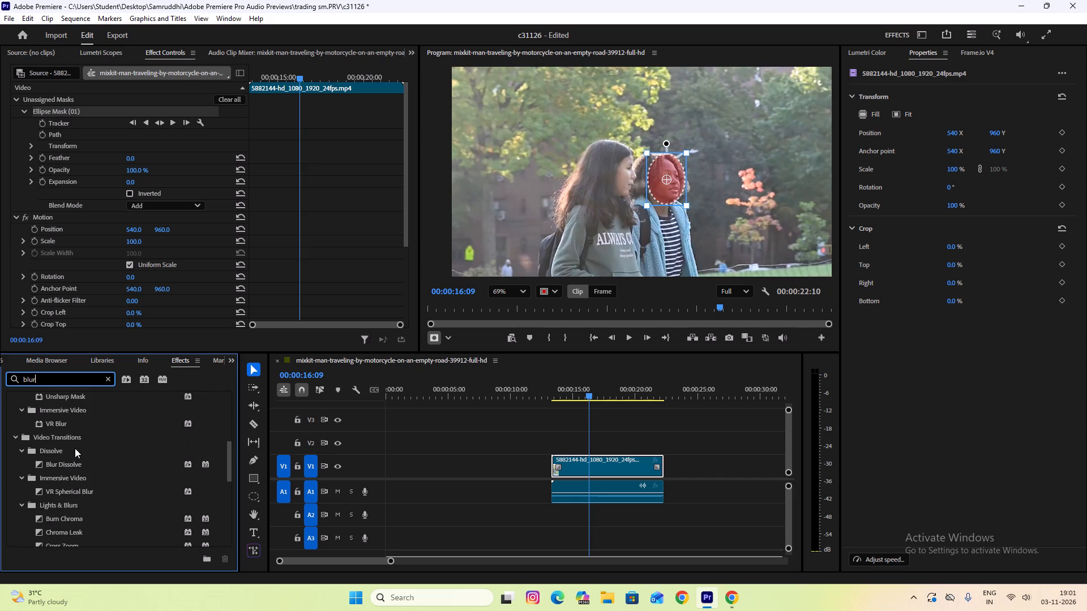
scroll(74, 445, "up", 7)
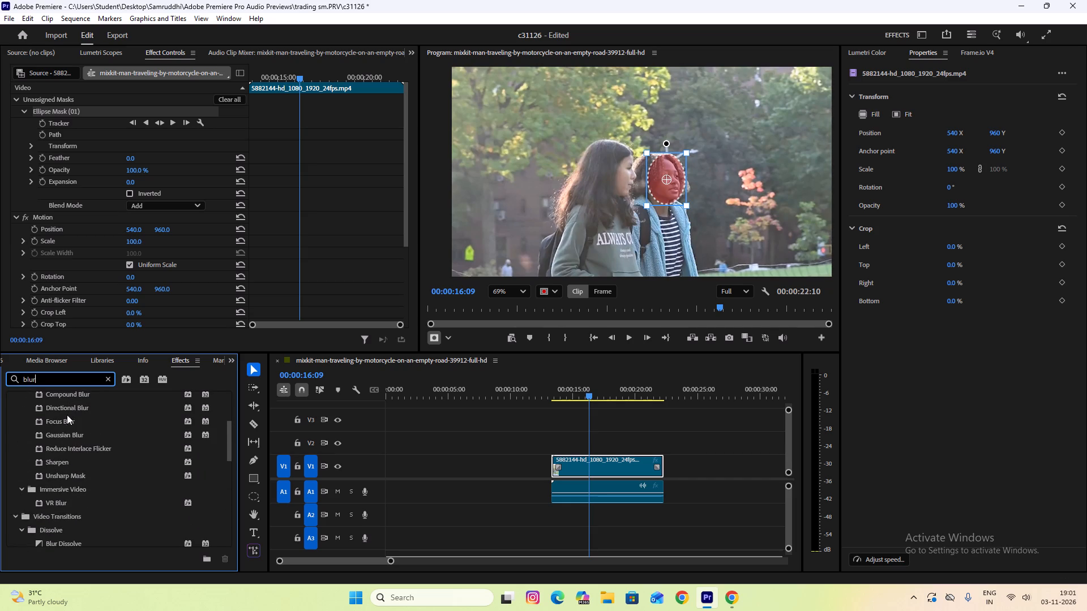
left_click(64, 434)
left_click_drag(57, 434, 118, 409)
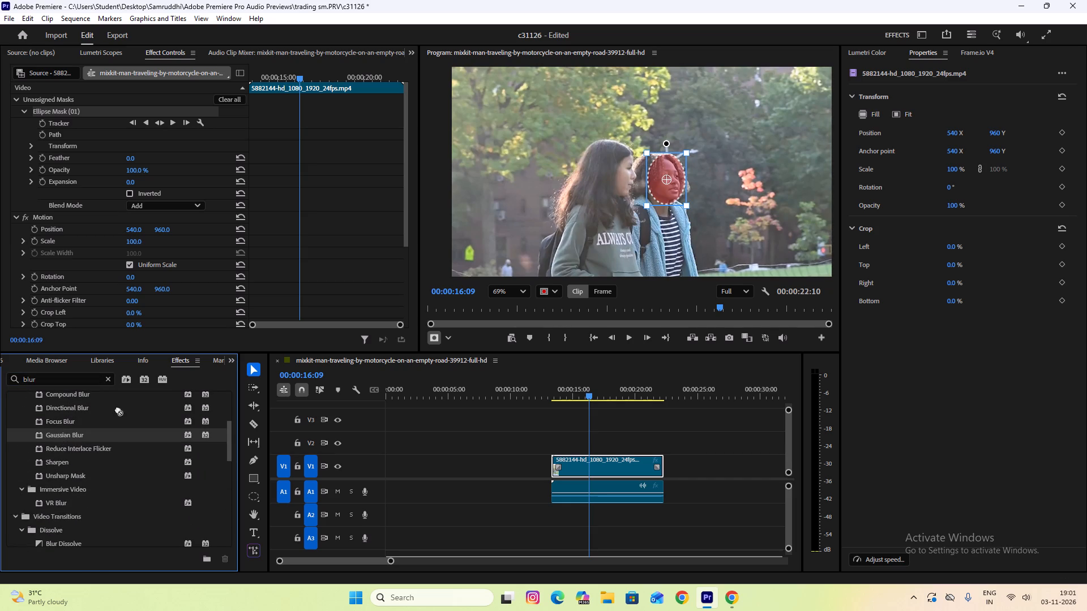
left_click_drag(118, 409, 575, 467)
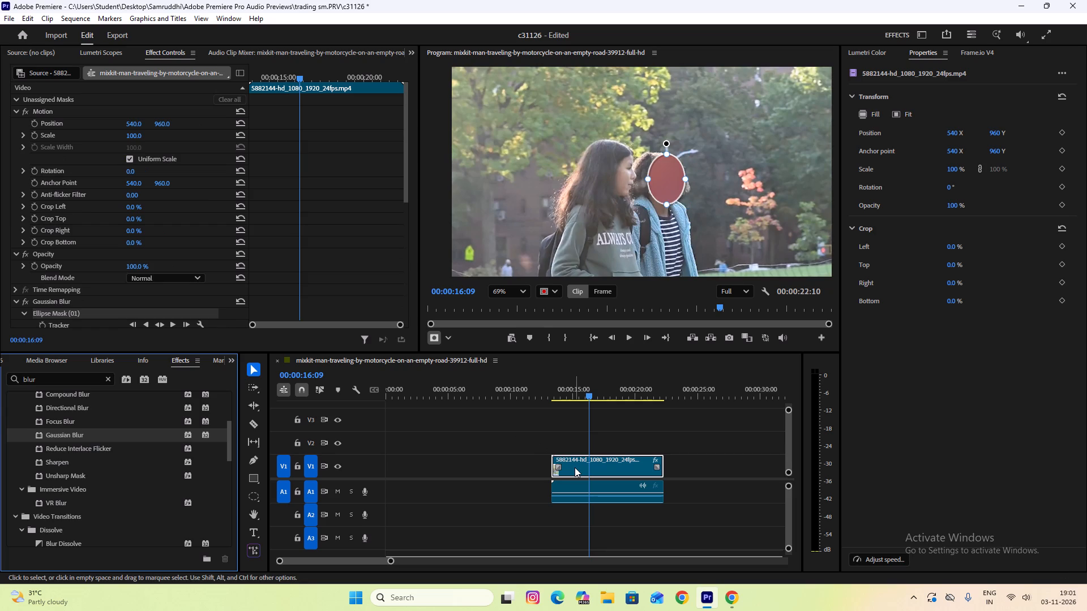
Track the Gaussian Blur's ellipse mask forward and backward, and check how it follows the face through the clip.
scroll(92, 247, "down", 2)
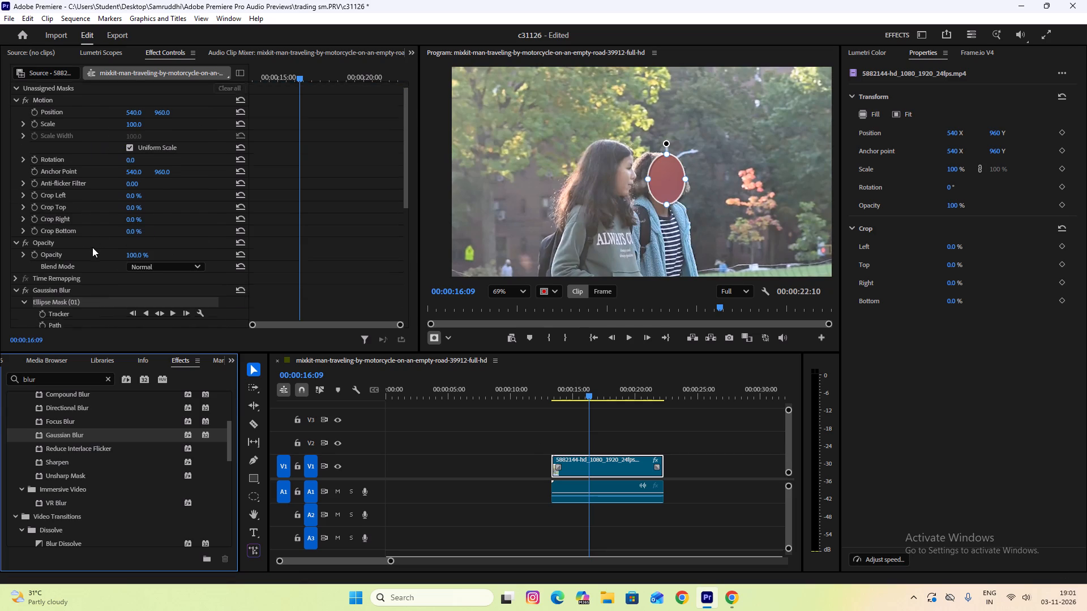
scroll(92, 247, "down", 8)
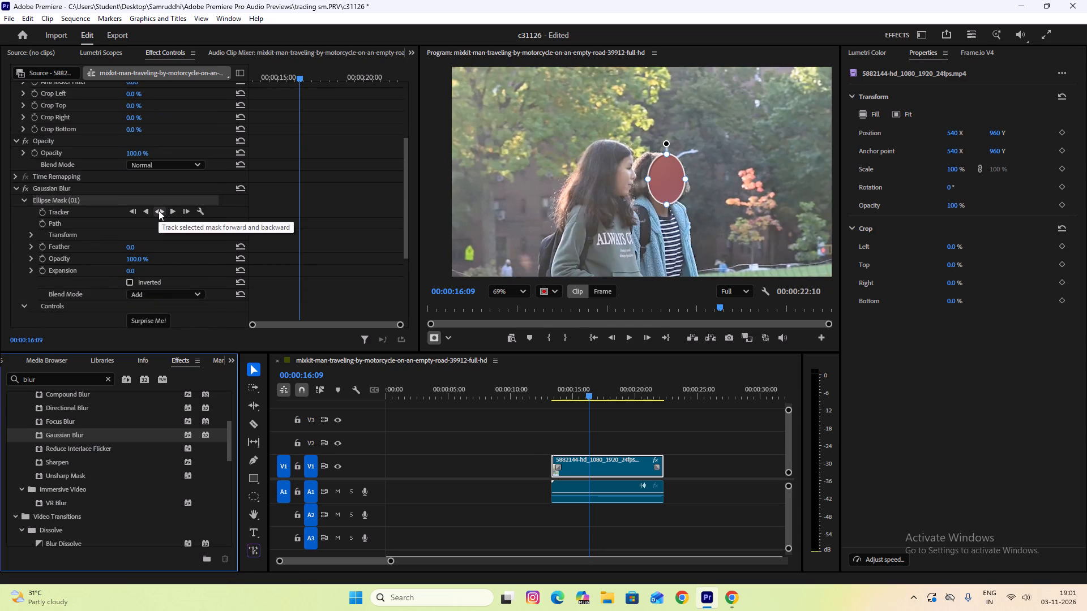
left_click(159, 210)
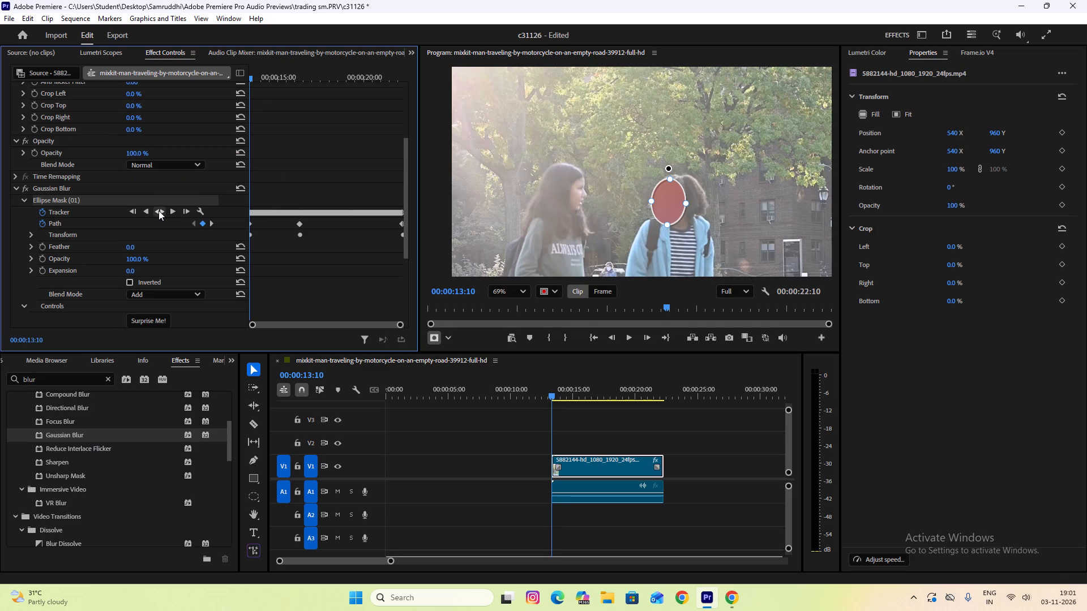
left_click_drag(551, 393, 604, 393)
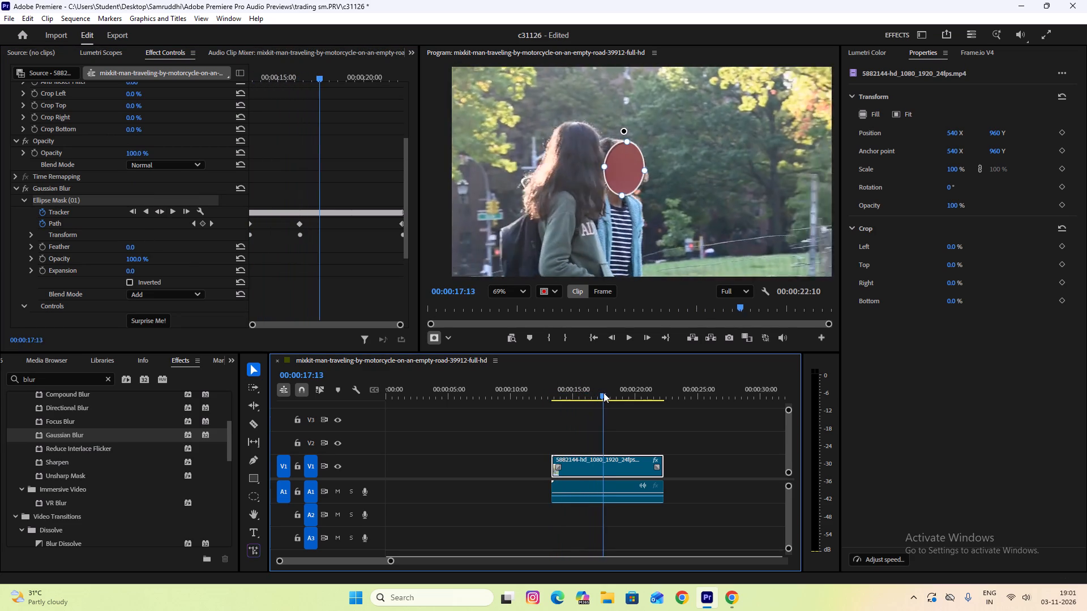
left_click_drag(604, 393, 611, 393)
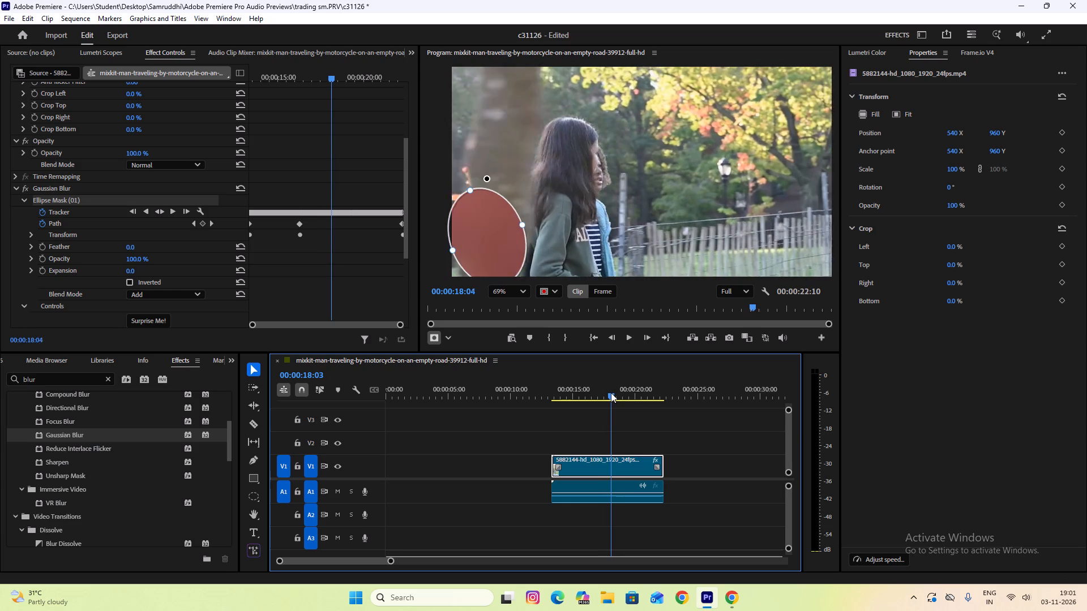
left_click_drag(611, 393, 611, 393)
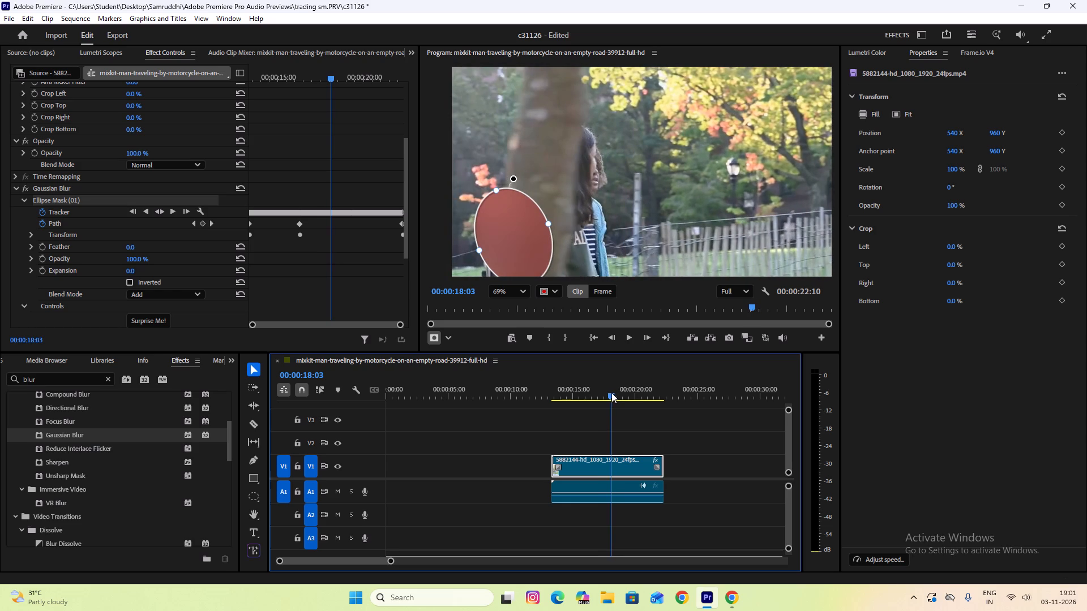
left_click_drag(611, 393, 670, 395)
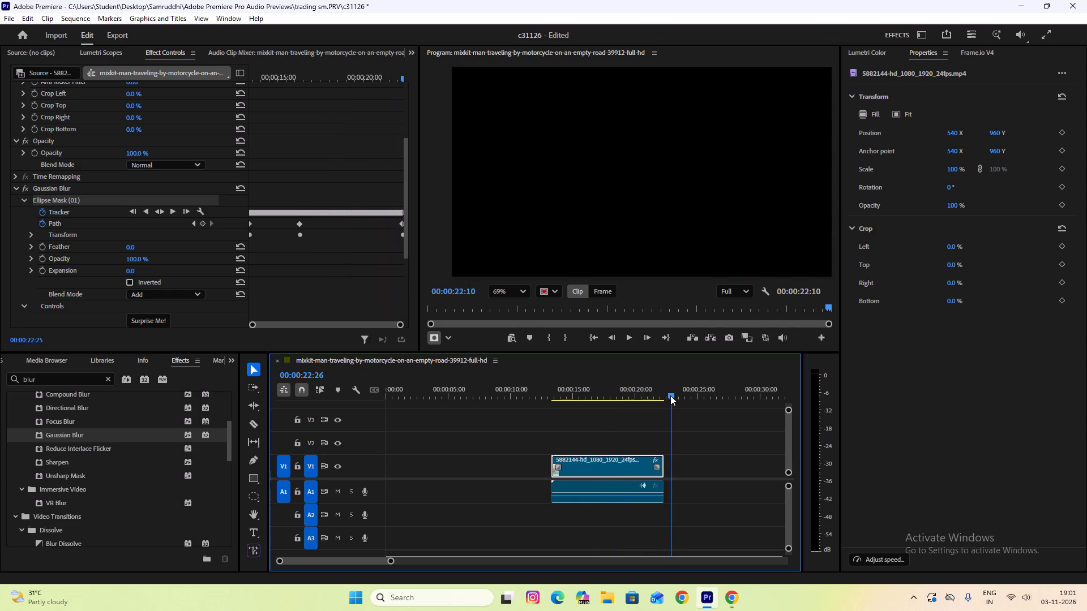
left_click_drag(670, 397, 662, 397)
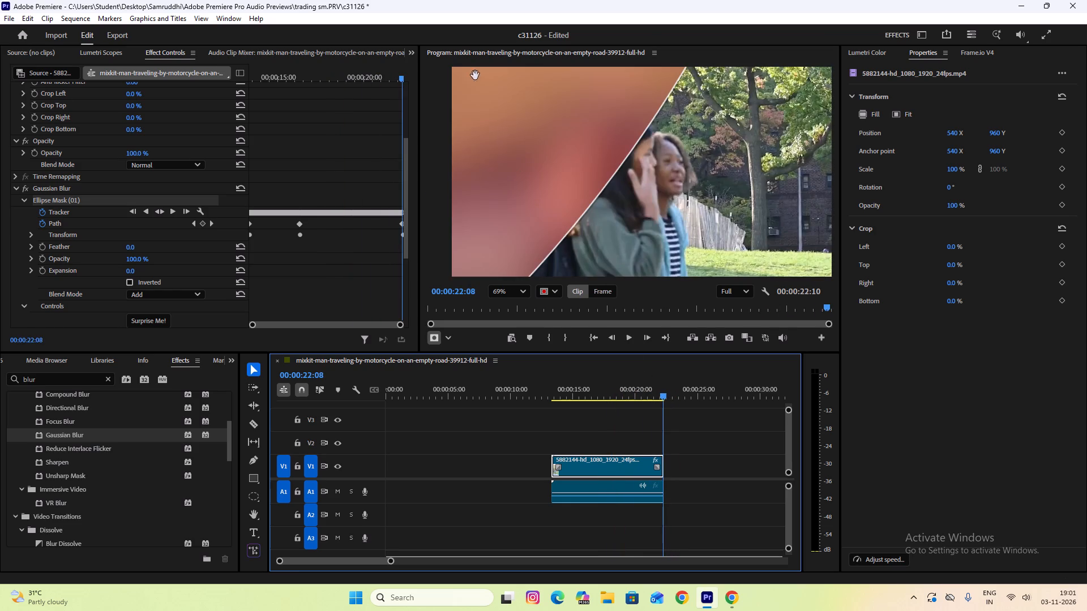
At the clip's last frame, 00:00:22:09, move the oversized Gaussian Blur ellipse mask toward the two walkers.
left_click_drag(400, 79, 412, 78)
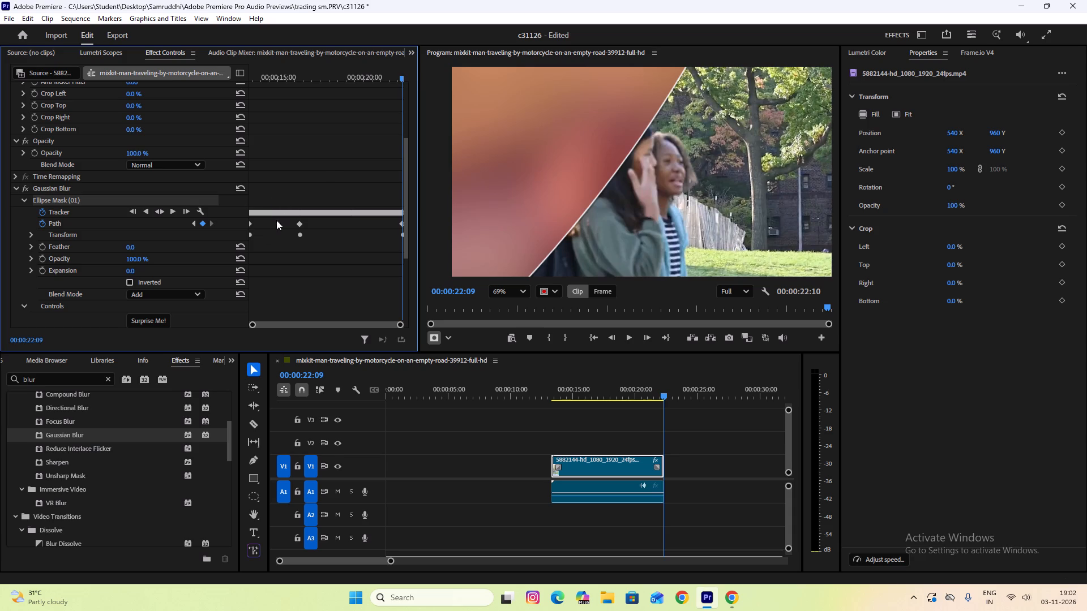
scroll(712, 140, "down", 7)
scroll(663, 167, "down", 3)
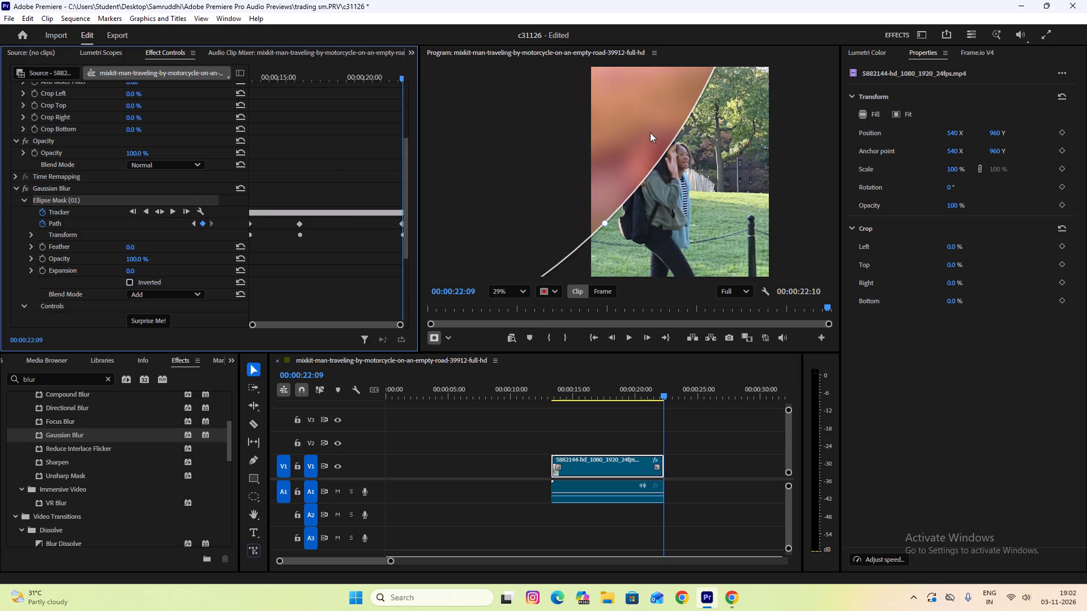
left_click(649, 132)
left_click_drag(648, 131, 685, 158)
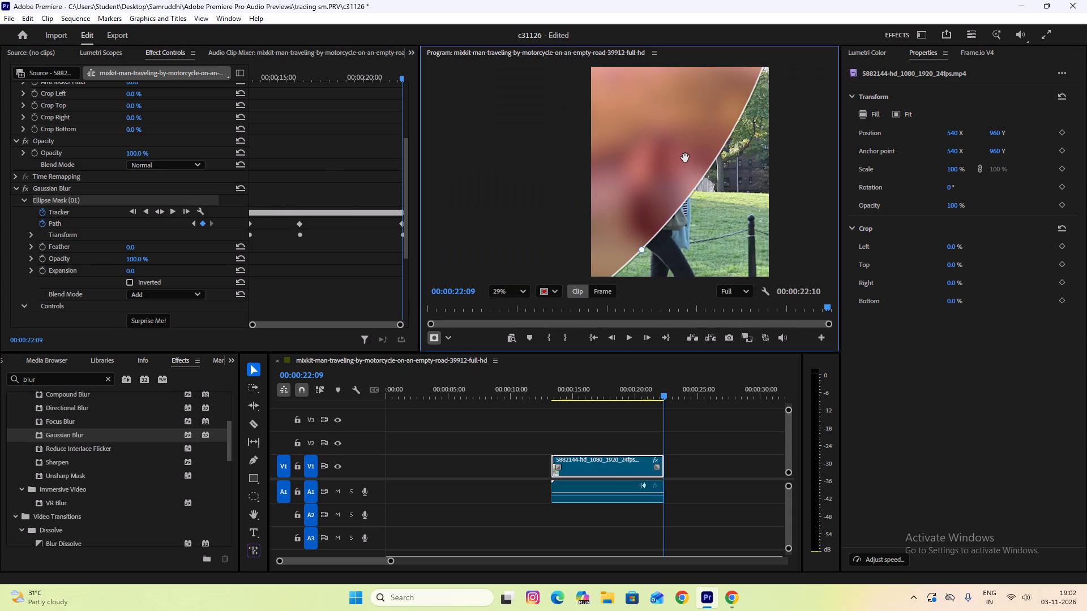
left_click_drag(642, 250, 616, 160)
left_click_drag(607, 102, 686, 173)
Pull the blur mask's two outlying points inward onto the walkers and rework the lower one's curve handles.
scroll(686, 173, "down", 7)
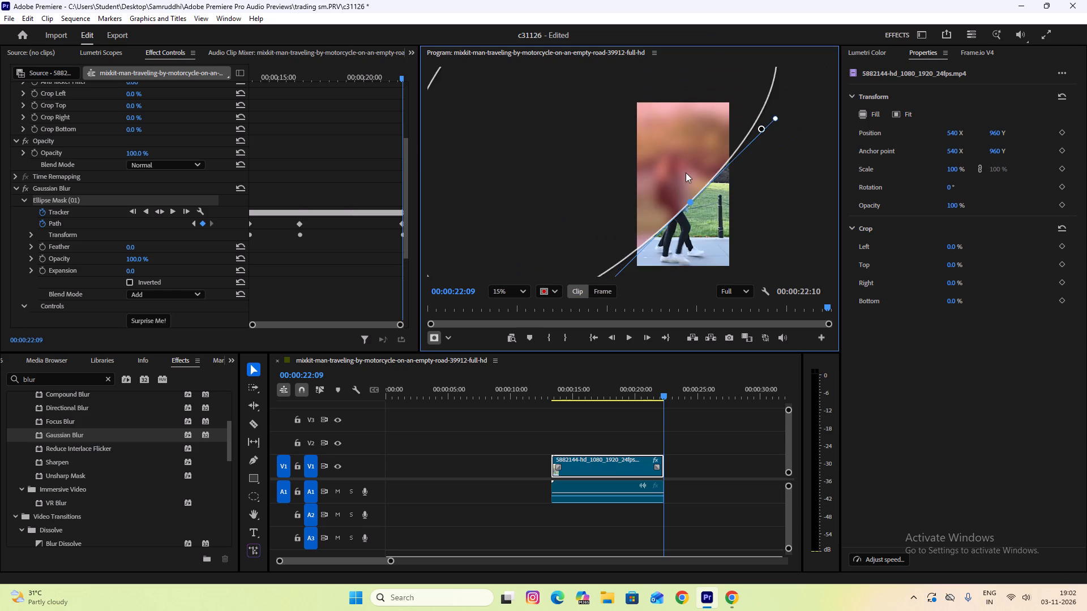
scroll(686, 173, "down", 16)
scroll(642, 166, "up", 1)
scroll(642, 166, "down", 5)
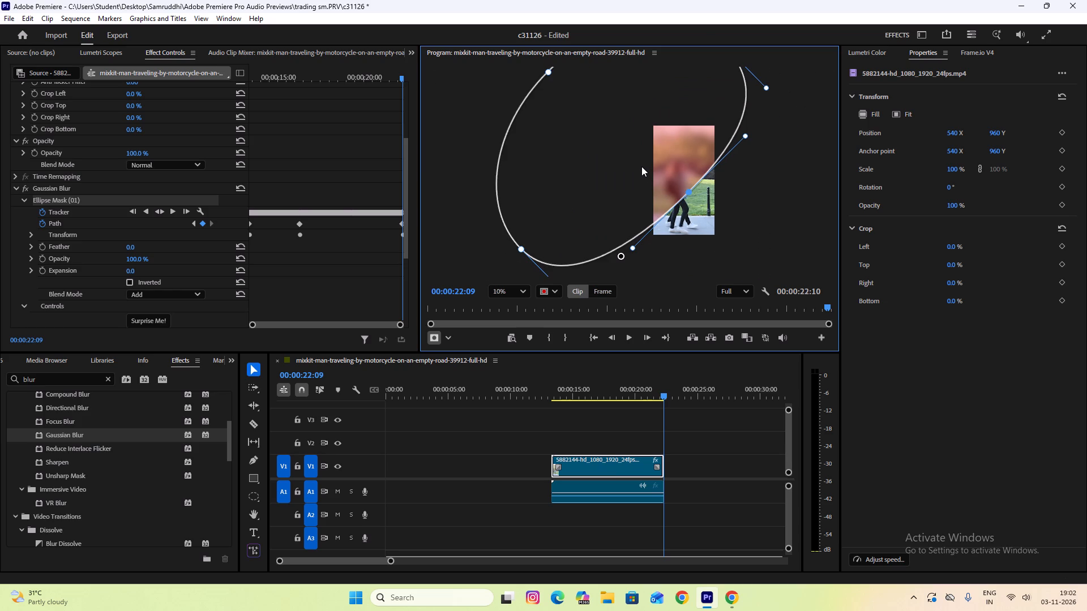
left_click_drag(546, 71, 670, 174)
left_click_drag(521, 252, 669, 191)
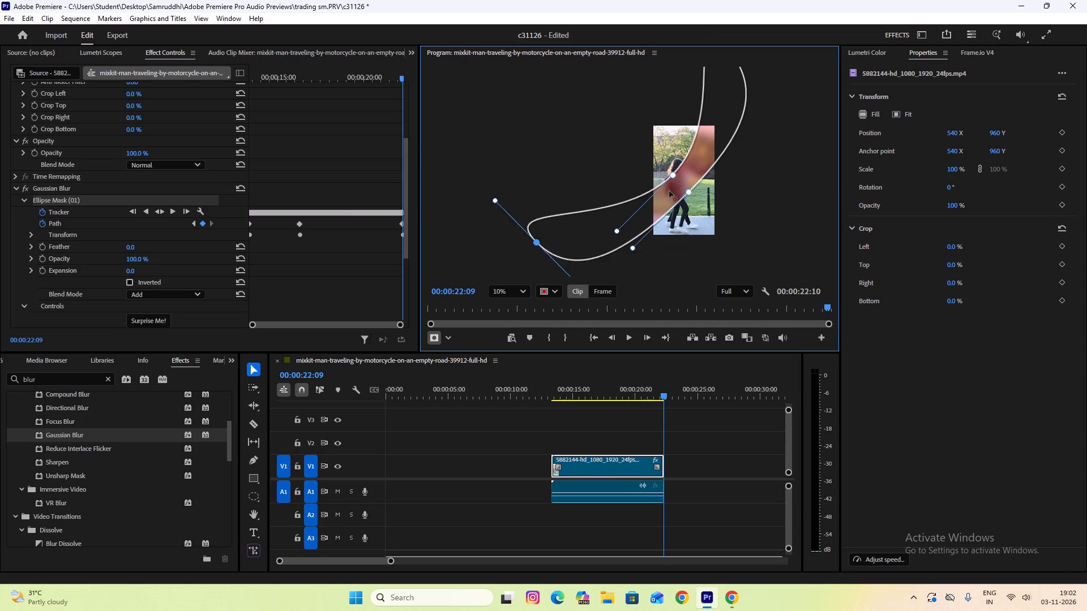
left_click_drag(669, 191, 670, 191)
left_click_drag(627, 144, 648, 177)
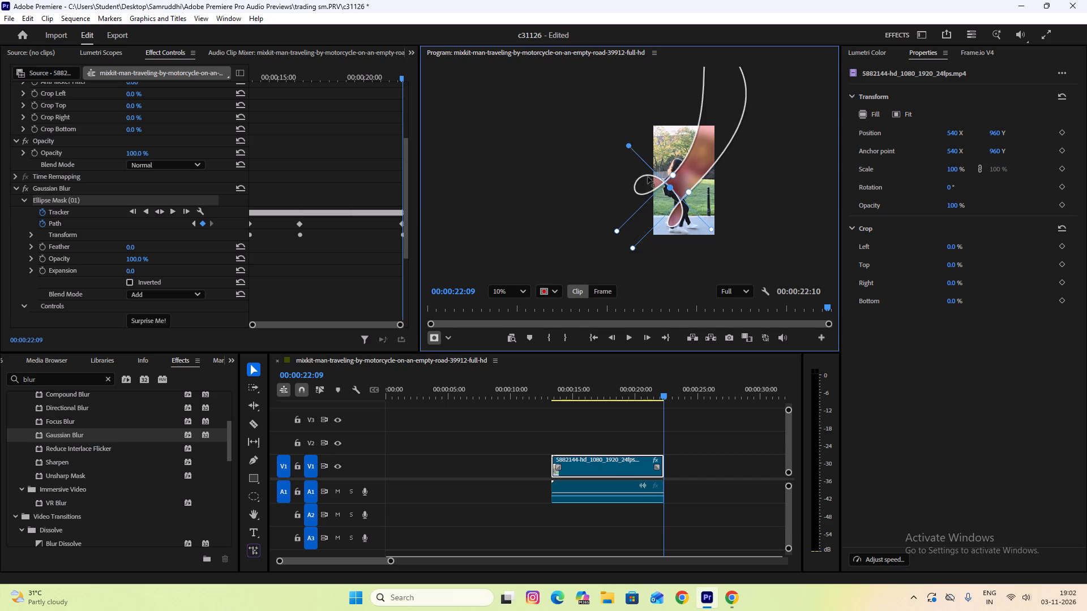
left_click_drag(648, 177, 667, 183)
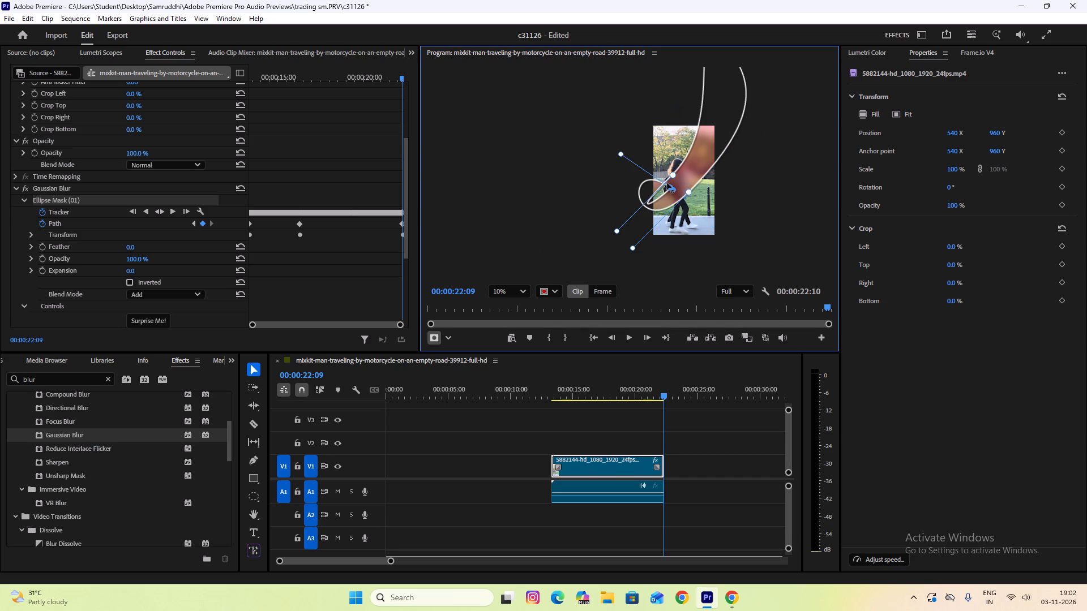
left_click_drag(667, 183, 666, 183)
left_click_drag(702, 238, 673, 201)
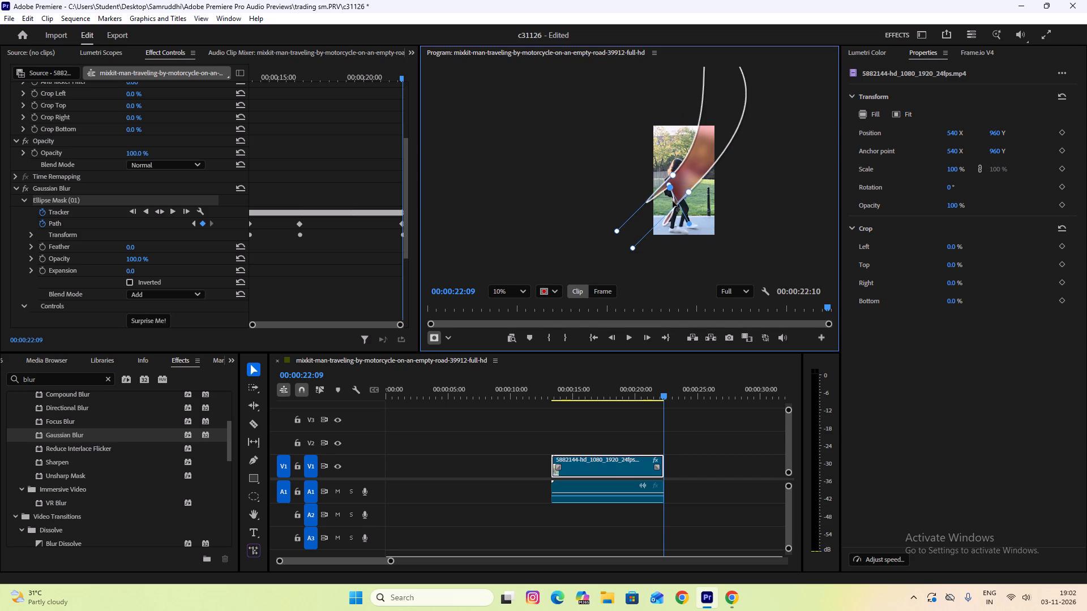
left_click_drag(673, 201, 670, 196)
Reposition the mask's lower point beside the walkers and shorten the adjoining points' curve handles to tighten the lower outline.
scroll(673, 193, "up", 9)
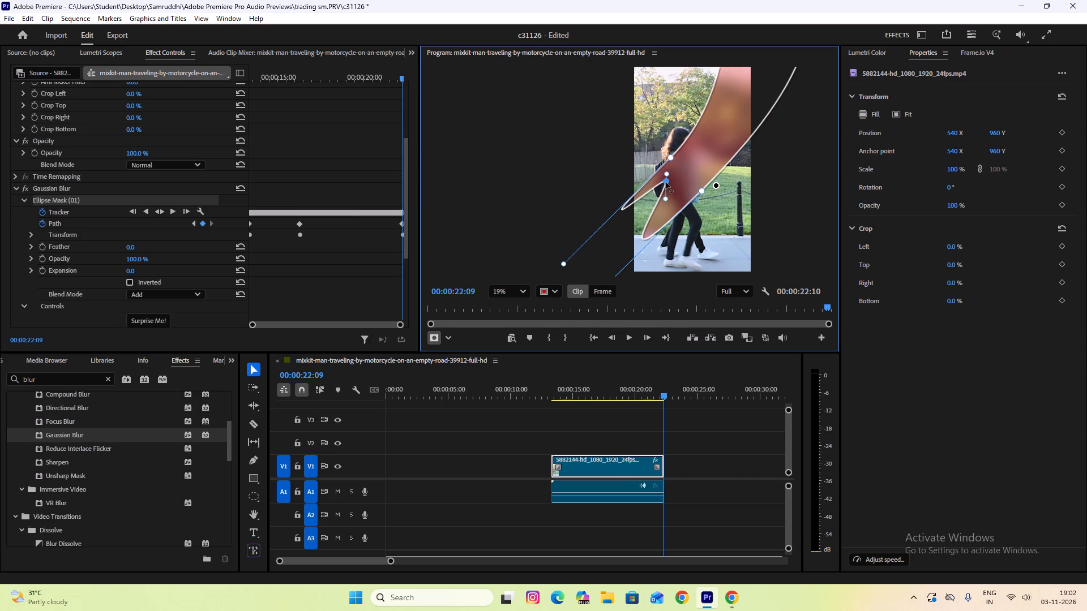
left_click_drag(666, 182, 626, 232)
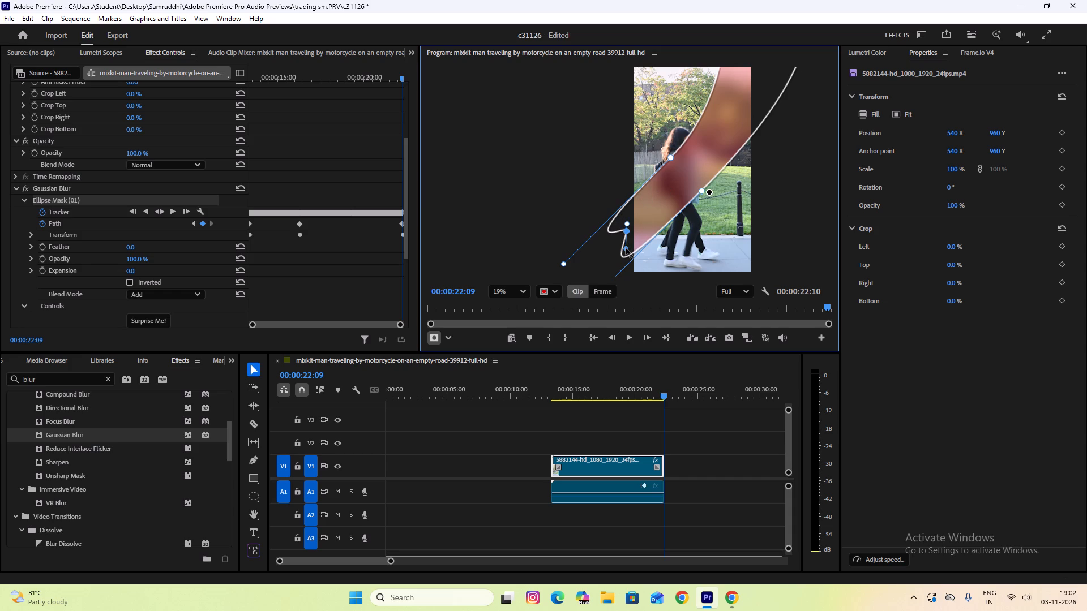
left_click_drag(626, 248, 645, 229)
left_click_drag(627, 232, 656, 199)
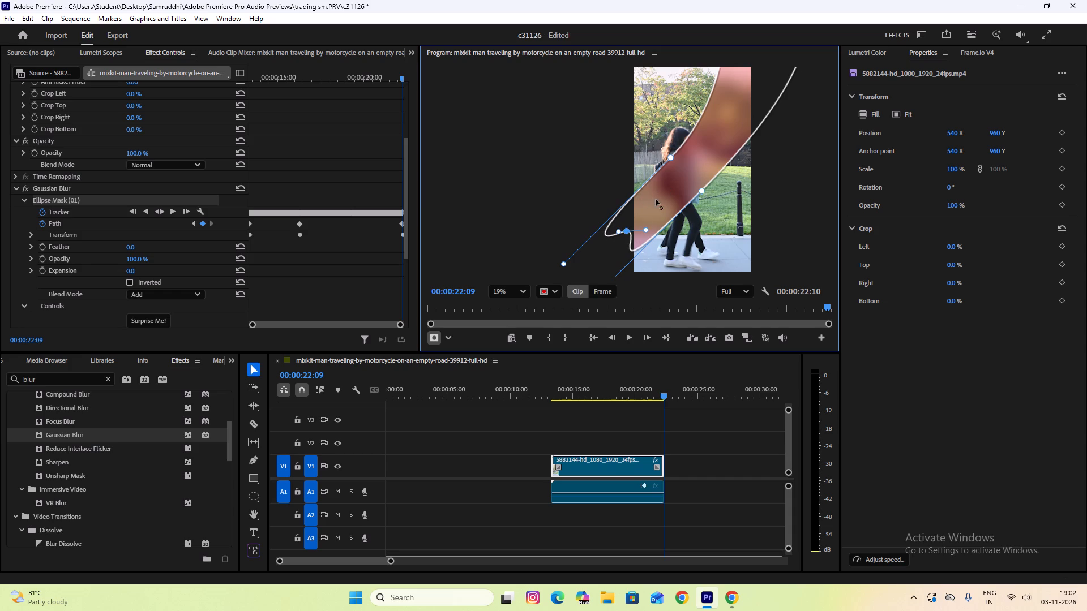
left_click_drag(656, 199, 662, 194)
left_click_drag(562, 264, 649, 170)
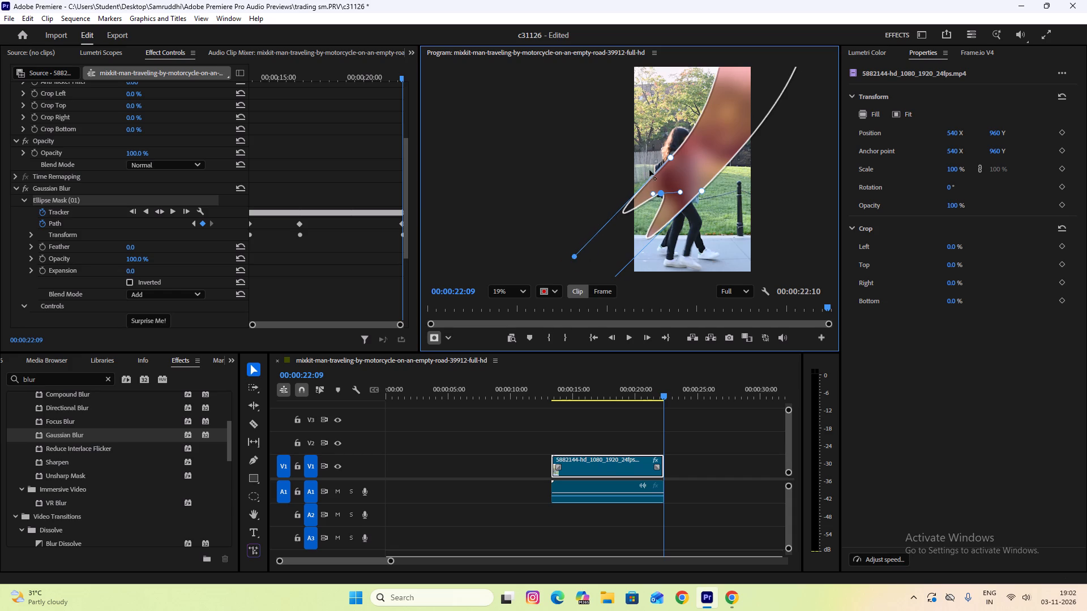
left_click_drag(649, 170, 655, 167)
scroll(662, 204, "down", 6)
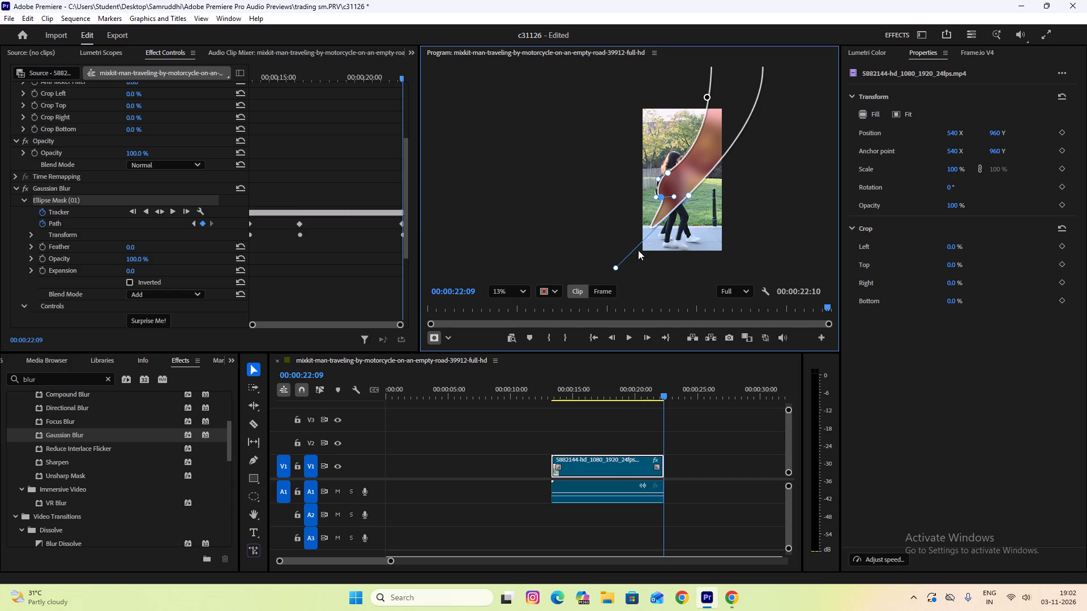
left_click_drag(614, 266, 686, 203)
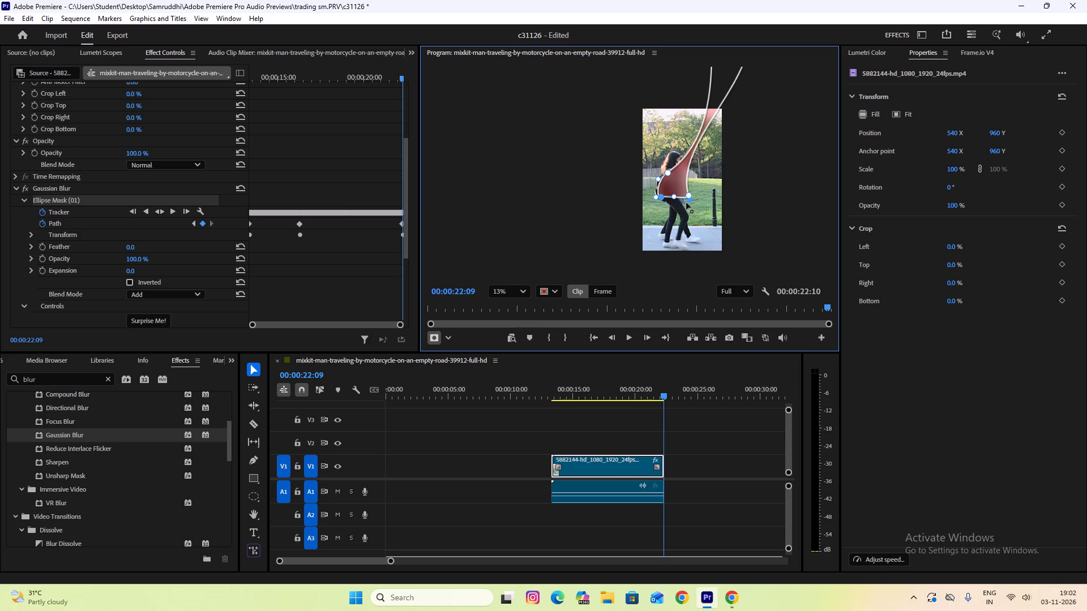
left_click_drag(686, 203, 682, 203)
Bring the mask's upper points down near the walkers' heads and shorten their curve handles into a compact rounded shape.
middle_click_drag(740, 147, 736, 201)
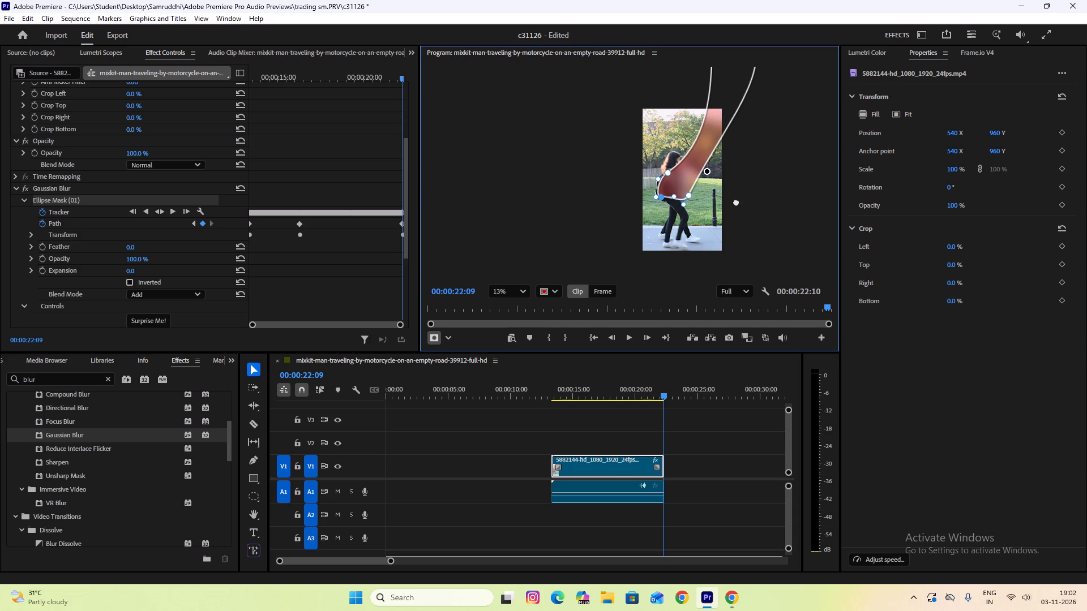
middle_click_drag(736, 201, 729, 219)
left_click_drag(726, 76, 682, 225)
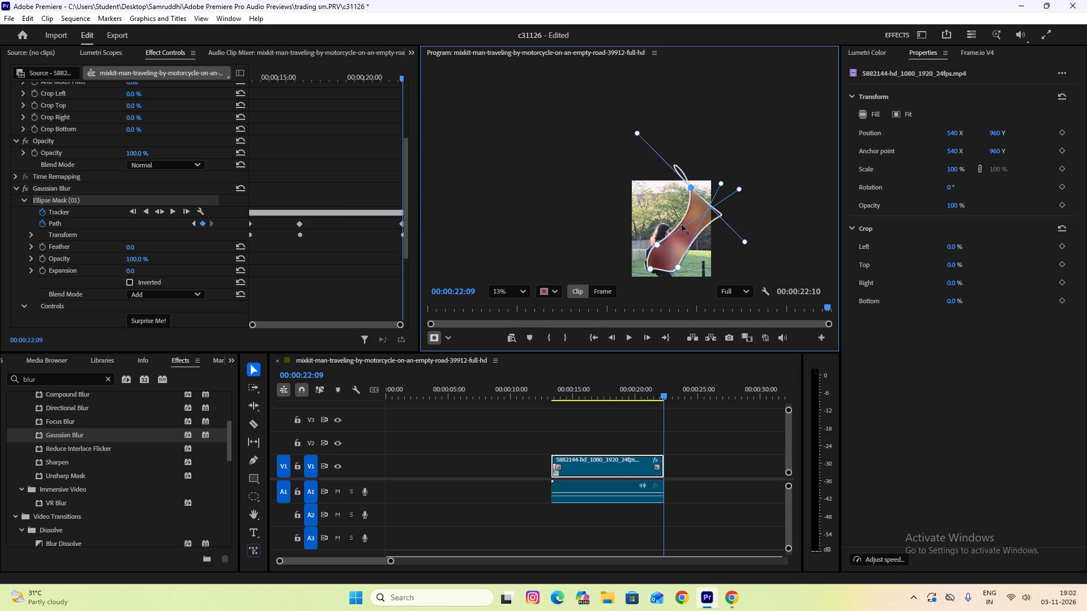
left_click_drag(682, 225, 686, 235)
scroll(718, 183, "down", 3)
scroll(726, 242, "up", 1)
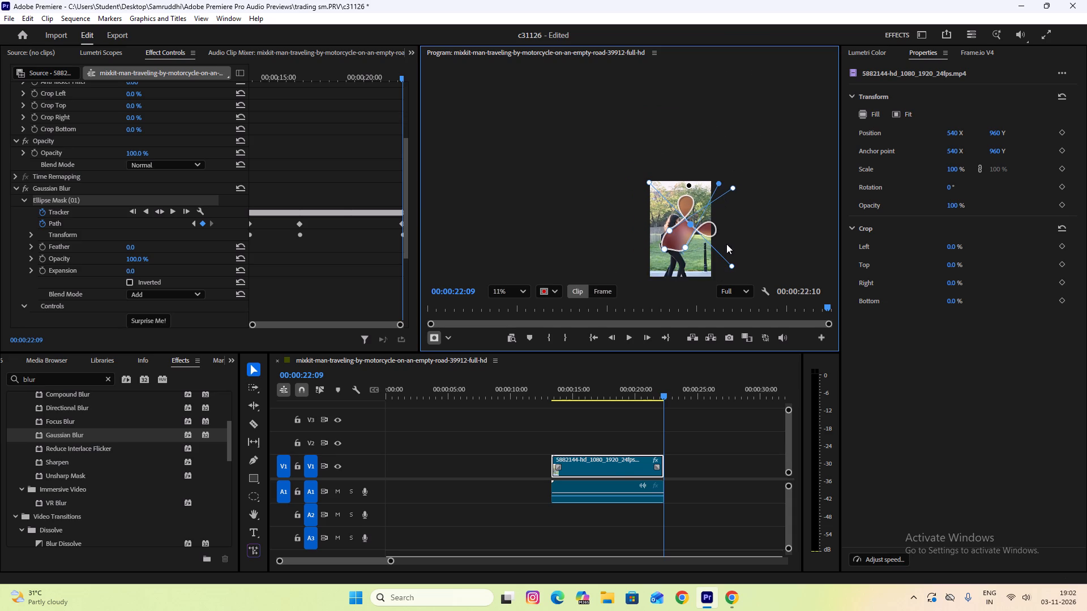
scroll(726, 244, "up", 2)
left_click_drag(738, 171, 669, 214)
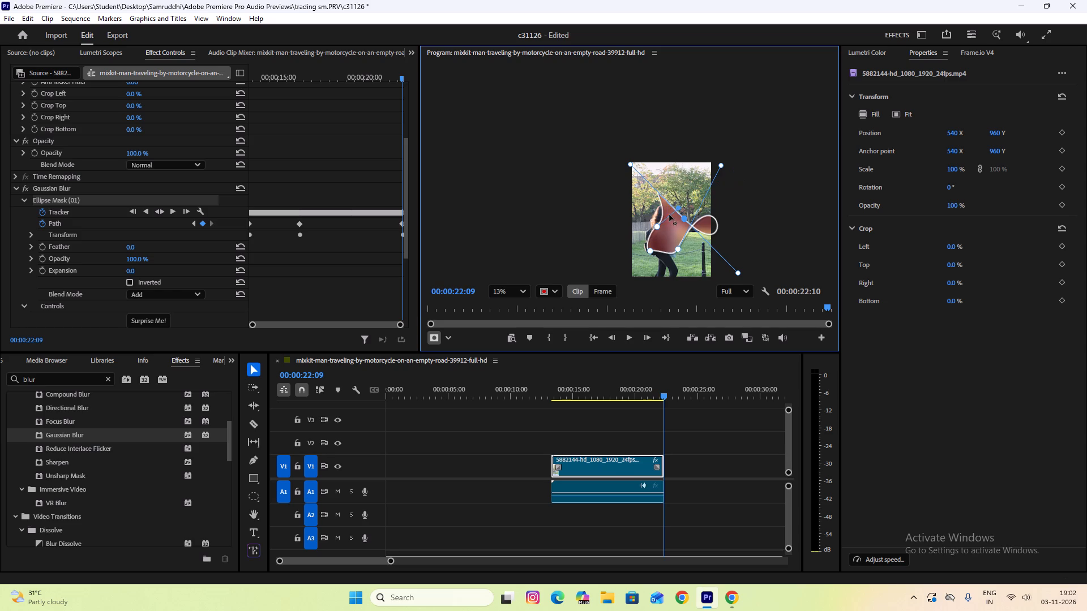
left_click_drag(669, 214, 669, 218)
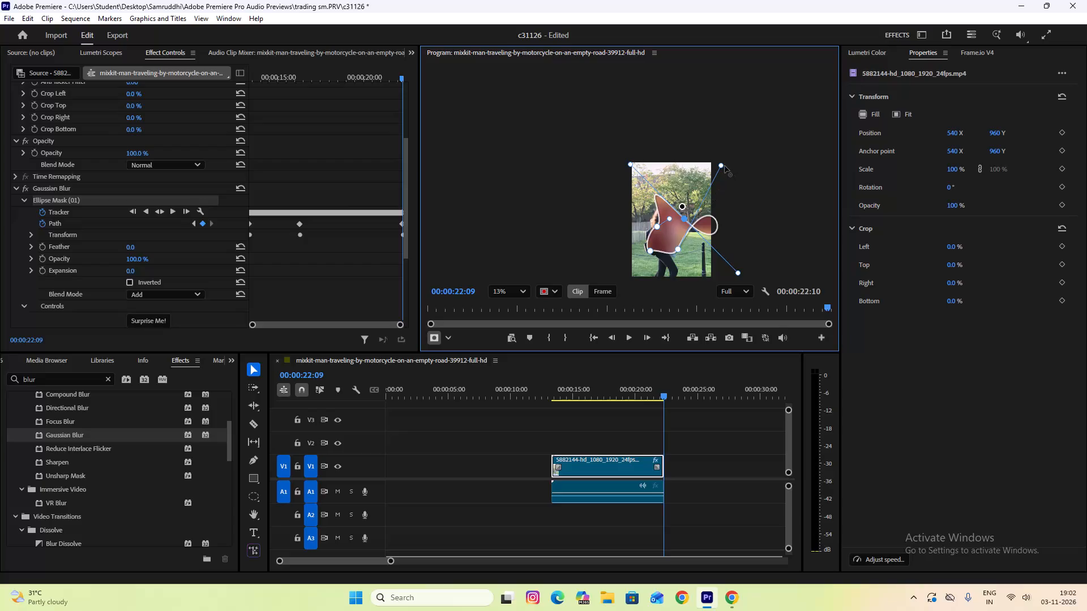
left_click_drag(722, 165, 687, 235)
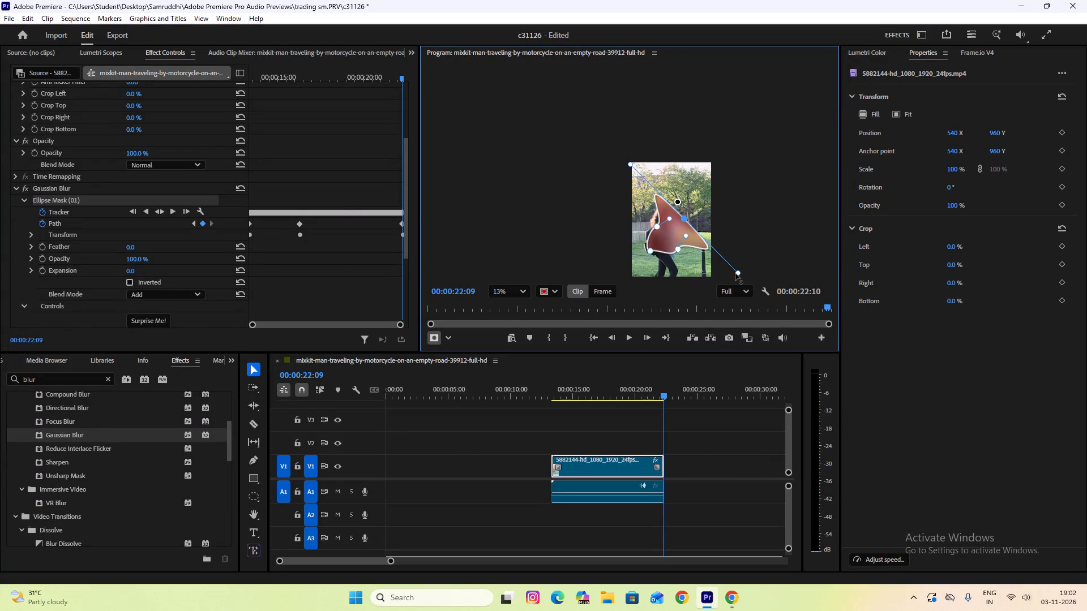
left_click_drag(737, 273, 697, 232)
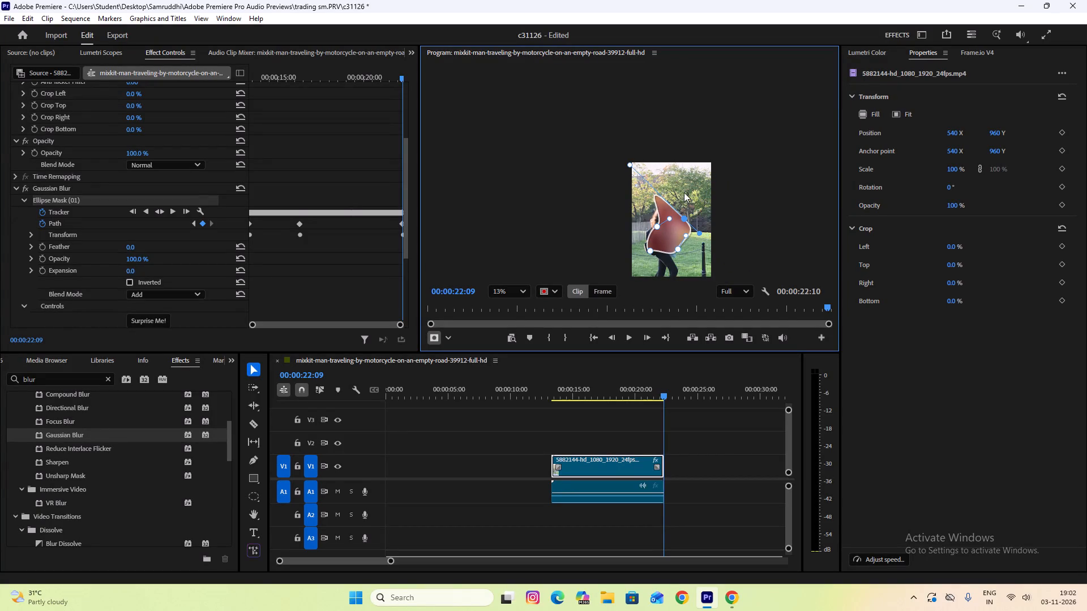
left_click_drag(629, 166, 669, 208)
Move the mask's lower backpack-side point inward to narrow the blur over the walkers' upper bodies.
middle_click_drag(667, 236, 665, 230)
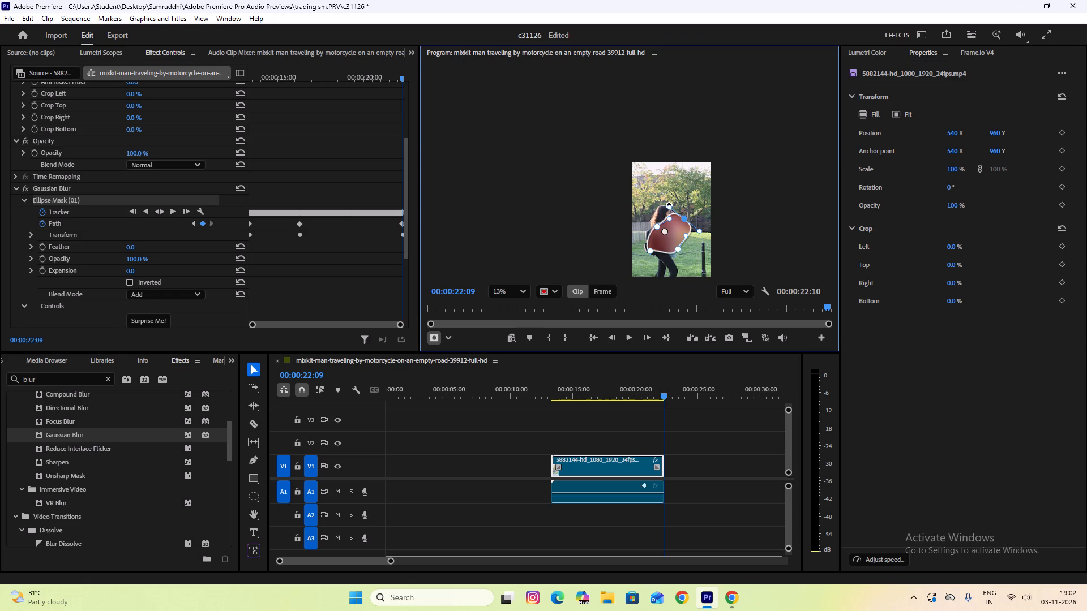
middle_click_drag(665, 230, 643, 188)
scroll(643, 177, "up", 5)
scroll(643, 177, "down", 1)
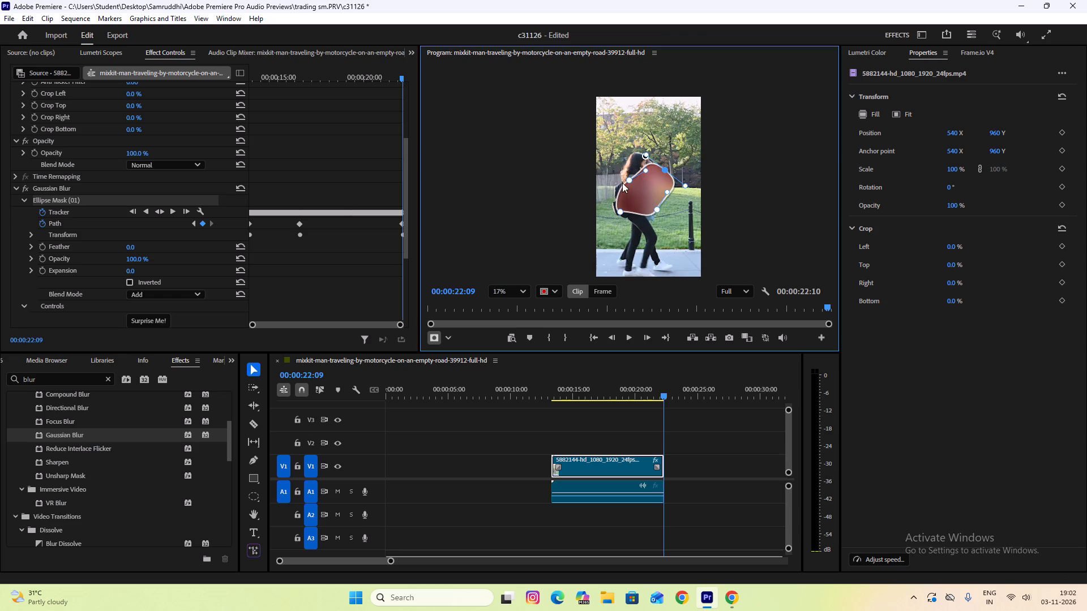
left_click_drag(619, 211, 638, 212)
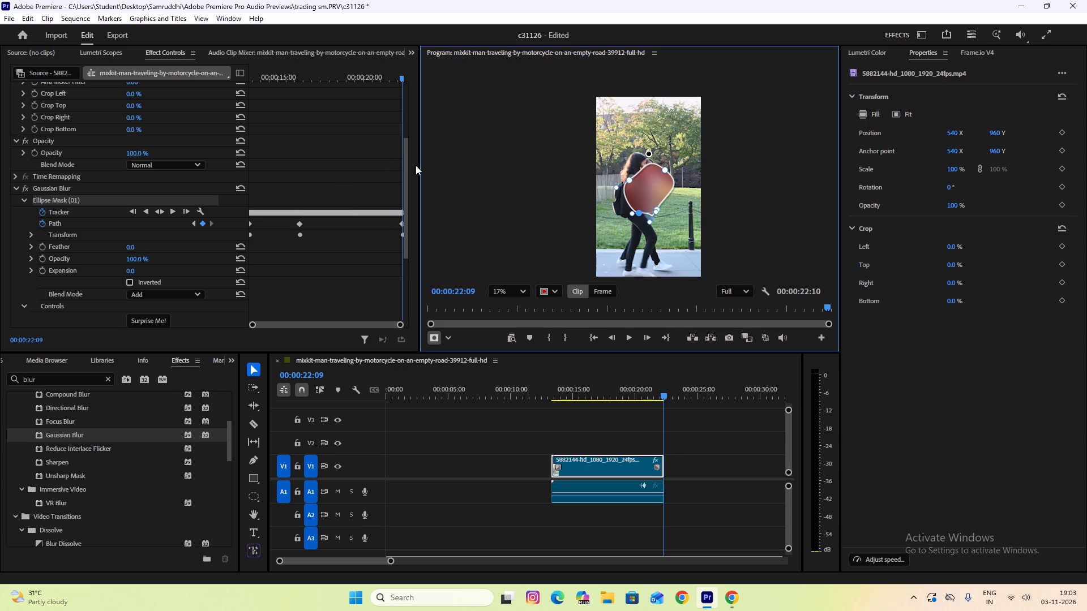
Check the reshaped blur mask's position through the clip, going back to its start at 00:00:13:10.
left_click_drag(392, 77, 345, 80)
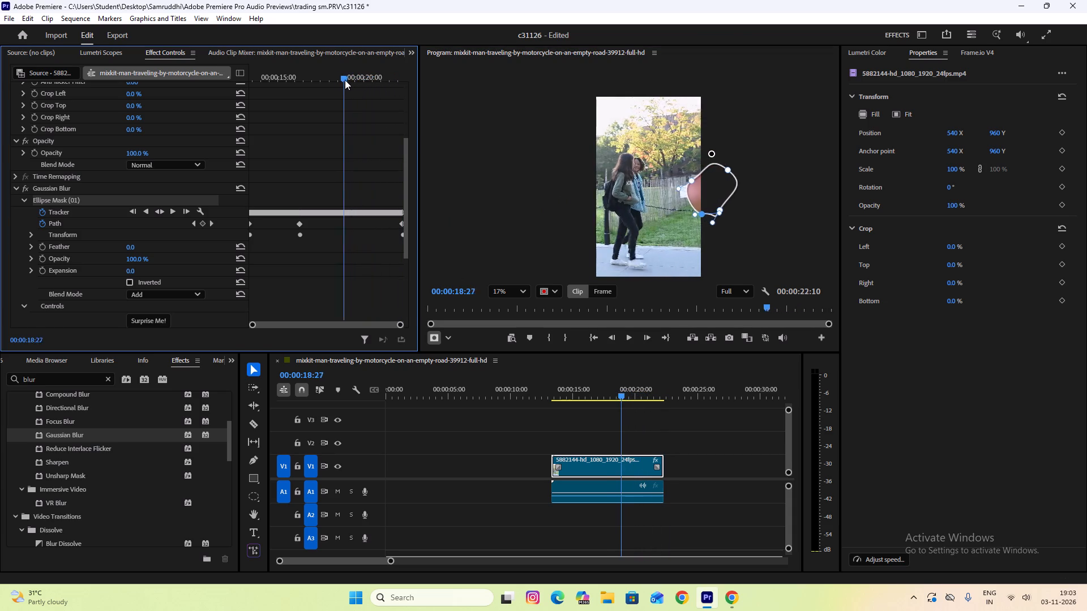
left_click_drag(345, 80, 321, 80)
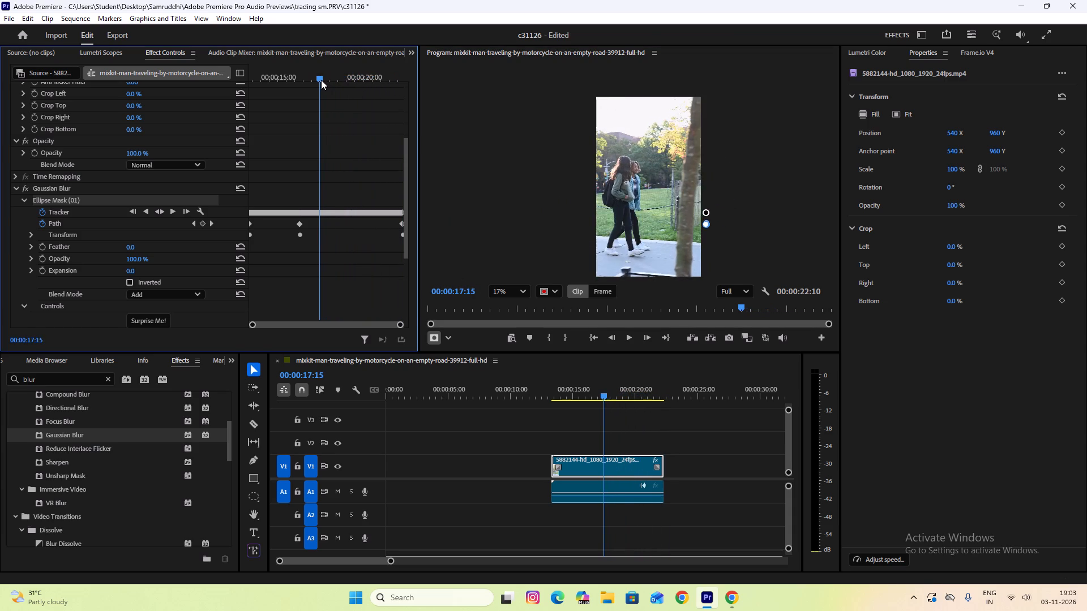
left_click_drag(321, 80, 361, 107)
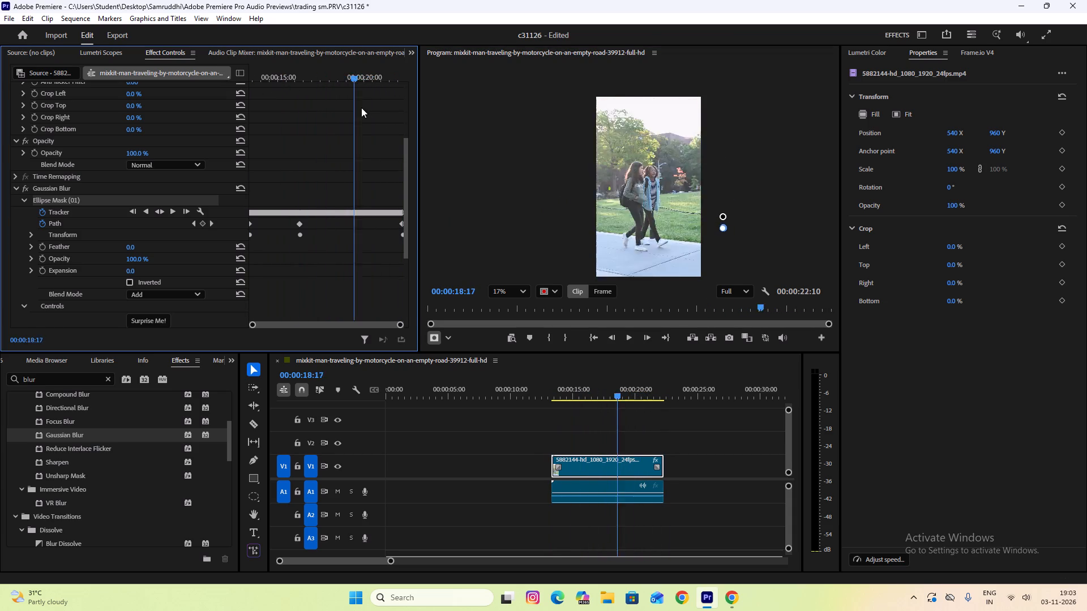
left_click_drag(361, 107, 278, 113)
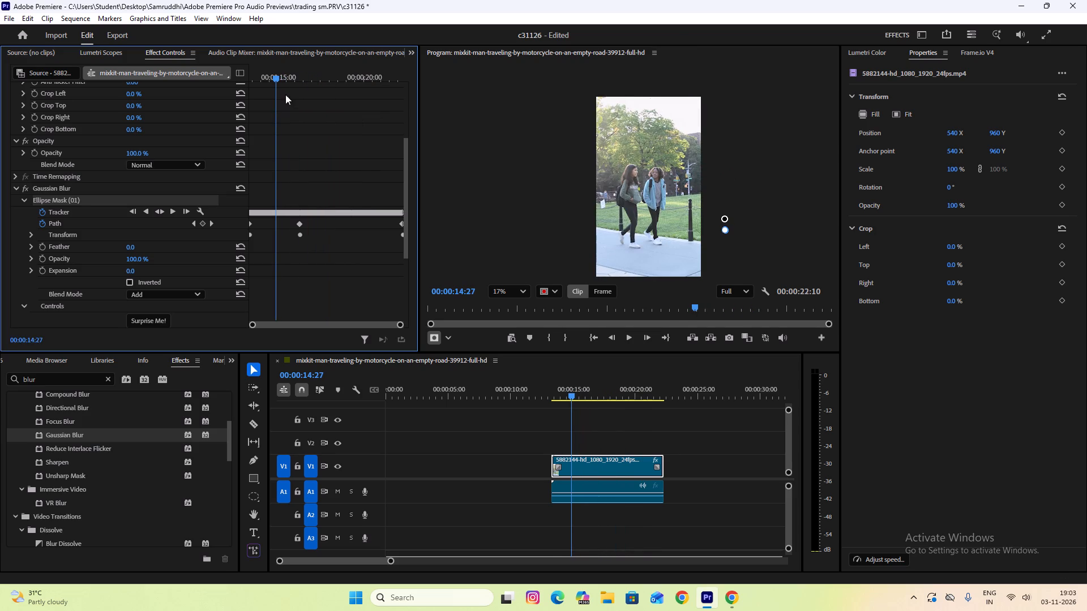
left_click_drag(277, 81, 230, 81)
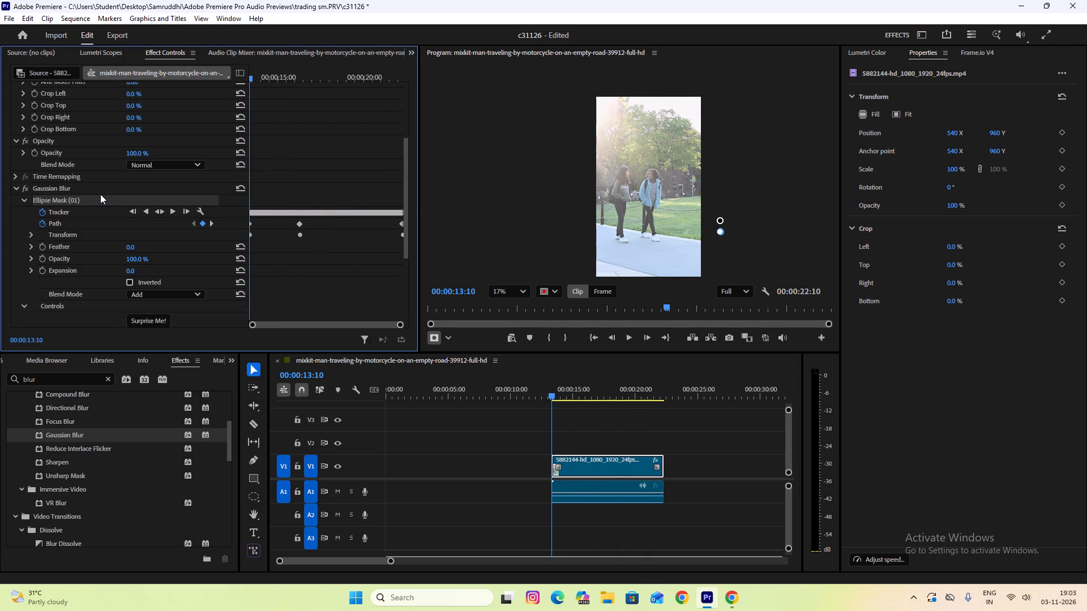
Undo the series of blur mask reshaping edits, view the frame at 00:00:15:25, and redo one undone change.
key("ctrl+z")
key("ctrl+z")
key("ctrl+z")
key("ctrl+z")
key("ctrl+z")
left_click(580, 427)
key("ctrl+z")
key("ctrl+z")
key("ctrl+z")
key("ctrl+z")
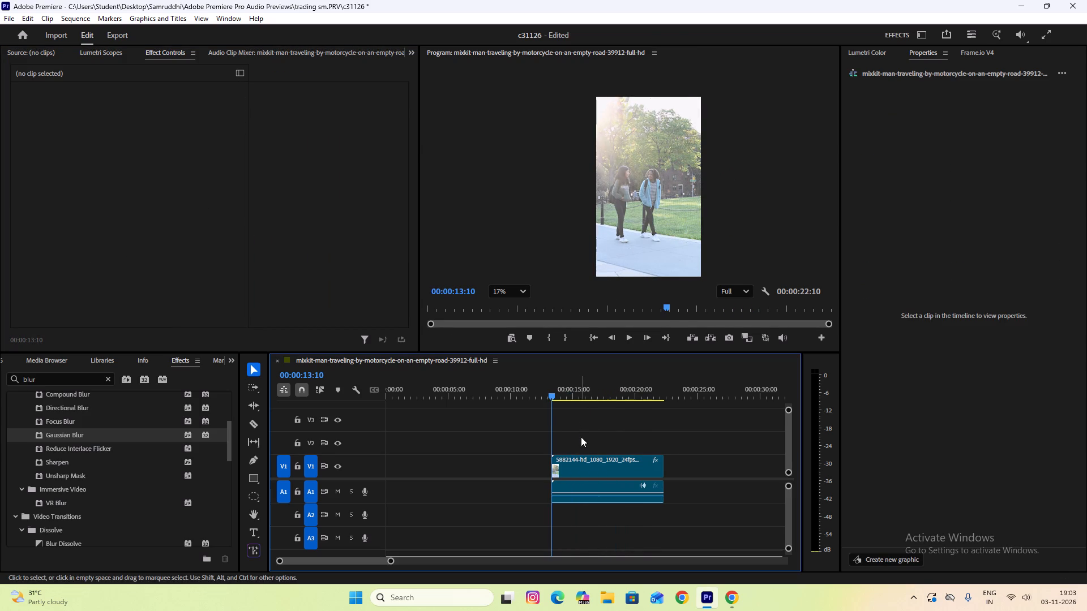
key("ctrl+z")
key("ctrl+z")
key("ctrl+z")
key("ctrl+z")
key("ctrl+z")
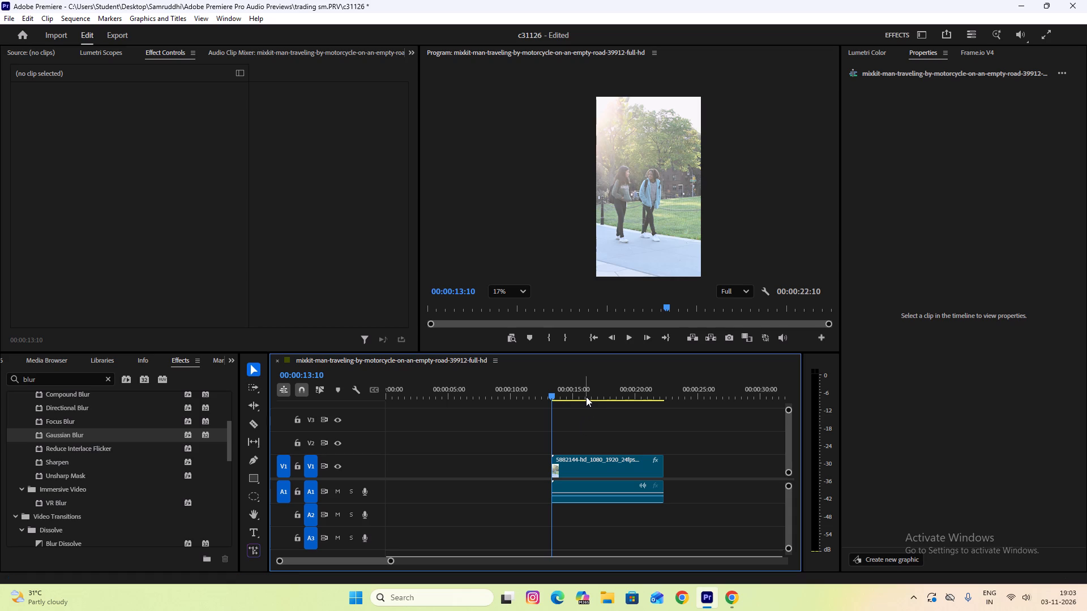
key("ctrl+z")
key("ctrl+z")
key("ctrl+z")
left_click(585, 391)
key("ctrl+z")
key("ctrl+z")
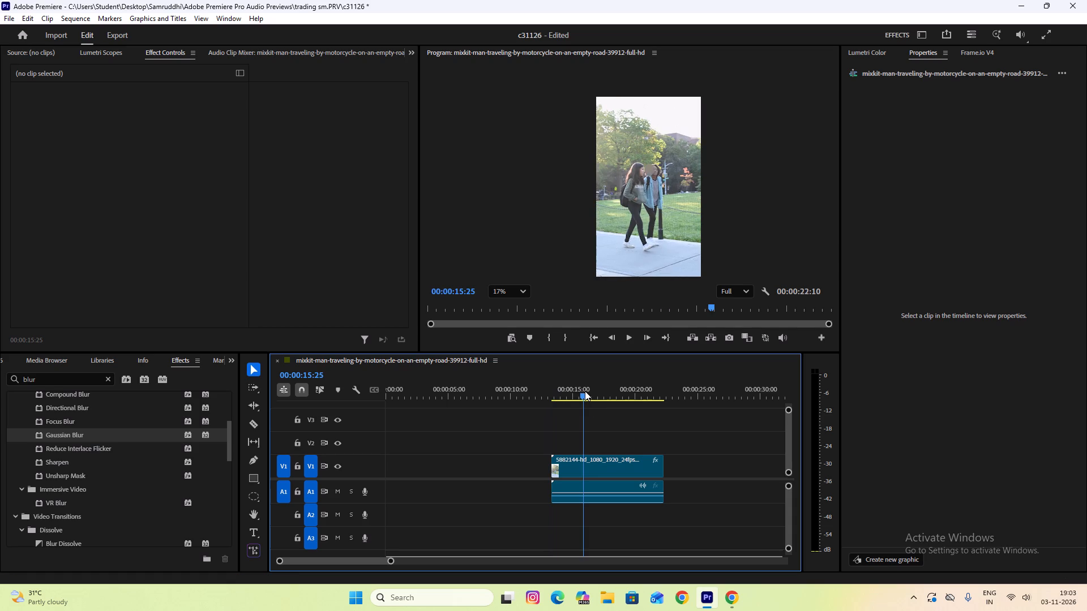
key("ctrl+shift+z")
Delete the Ellipse Mask's tracker data and end Path keyframe after 00:00:17:25, where the tree passes in front of the walkers.
left_click_drag(580, 393, 593, 393)
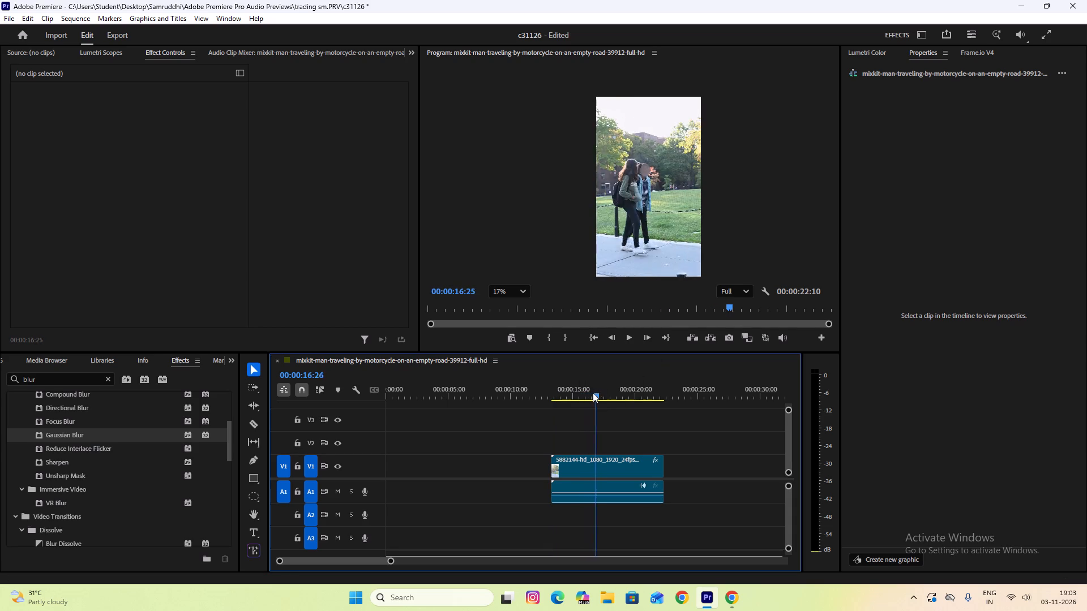
left_click_drag(593, 393, 595, 393)
left_click(573, 455)
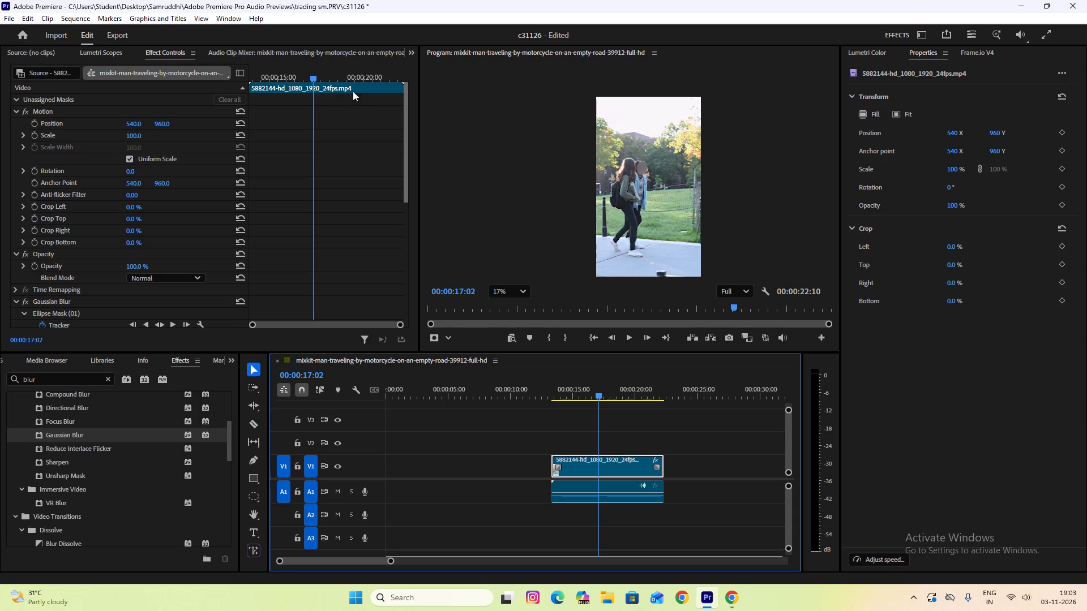
left_click_drag(310, 78, 317, 79)
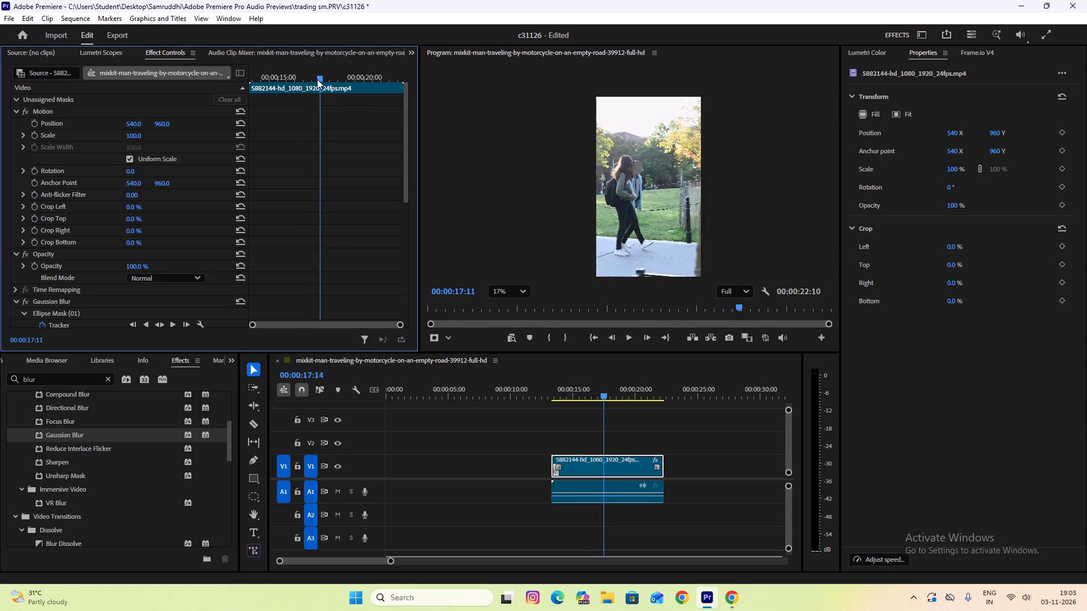
left_click_drag(317, 79, 324, 81)
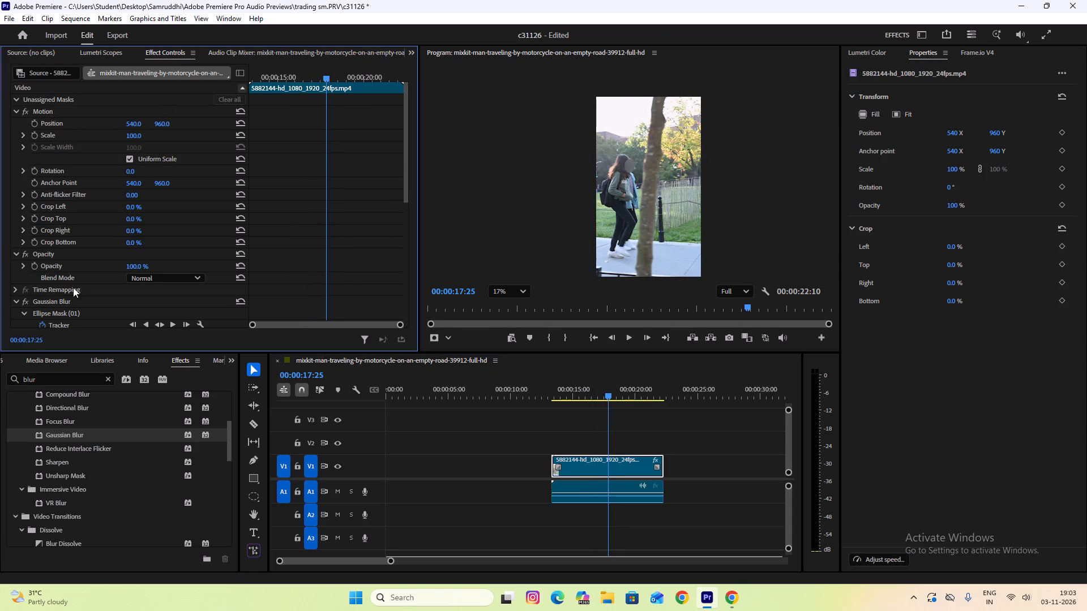
scroll(71, 294, "down", 13)
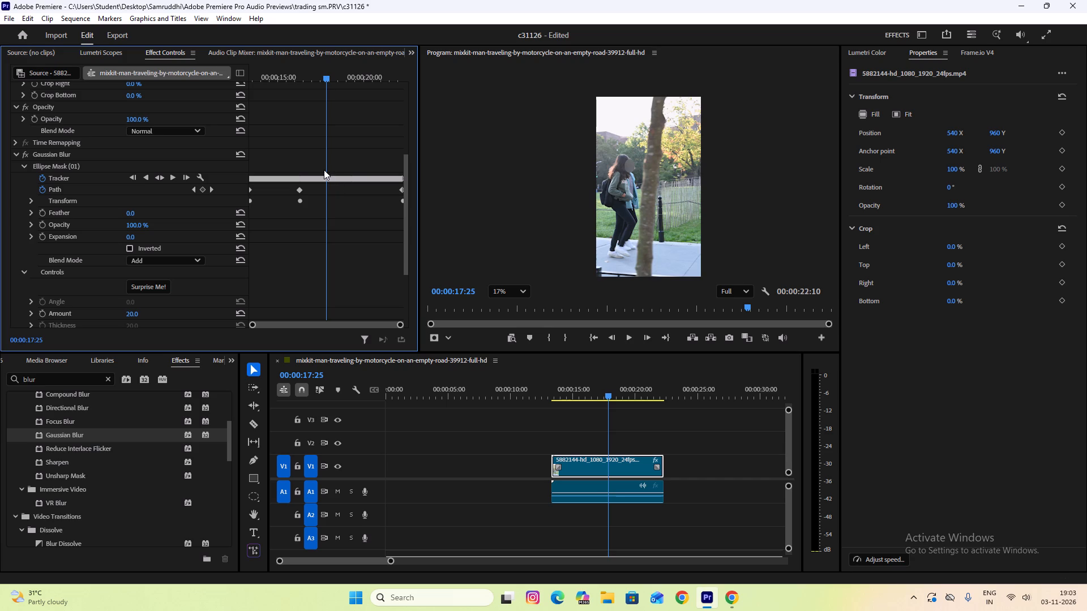
left_click_drag(324, 165, 327, 167)
left_click_drag(327, 167, 429, 214)
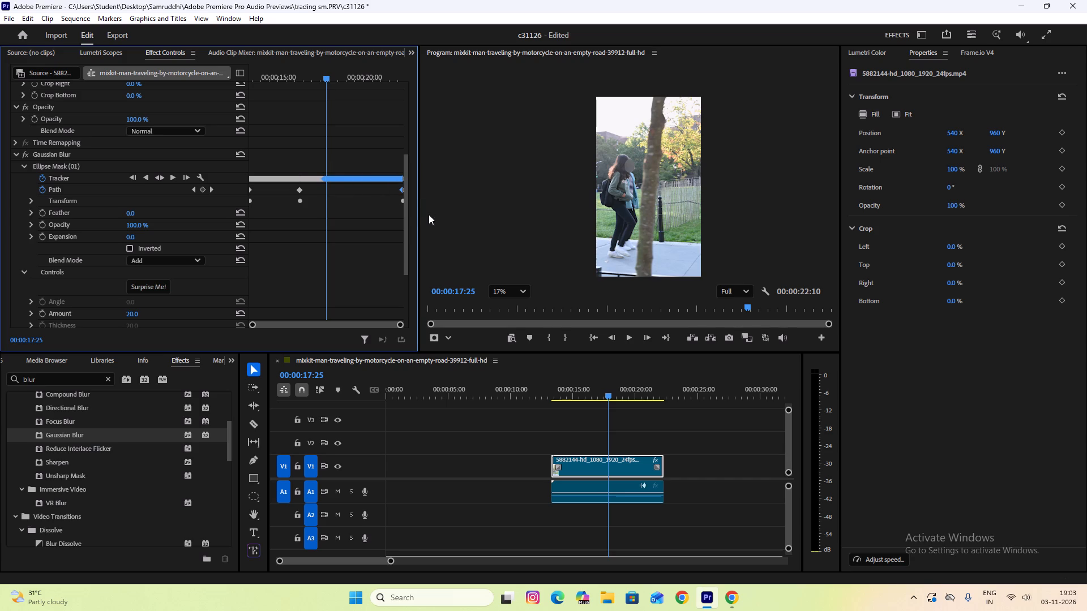
key("Delete")
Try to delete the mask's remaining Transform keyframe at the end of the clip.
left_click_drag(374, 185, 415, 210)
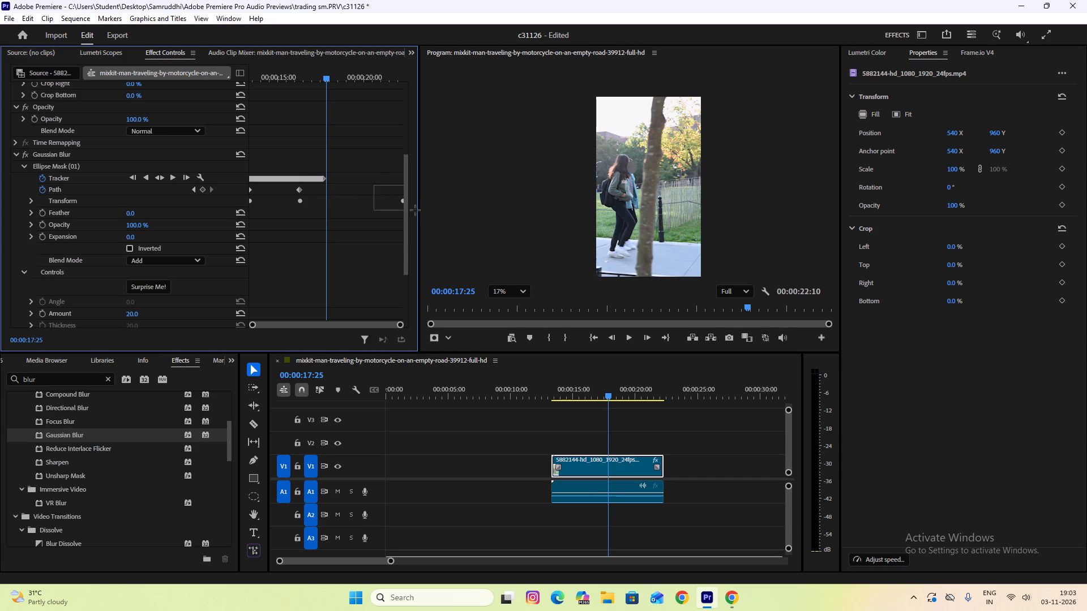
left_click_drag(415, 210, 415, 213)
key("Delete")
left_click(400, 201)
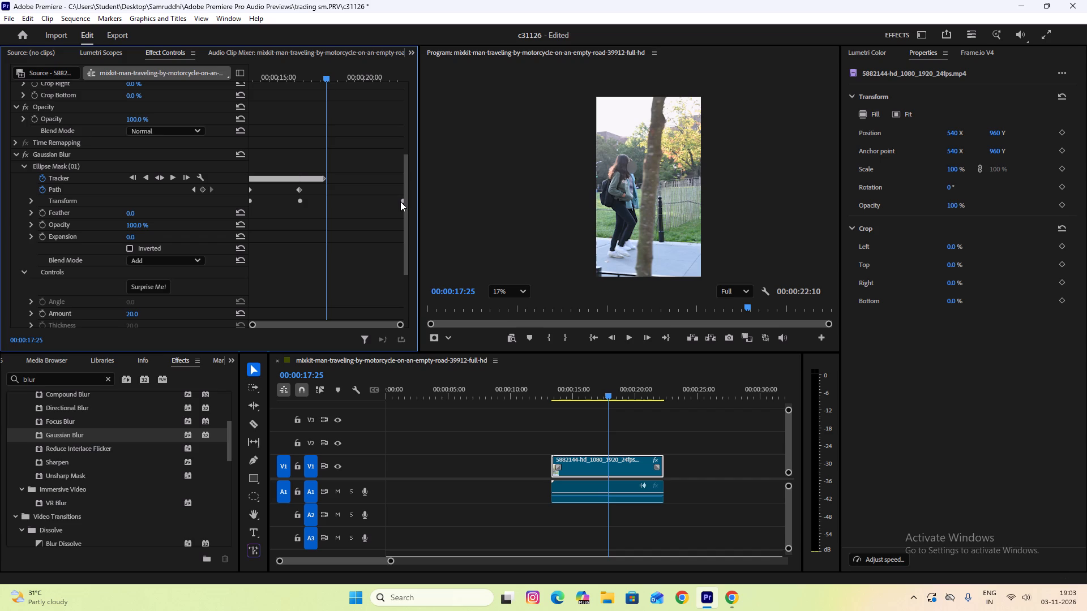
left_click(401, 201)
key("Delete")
Track the Gaussian Blur mask forward from 00:00:18:07, just after the tree passes, to the clip's end.
left_click_drag(325, 79, 323, 81)
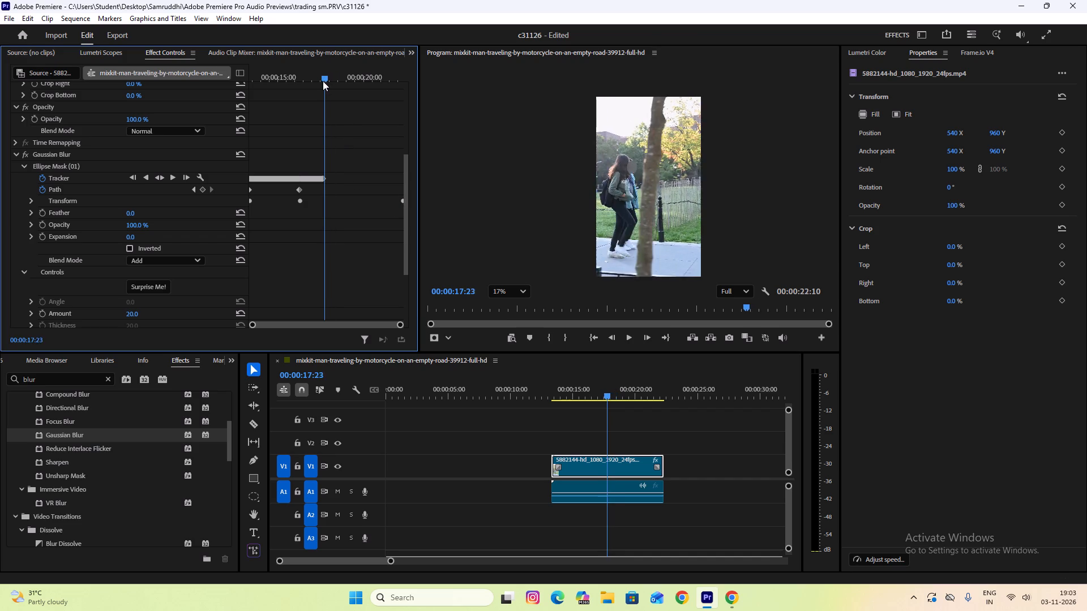
left_click_drag(323, 81, 331, 83)
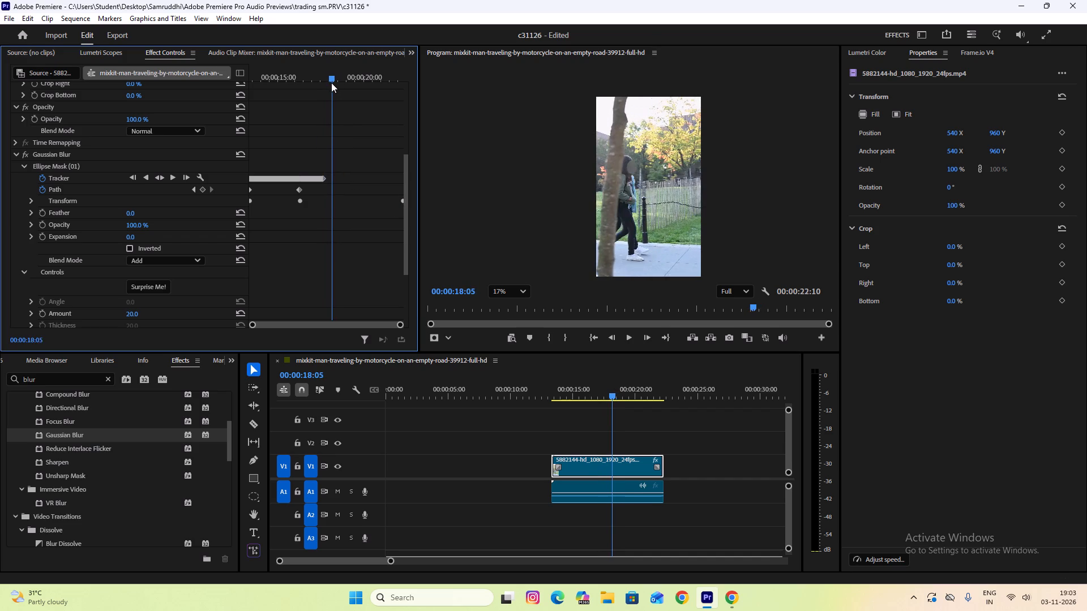
left_click_drag(331, 83, 332, 83)
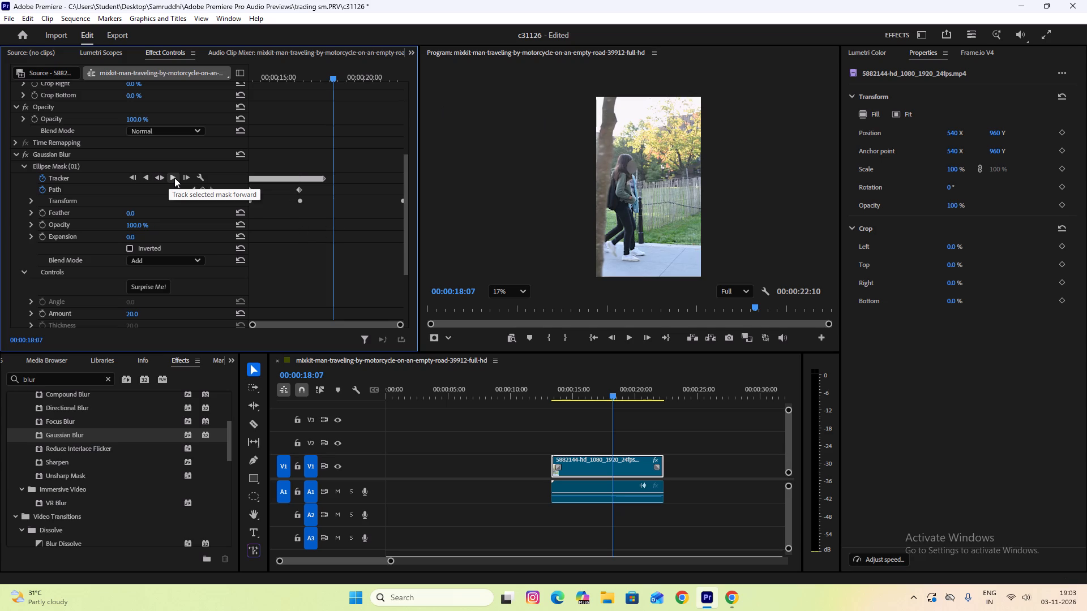
left_click(174, 178)
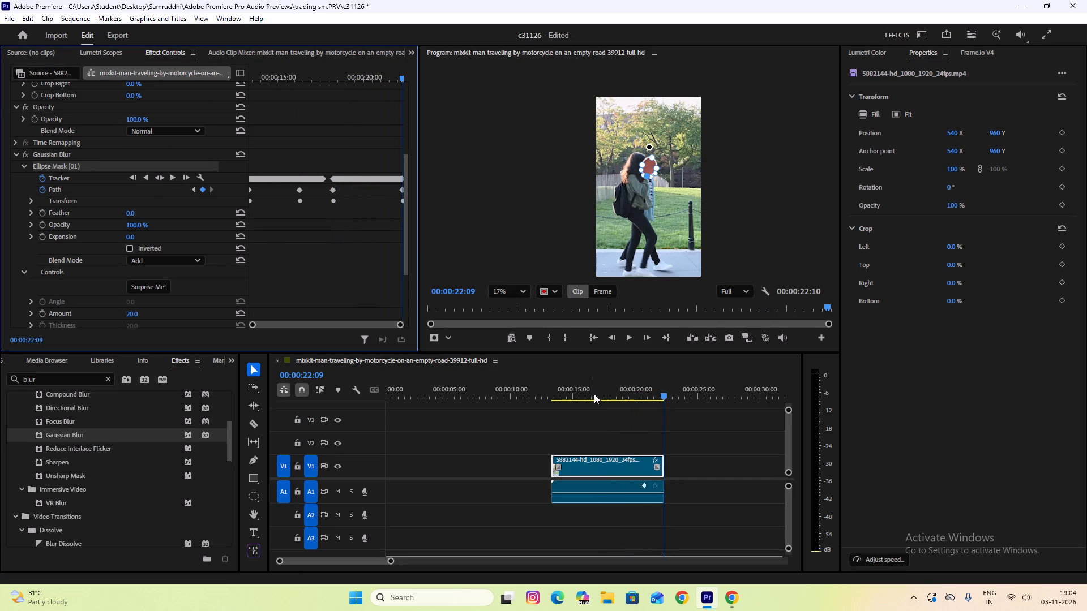
Play the clip from 00:00:13:18 and examine the blur mask's position around the tree crossing between 00:00:17:24 and 00:00:18:06.
left_click_drag(594, 394, 557, 395)
left_click(686, 431)
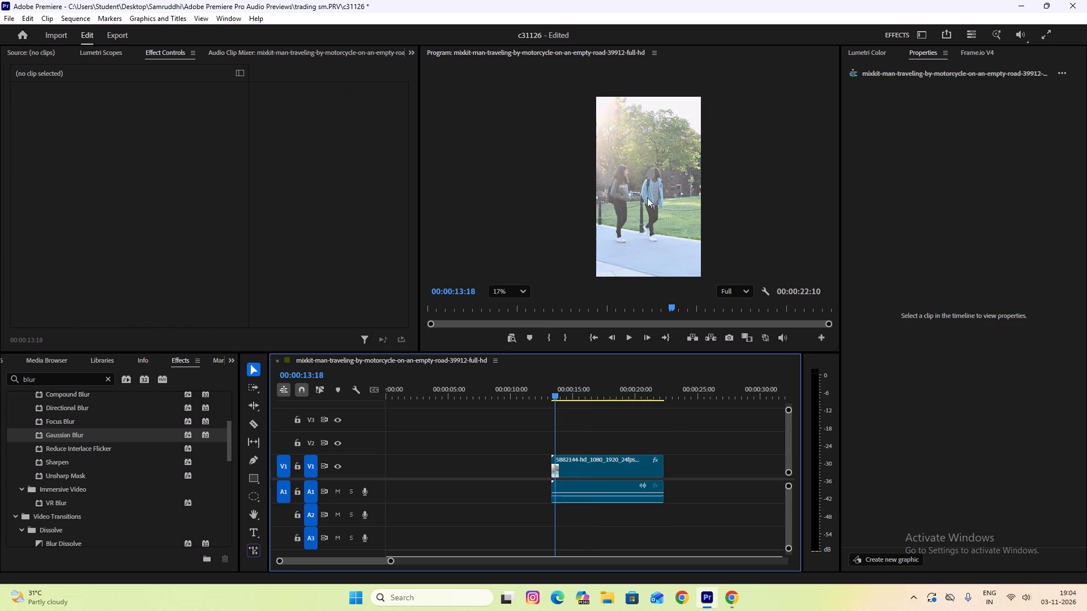
scroll(646, 187, "up", 3)
key("space")
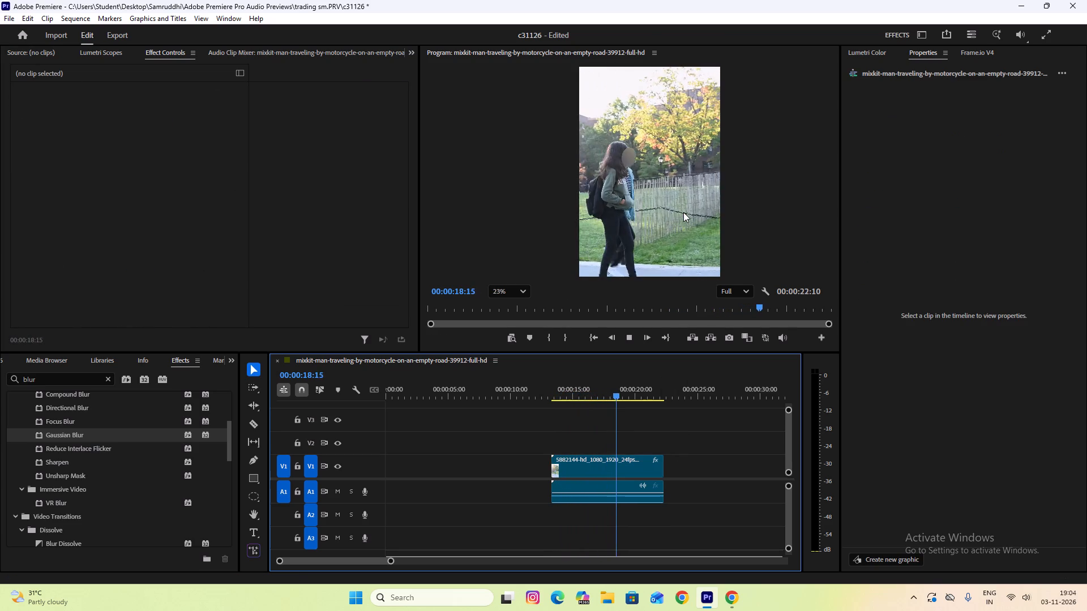
key("space")
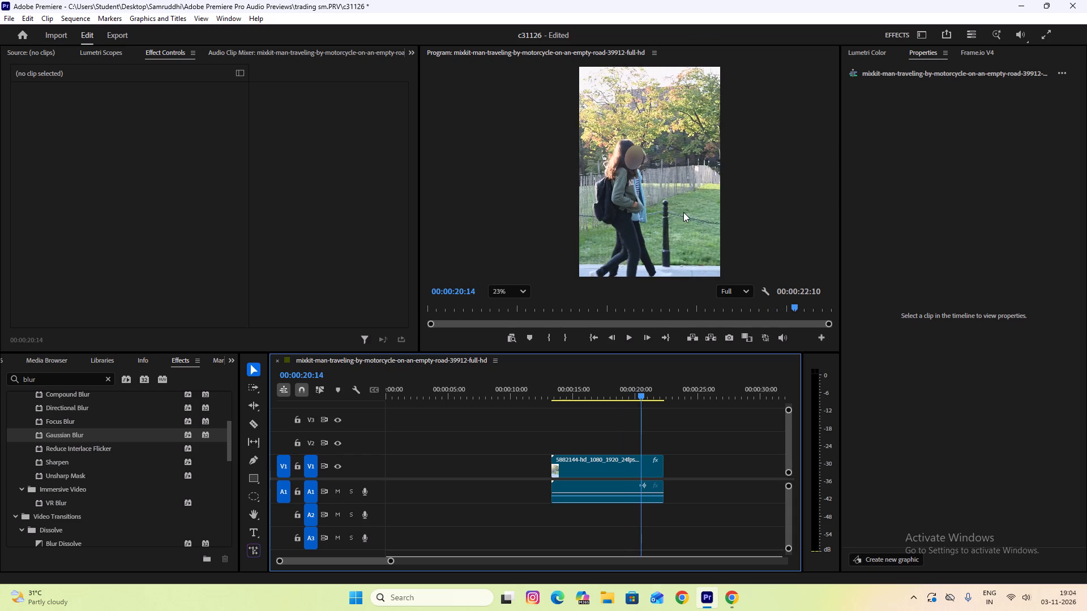
left_click_drag(623, 390, 609, 393)
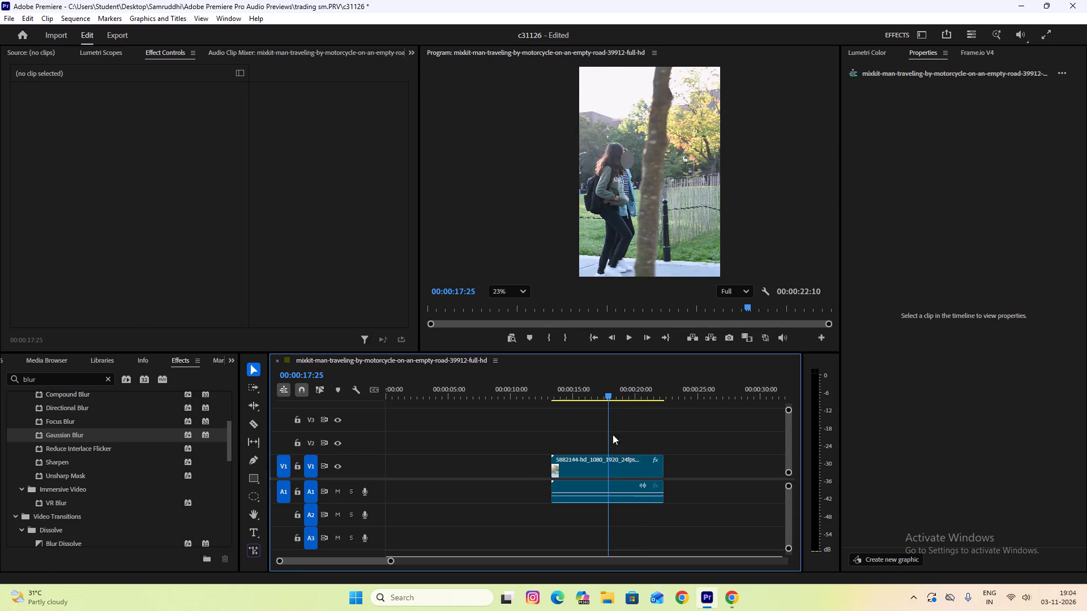
left_click(612, 472)
scroll(183, 222, "down", 12)
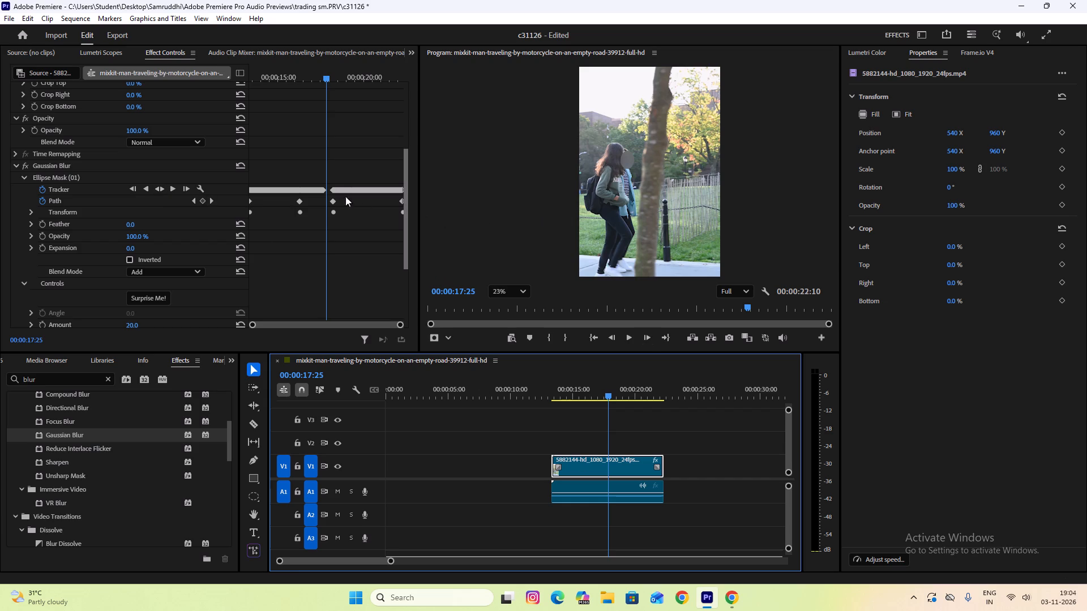
left_click(606, 394)
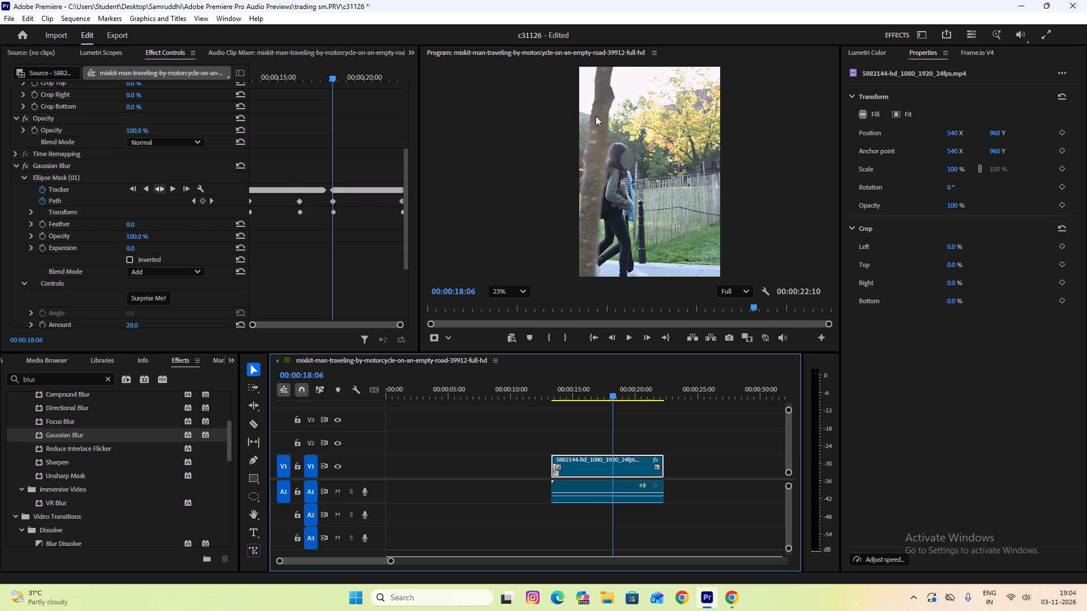
left_click(331, 75)
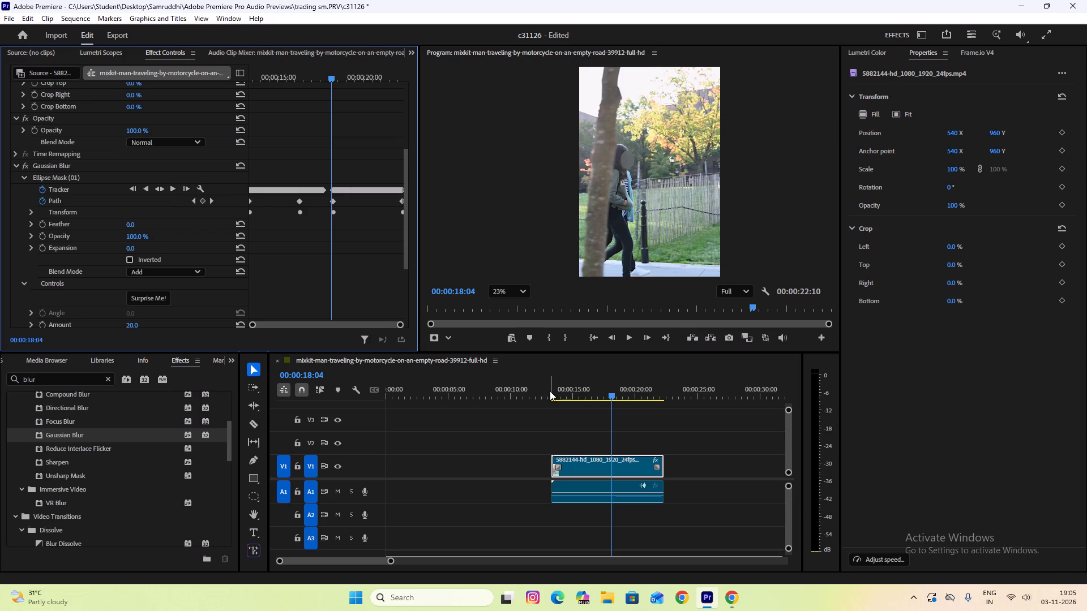
left_click_drag(617, 396, 609, 398)
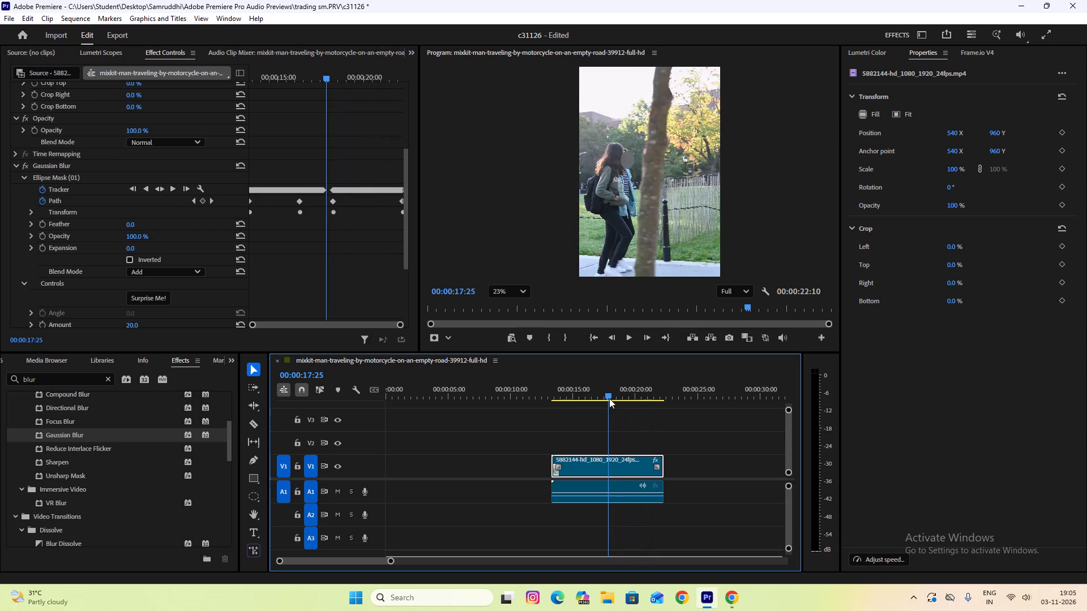
left_click_drag(609, 398, 609, 397)
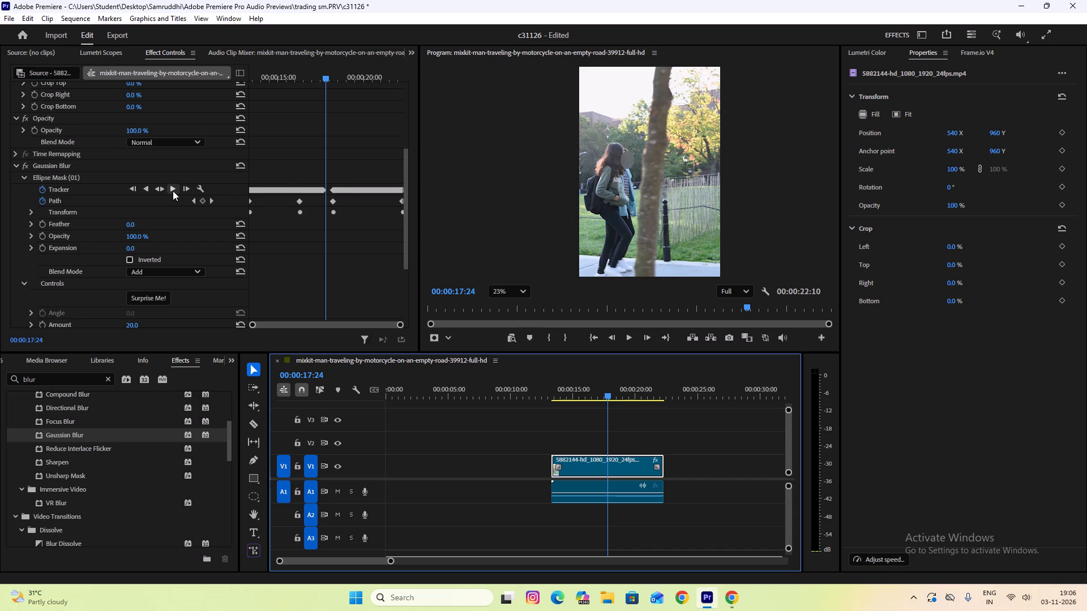
Switch to Chrome, dismiss the Pexels donation pop-up, and open YouTube in a new tab.
left_click(726, 596)
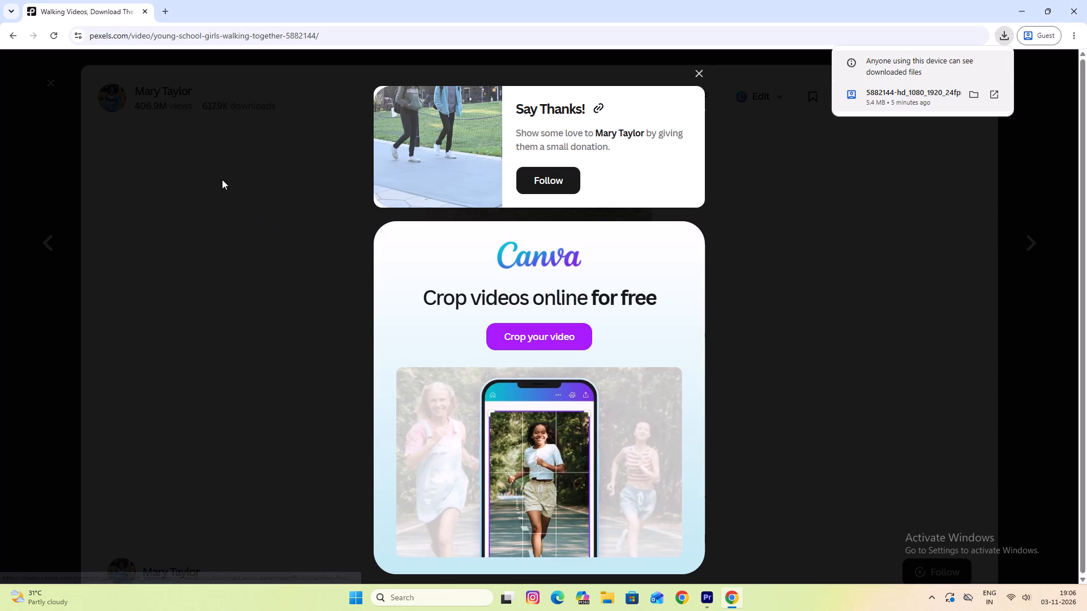
left_click(698, 72)
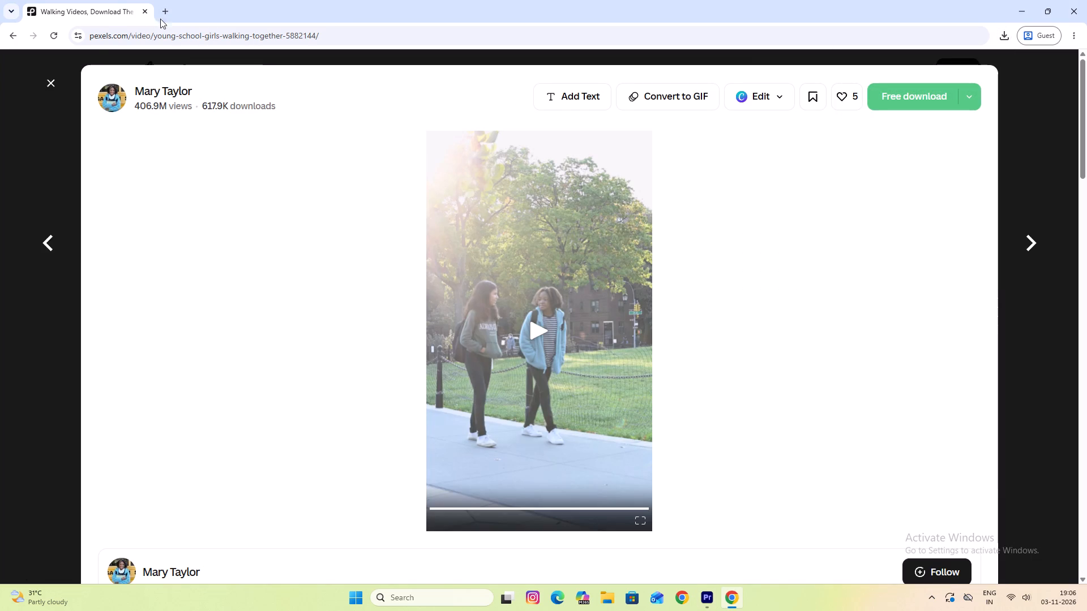
left_click(164, 16)
left_click(679, 40)
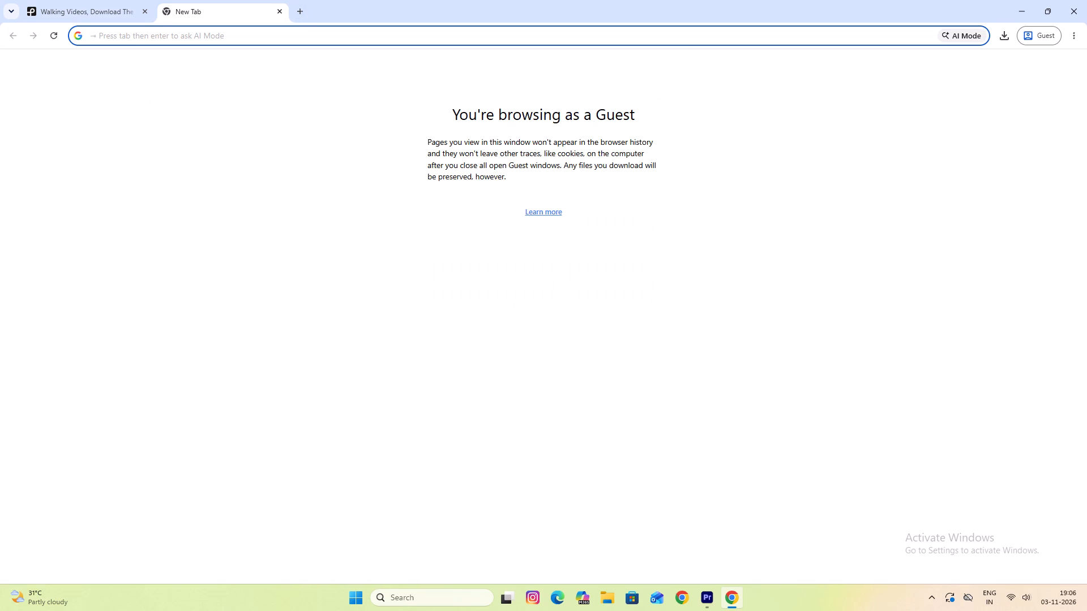
type("youtub")
key("e")
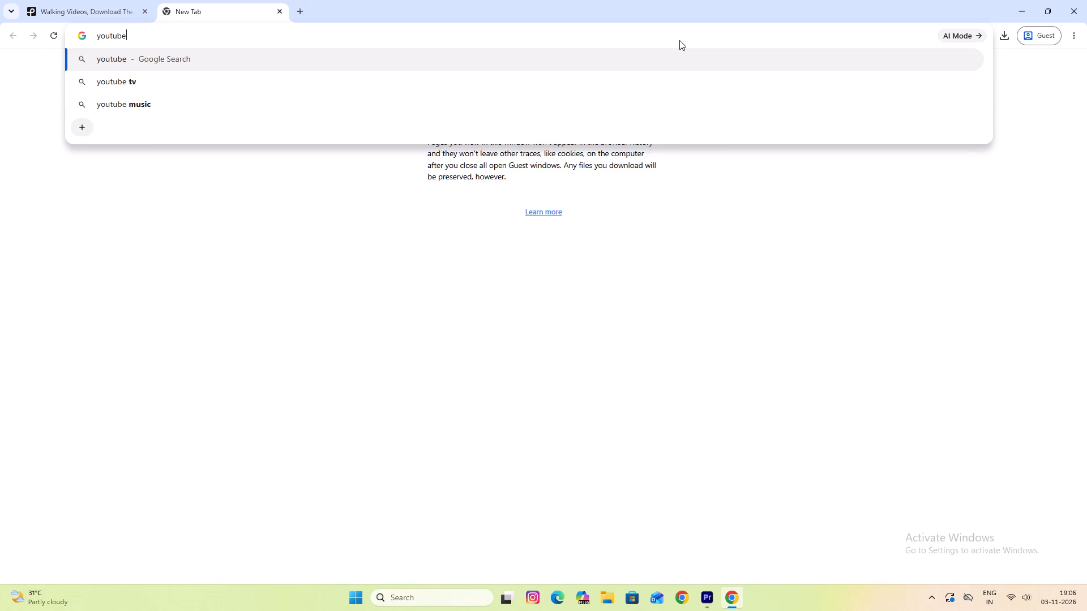
key("Return")
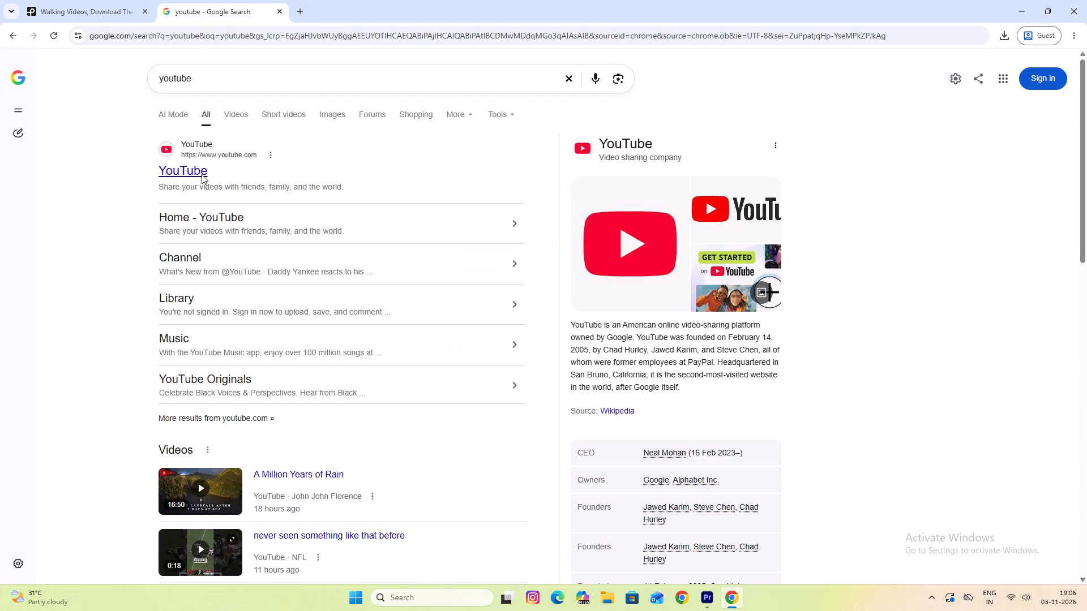
left_click(202, 174)
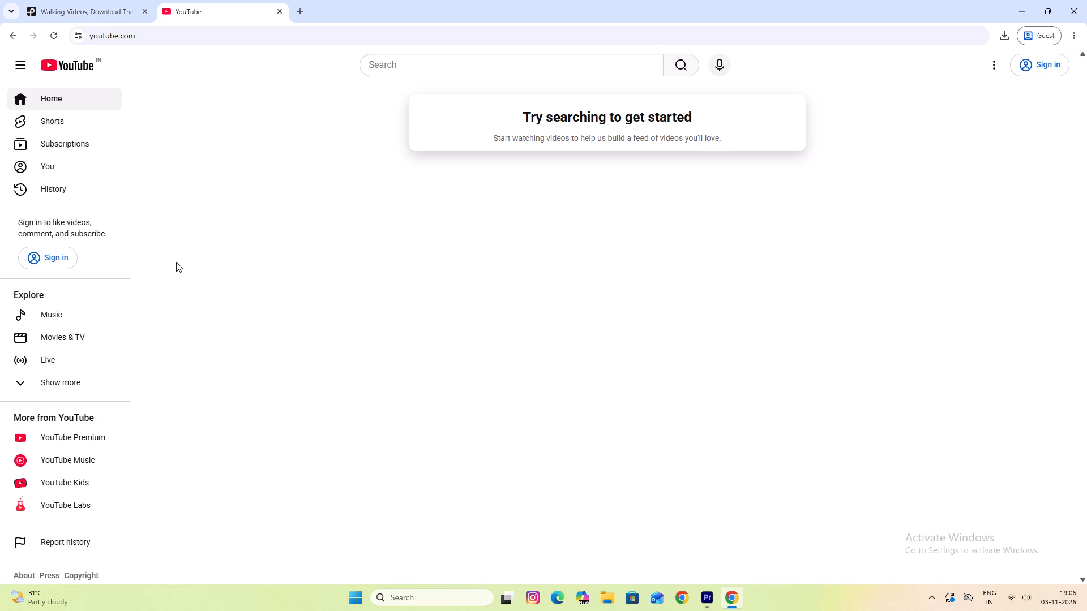
Search YouTube for "vfx gen" and open the Vfx Gen Animation Institute channel.
left_click(442, 69)
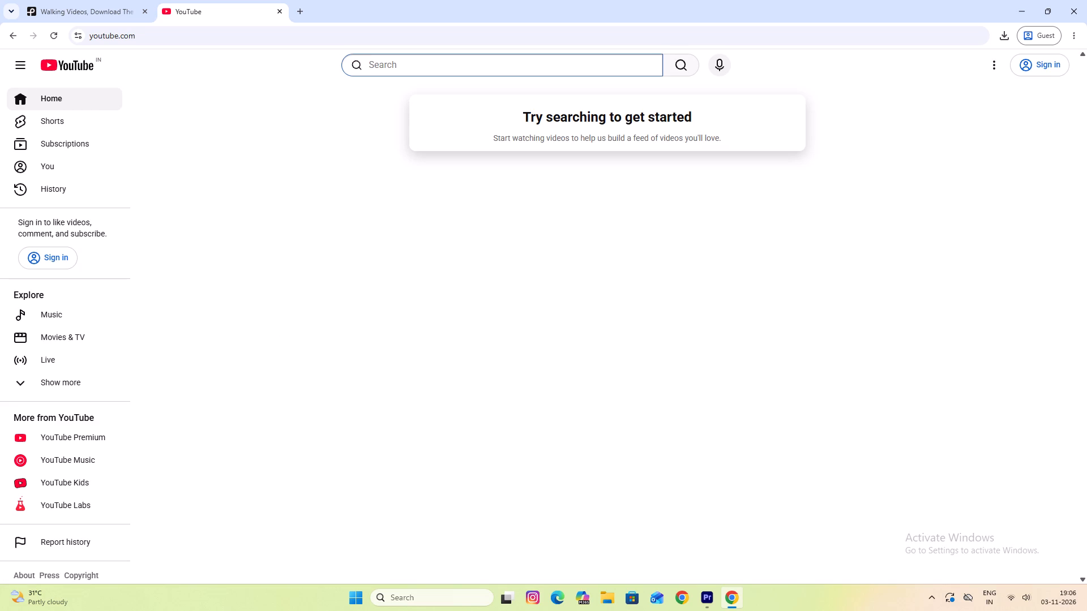
type("vfx gen")
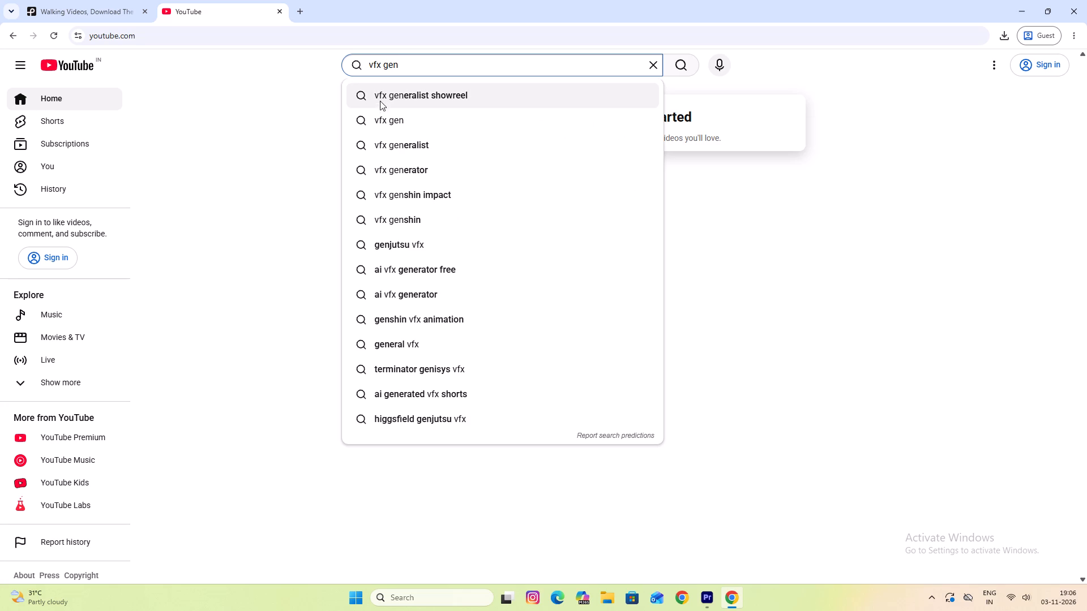
left_click(403, 123)
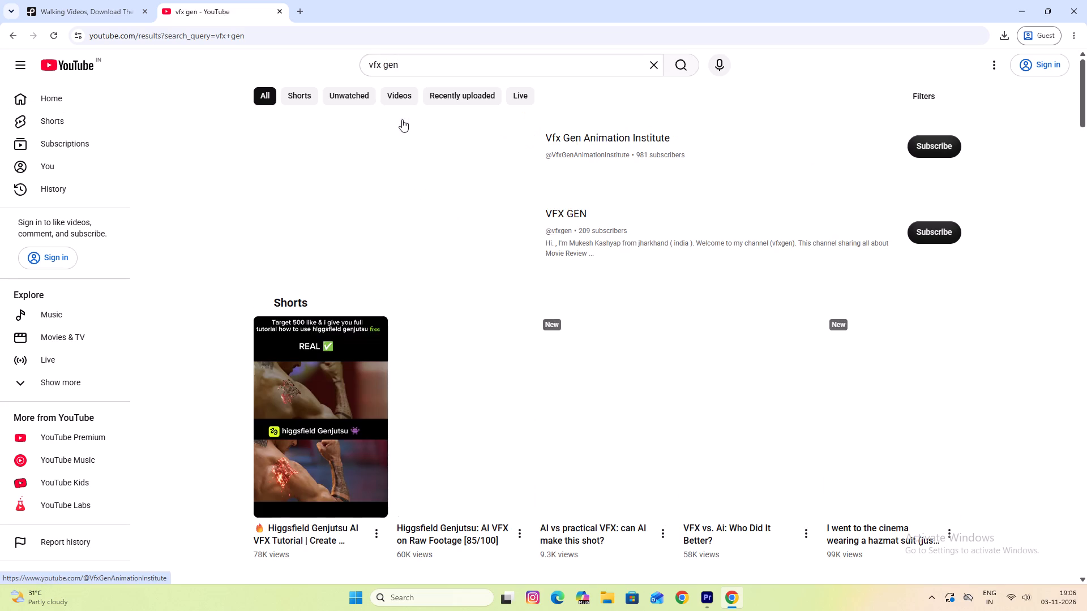
left_click(601, 140)
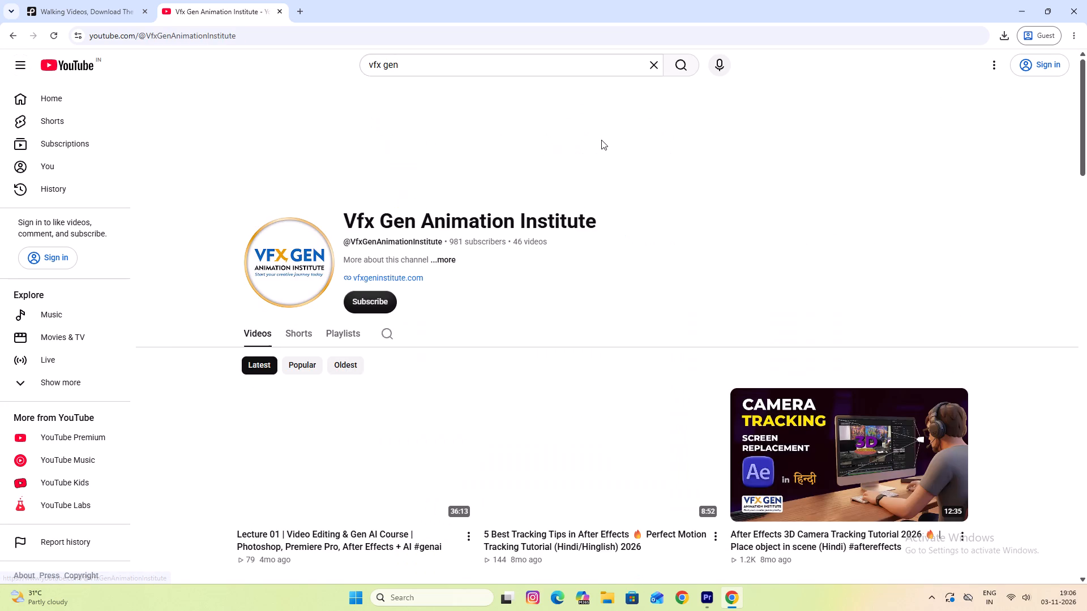
Browse the channel's videos and open "Face Blur & Background Blur in Premiere Pro | Gaussian Blur Full Tutorial".
scroll(506, 314, "down", 13)
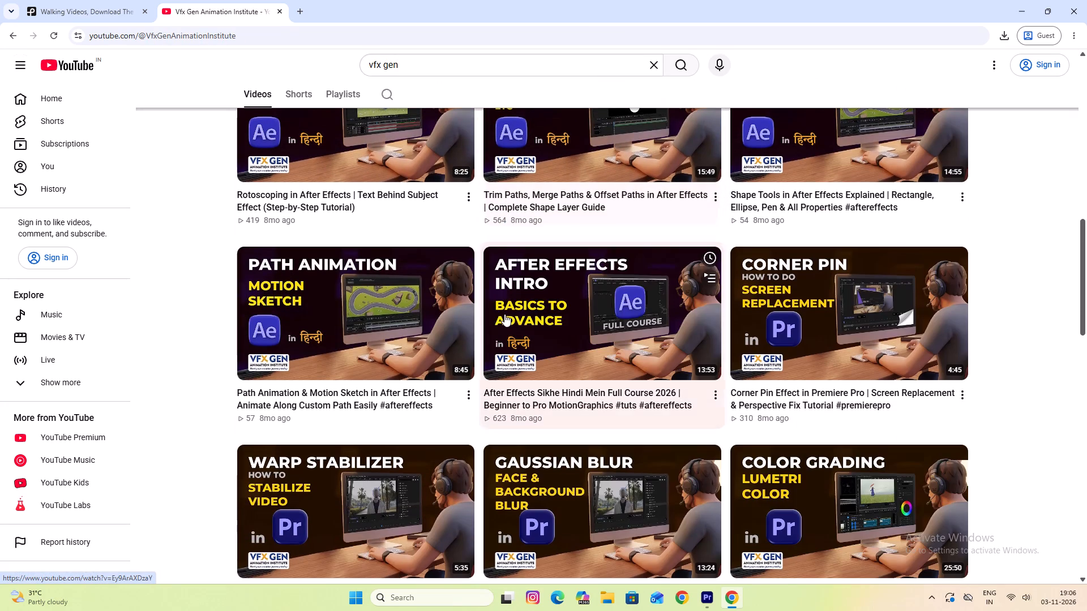
scroll(357, 345, "down", 16)
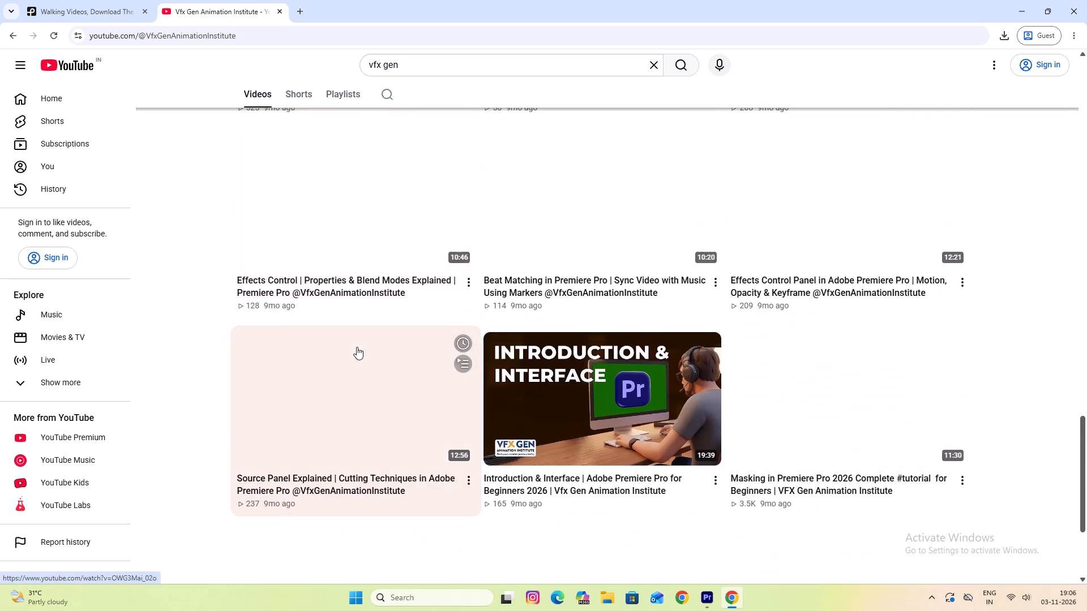
scroll(357, 347, "down", 5)
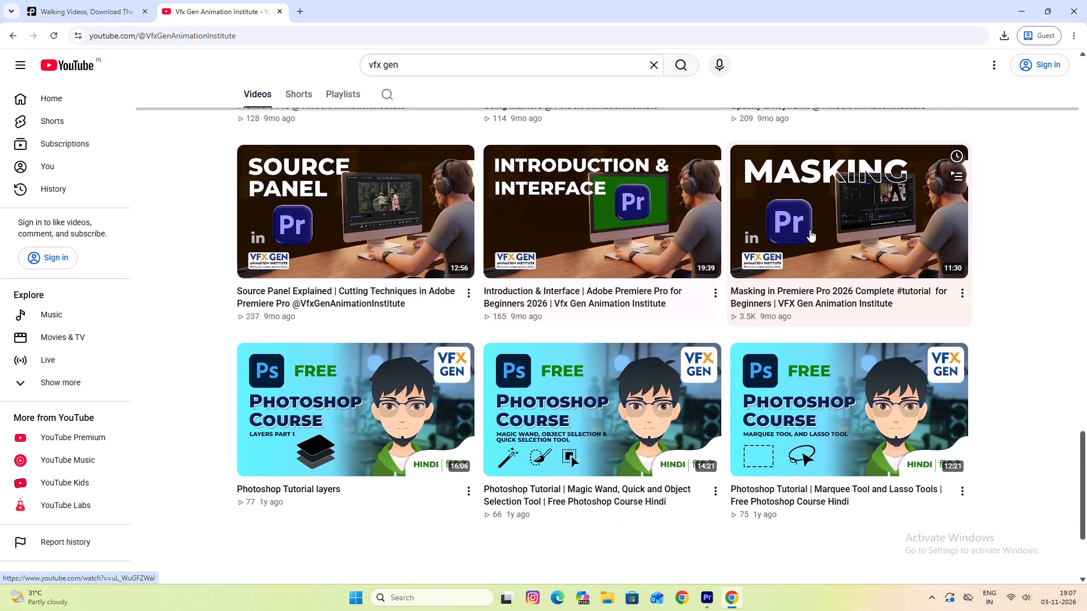
scroll(810, 230, "down", 4)
scroll(810, 230, "up", 1)
scroll(810, 230, "down", 1)
scroll(810, 230, "up", 3)
scroll(619, 267, "up", 4)
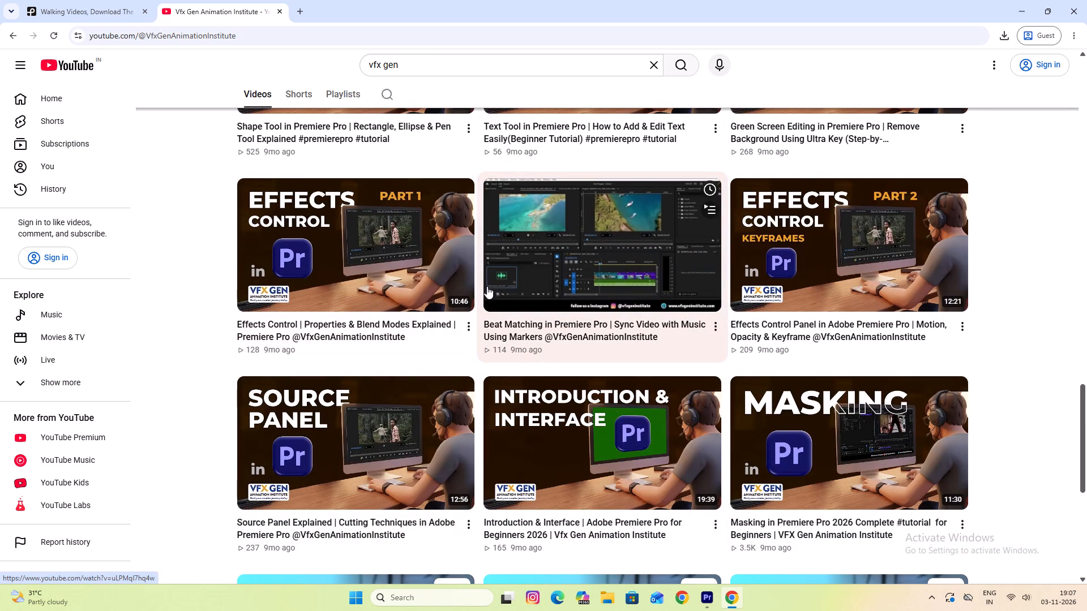
scroll(431, 275, "up", 2)
scroll(431, 275, "down", 1)
scroll(703, 242, "up", 4)
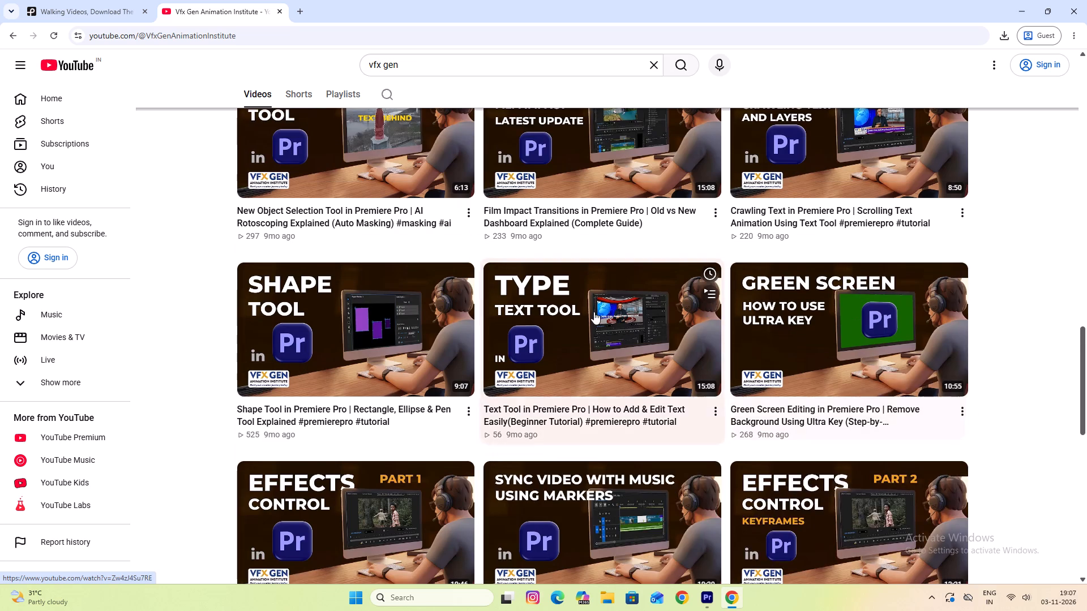
scroll(594, 312, "up", 2)
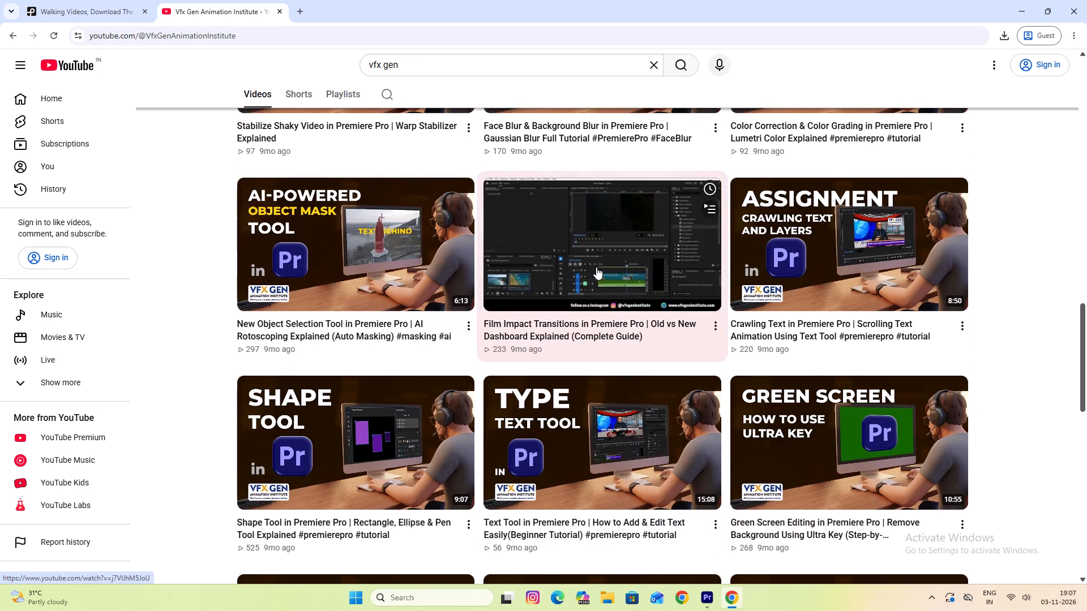
scroll(596, 267, "up", 3)
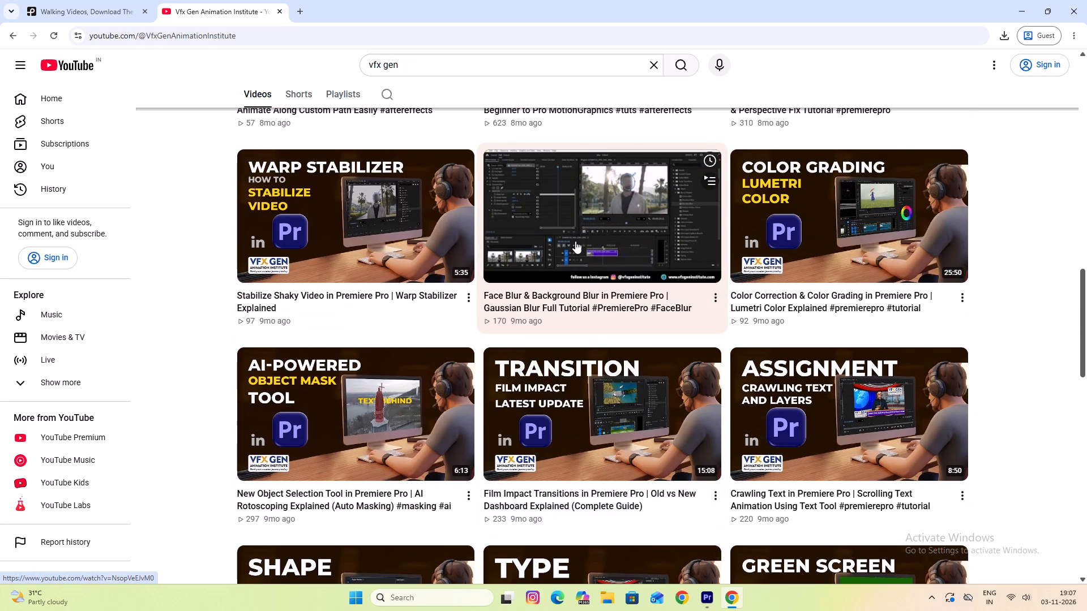
left_click(583, 208)
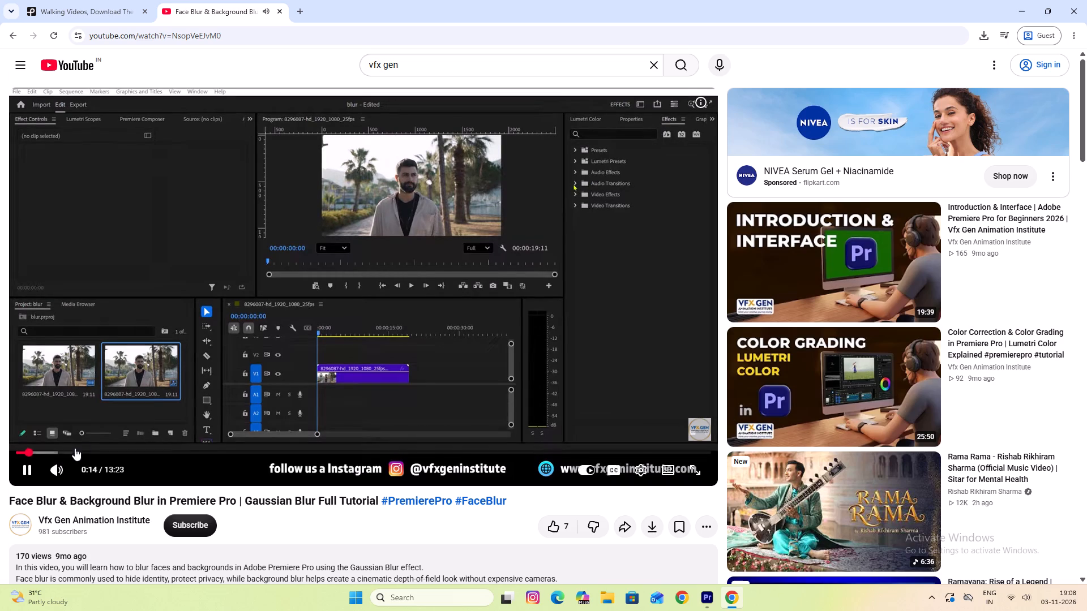
Skim the tutorial's face-blur section up to about 8:37, examining how the Gaussian Blur mask is applied, tracked and adjusted.
left_click(55, 448)
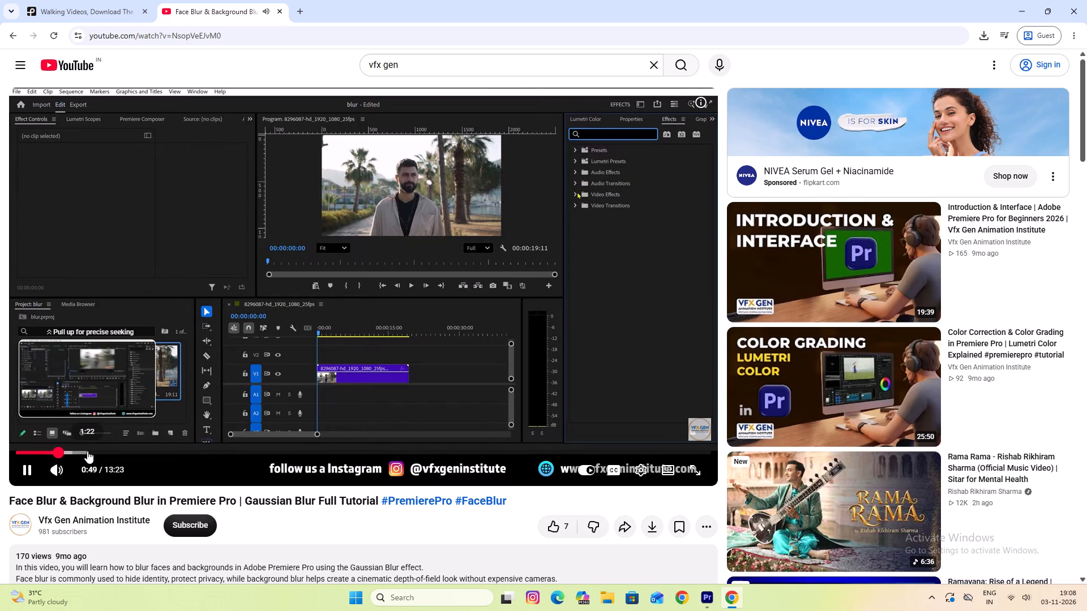
left_click(87, 451)
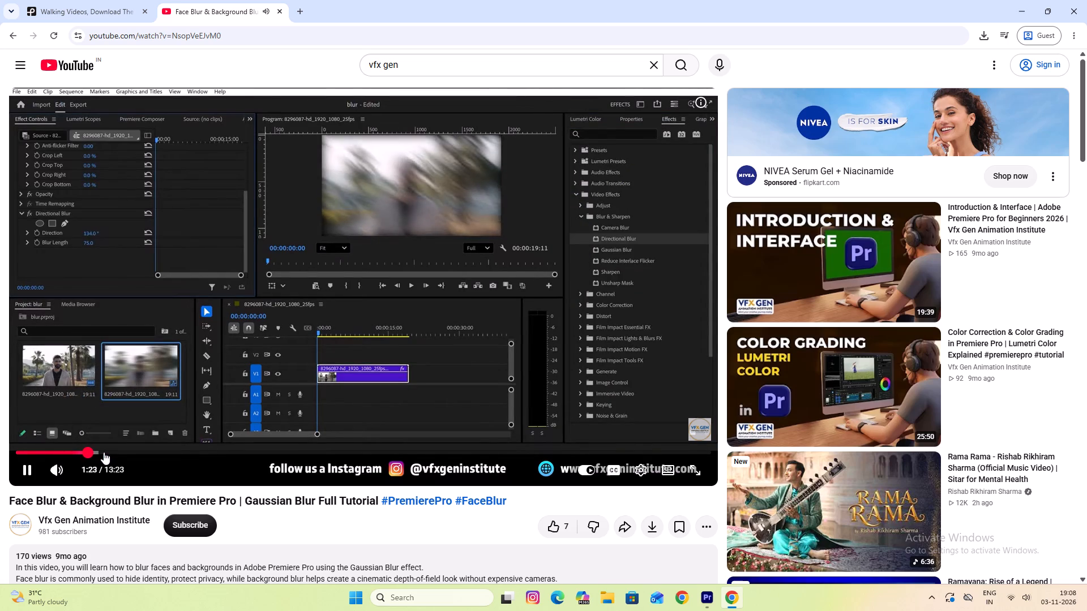
left_click(104, 452)
left_click(122, 455)
left_click(148, 454)
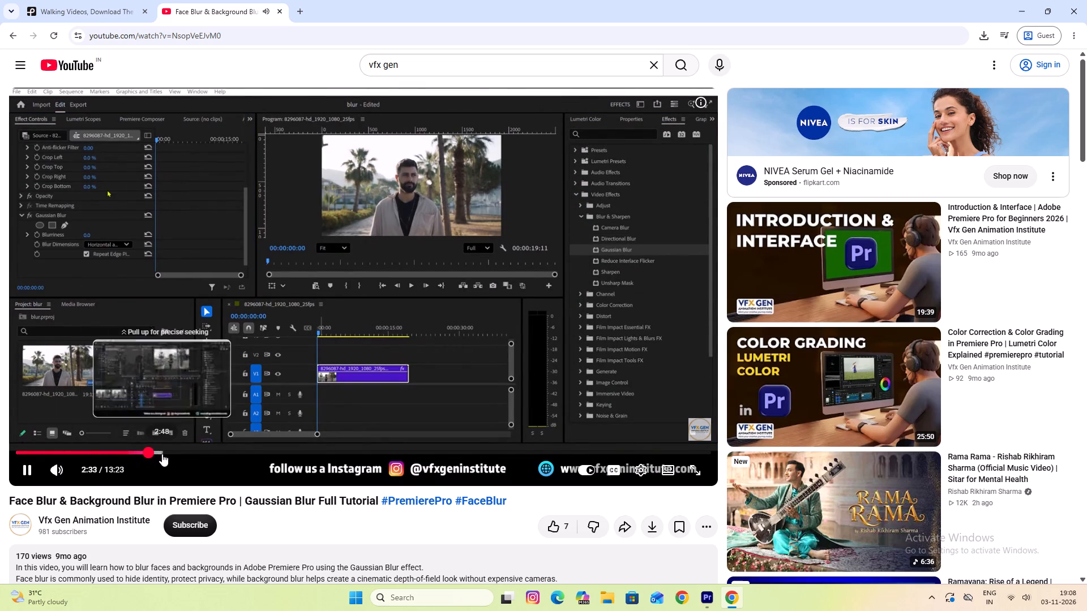
left_click(162, 454)
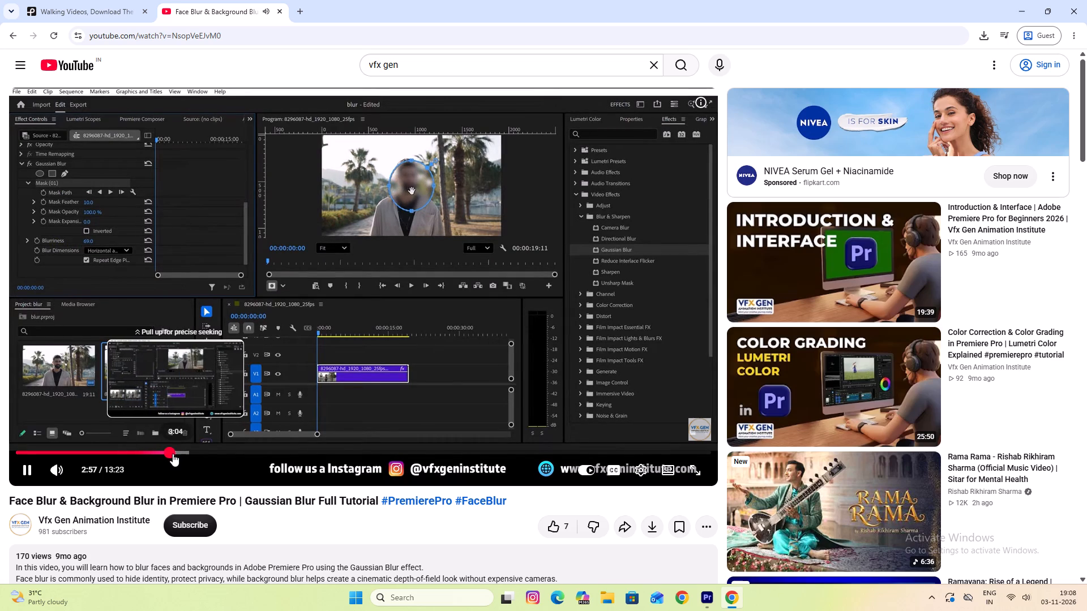
left_click(149, 450)
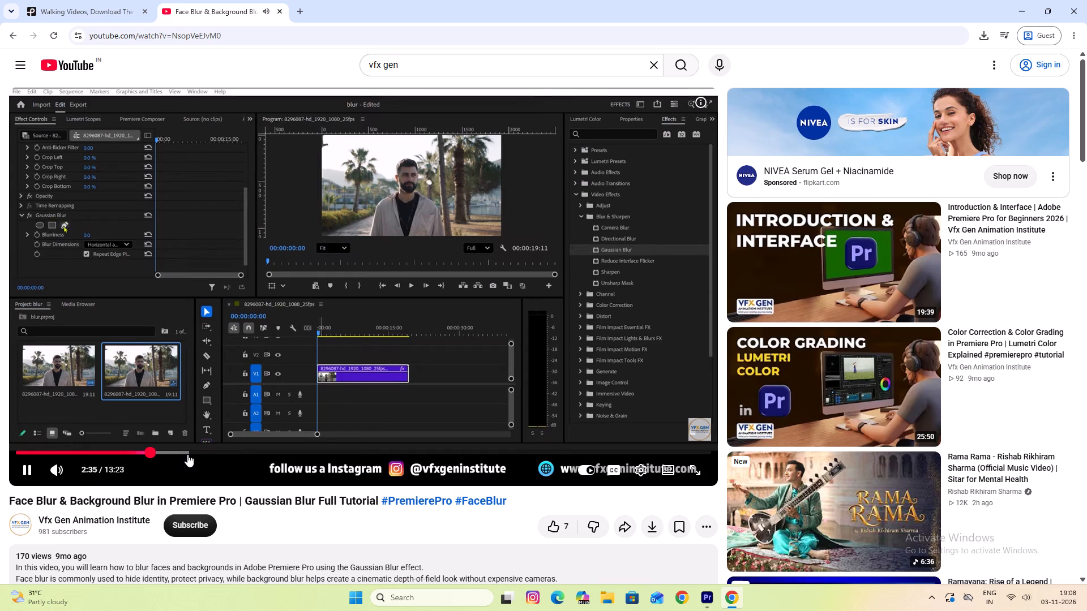
left_click(187, 454)
left_click(215, 454)
left_click(257, 454)
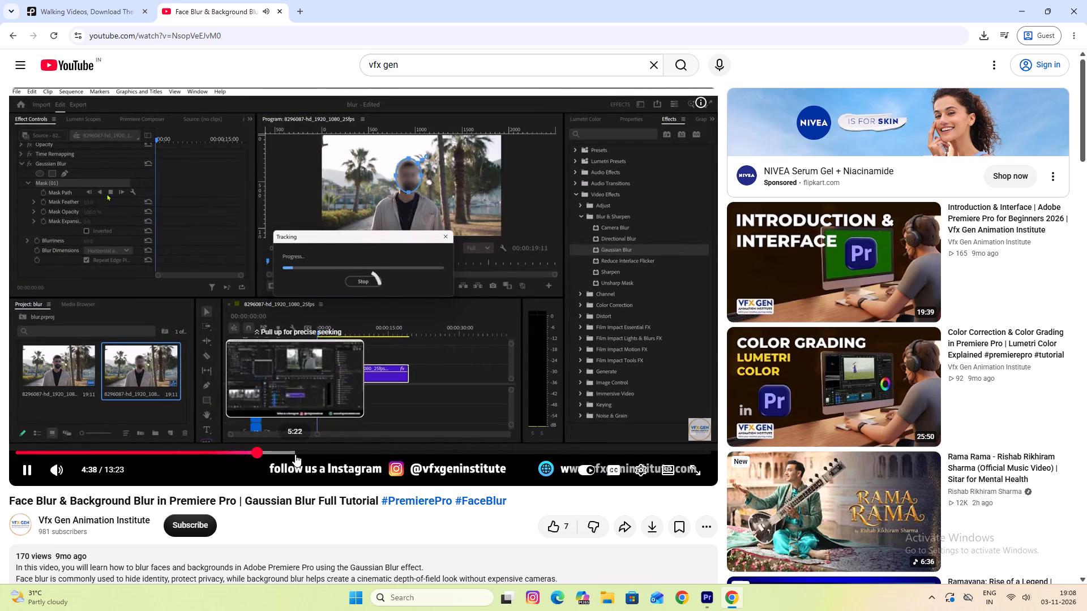
left_click(295, 454)
left_click(321, 457)
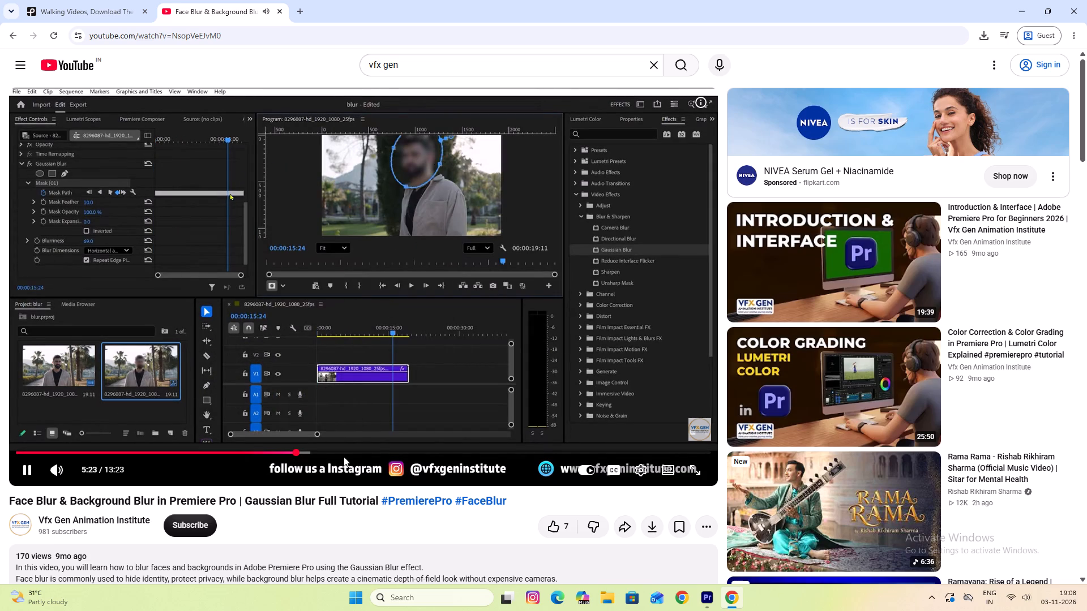
left_click(351, 454)
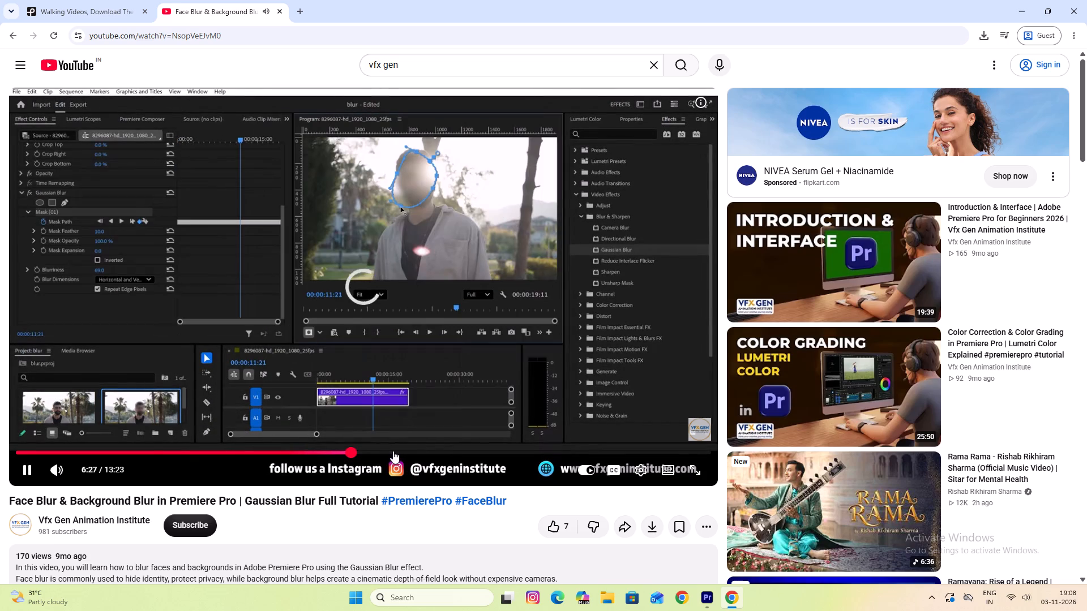
left_click(393, 449)
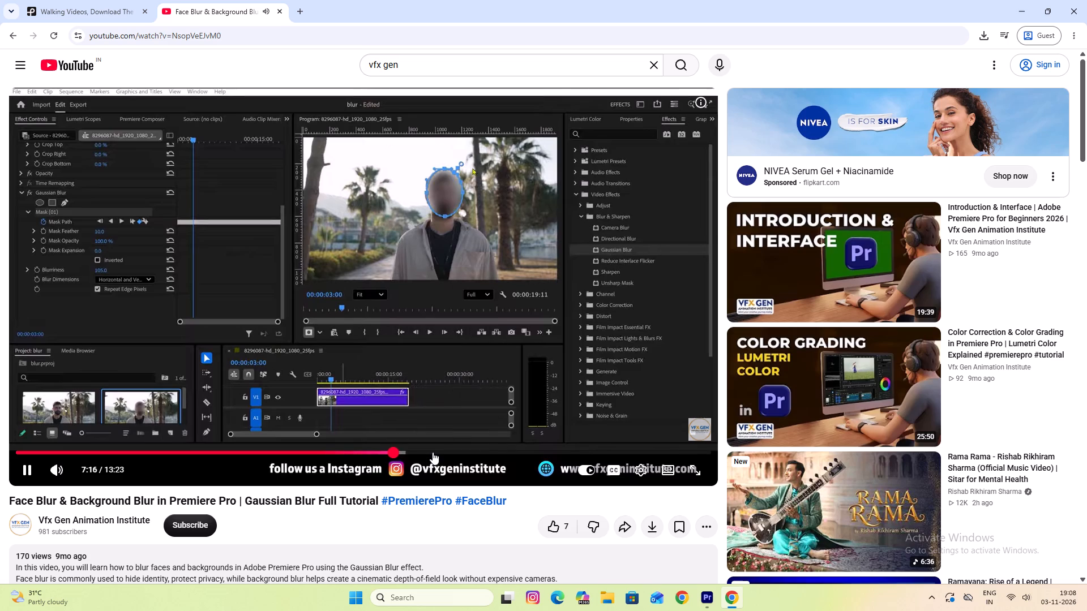
left_click(433, 452)
left_click(463, 454)
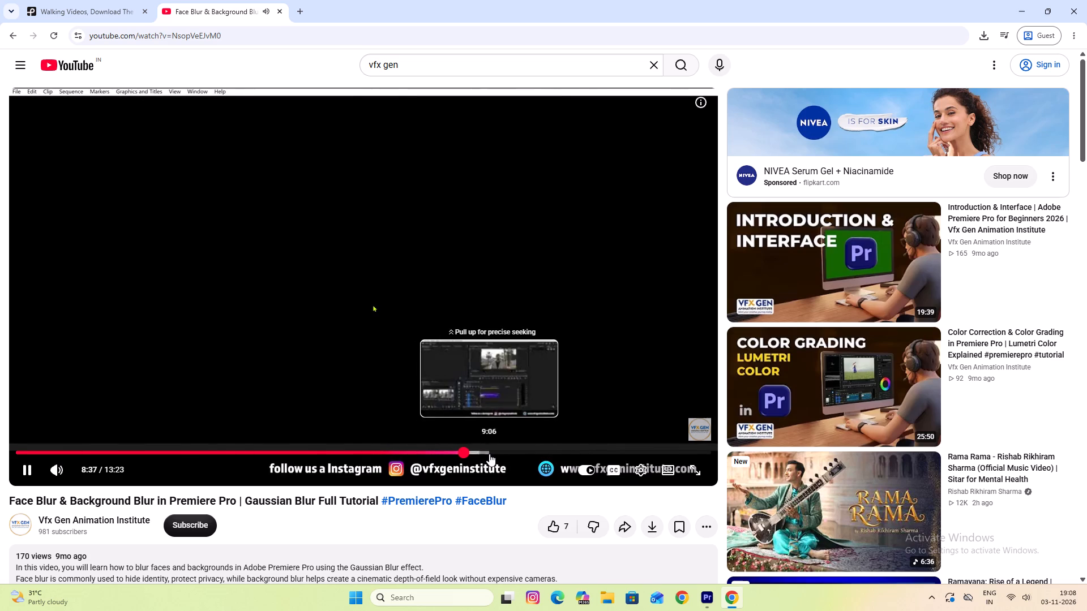
Skim the tutorial from about 9:06 to near its end, examining the Object Mask and background-blur workflow, and pause the video.
left_click(489, 454)
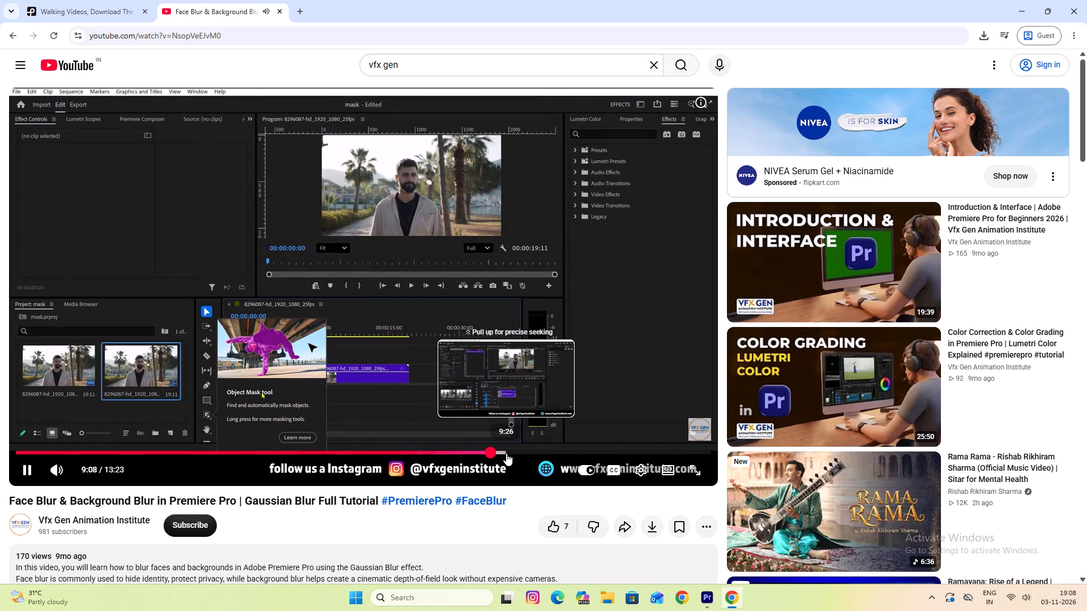
left_click(506, 453)
left_click(513, 453)
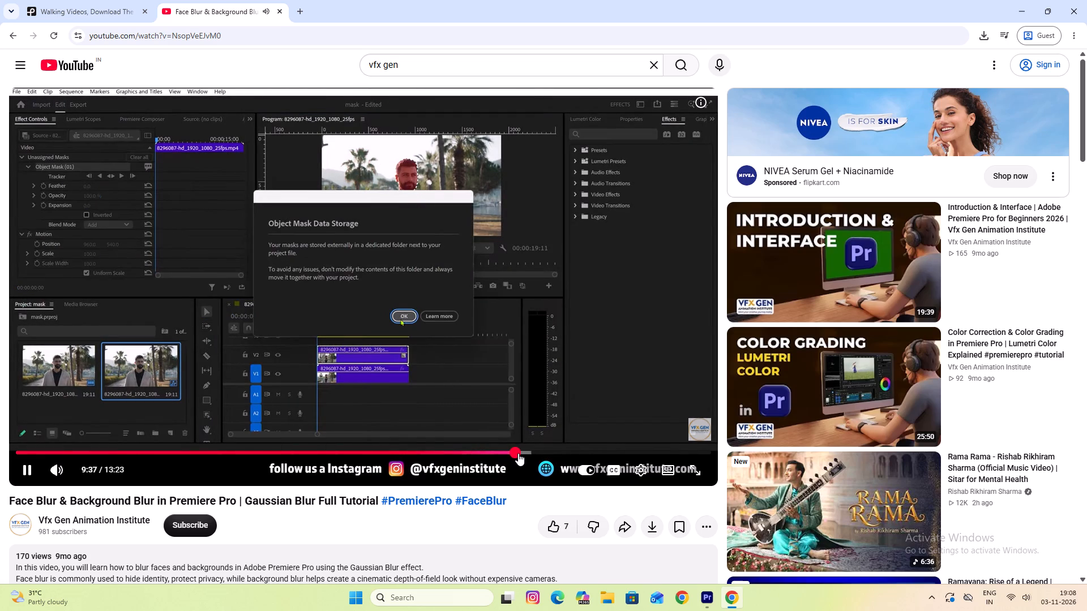
left_click(518, 453)
left_click(529, 453)
left_click(534, 453)
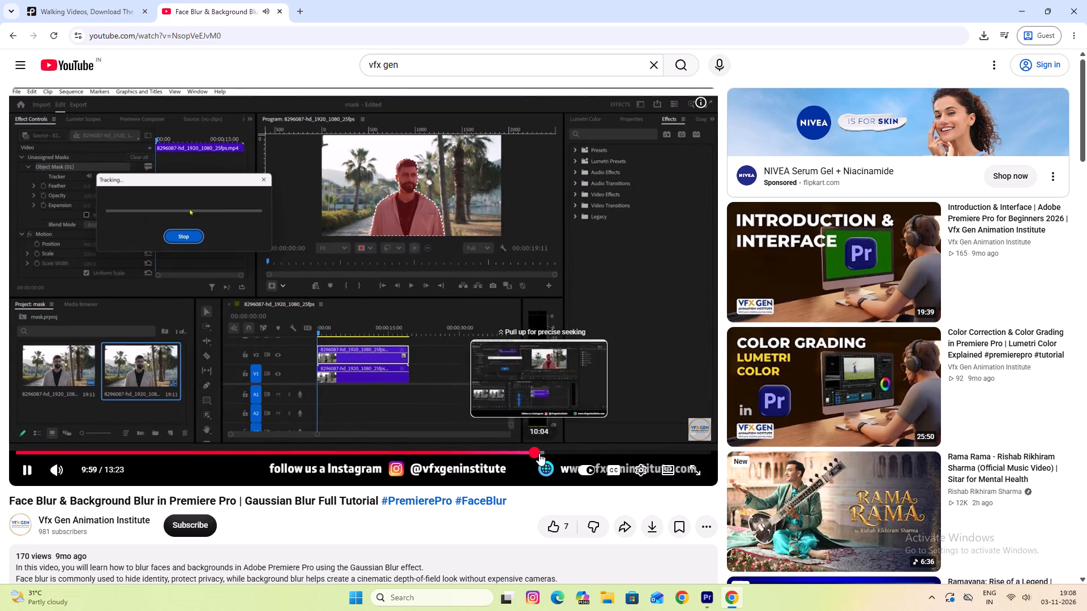
left_click(540, 453)
left_click(551, 454)
left_click(566, 454)
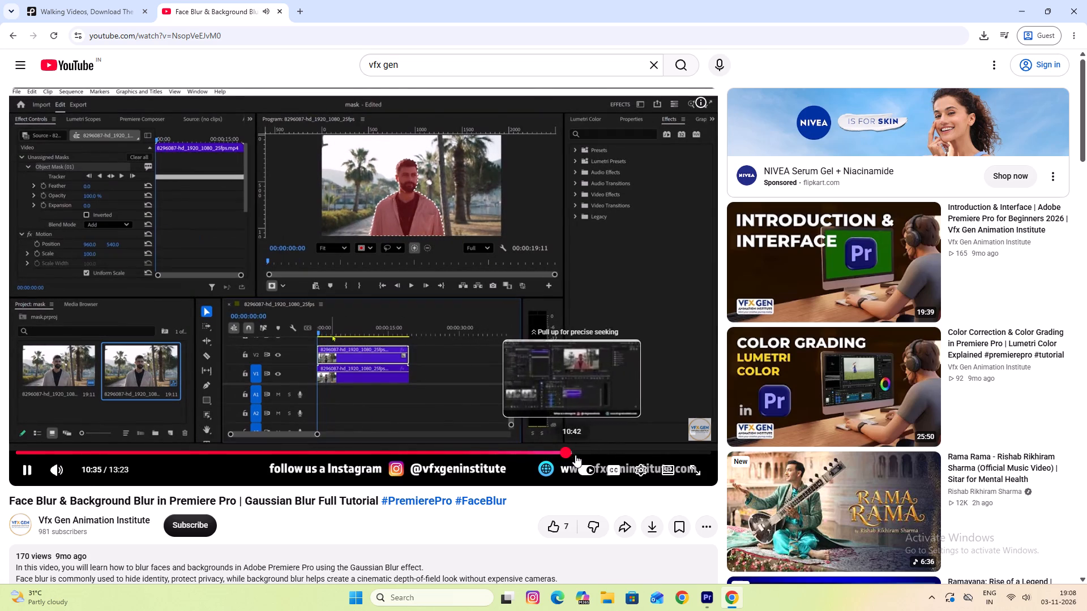
left_click(577, 455)
left_click(587, 456)
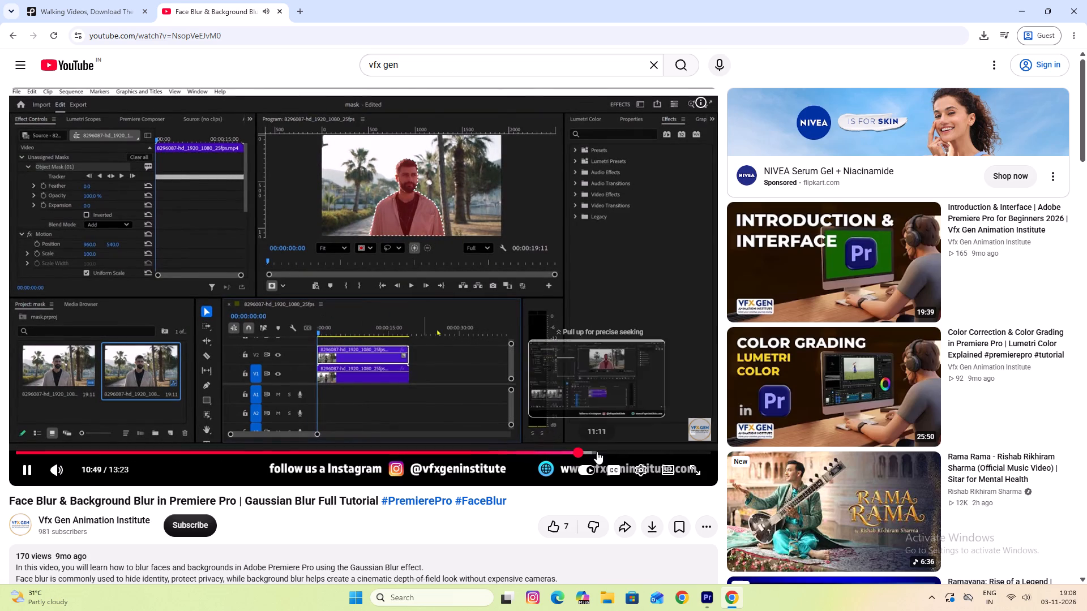
left_click(597, 451)
left_click(607, 451)
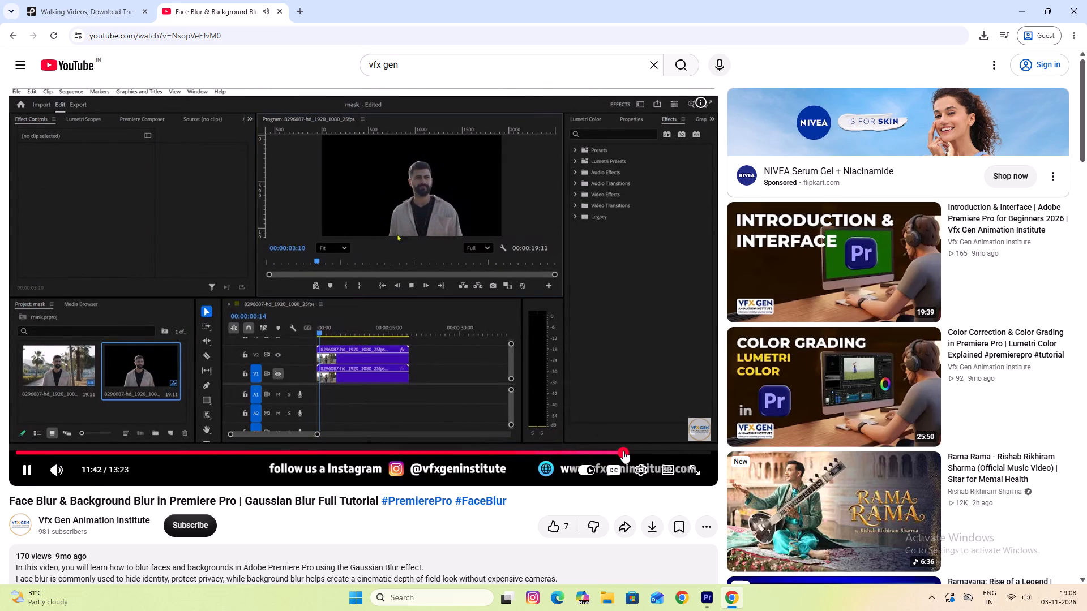
left_click(623, 451)
left_click(632, 450)
left_click(644, 450)
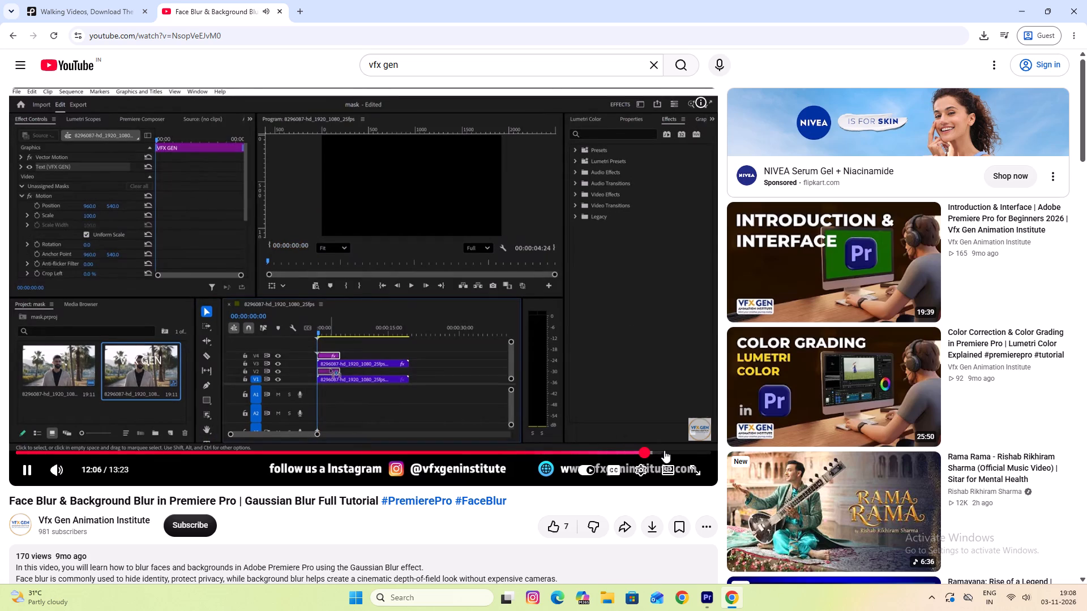
left_click(664, 450)
left_click(679, 452)
left_click(687, 452)
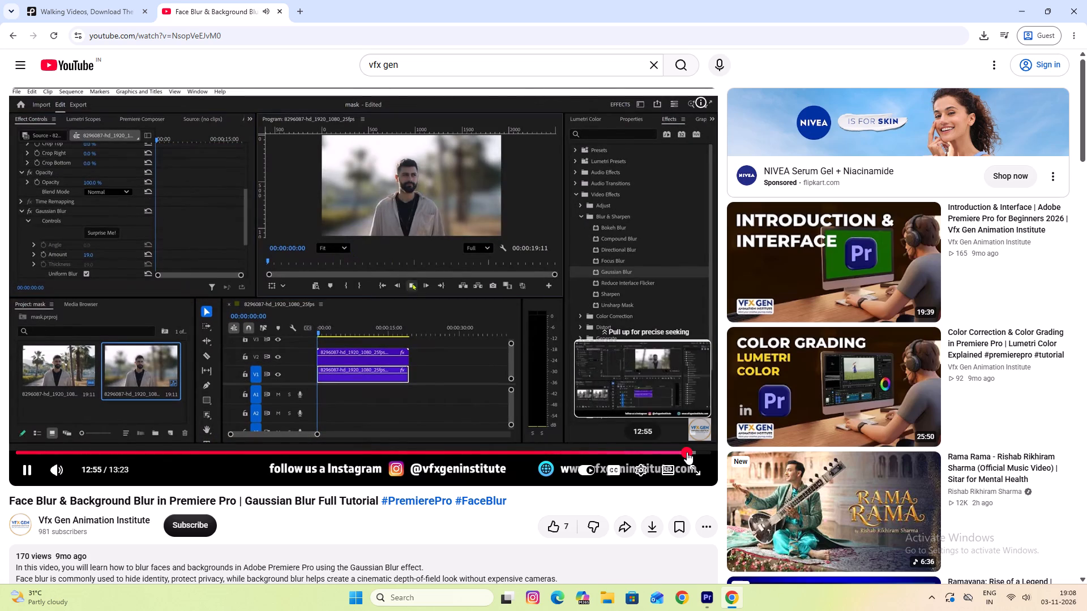
left_click(695, 452)
left_click(696, 452)
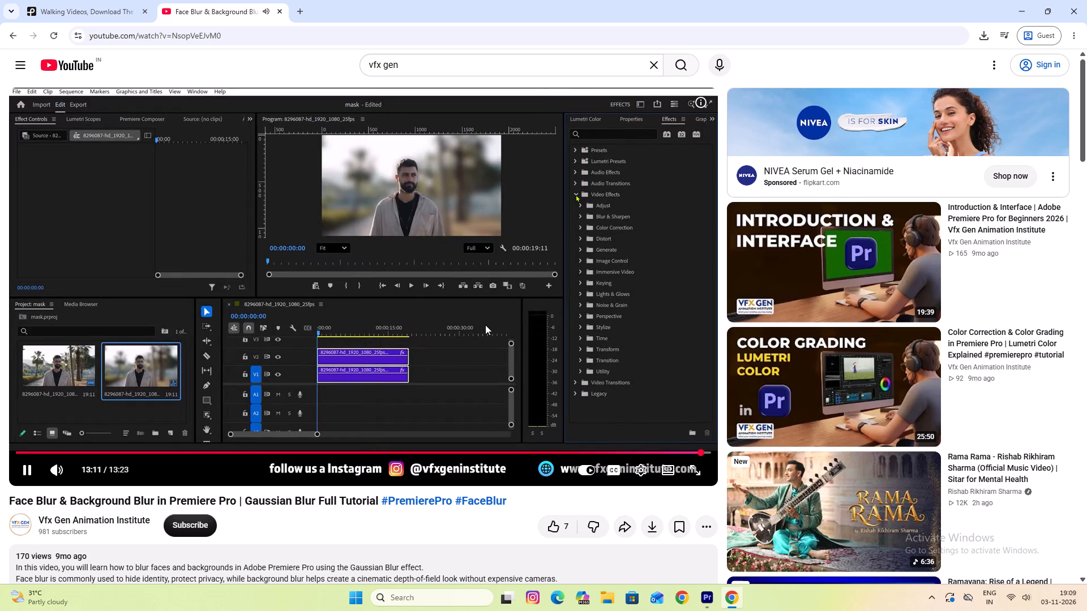
left_click(465, 291)
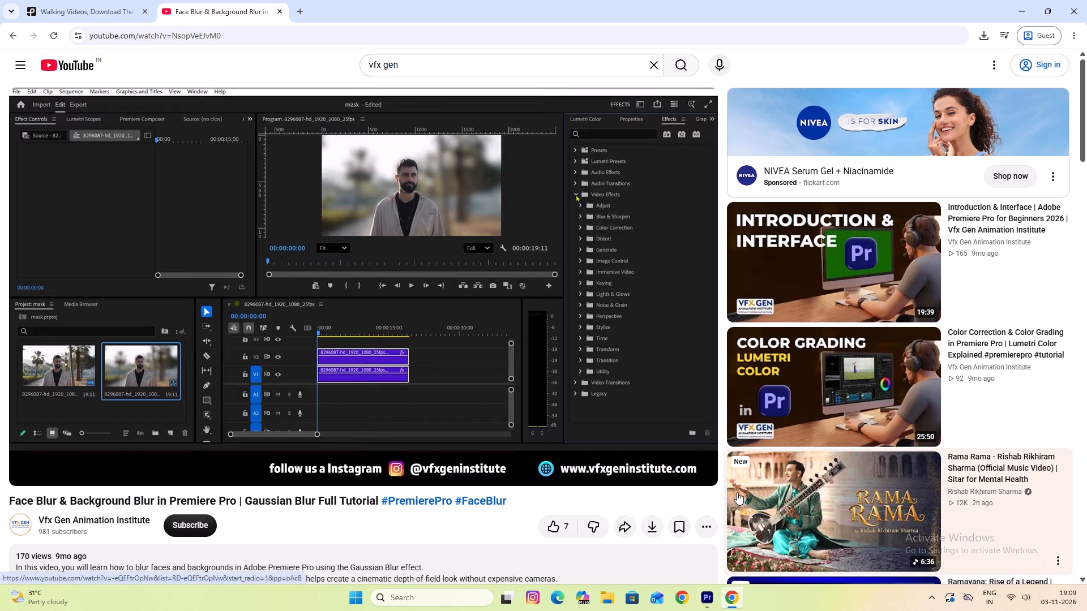
Switch to Premiere and show the available mask tools for the walking clip.
left_click(712, 600)
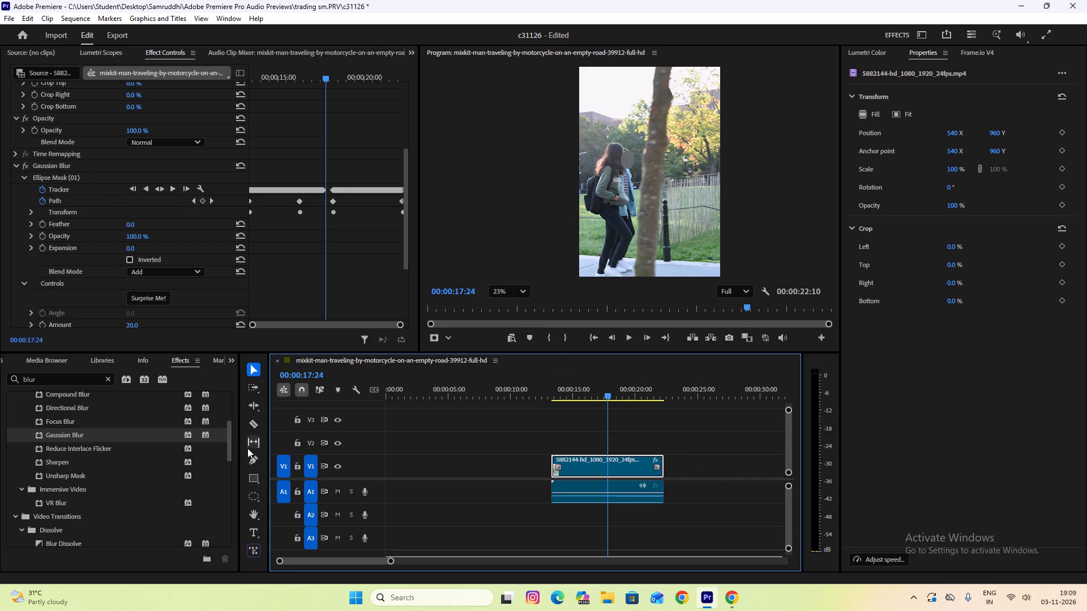
left_click(255, 498)
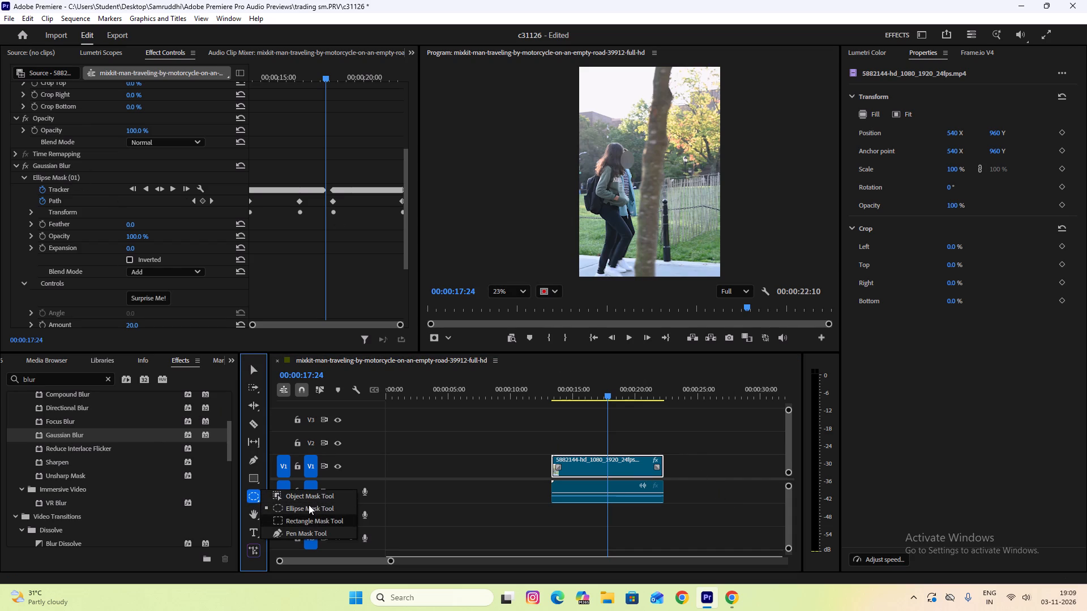
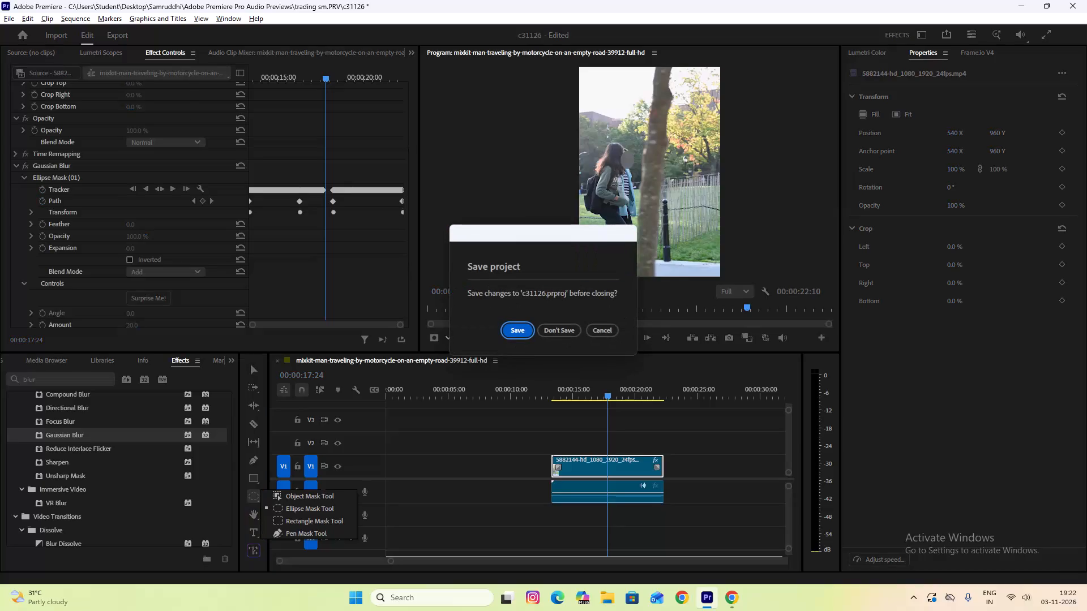
Discard the unsaved changes to project c31126 and close Premiere.
key("Right")
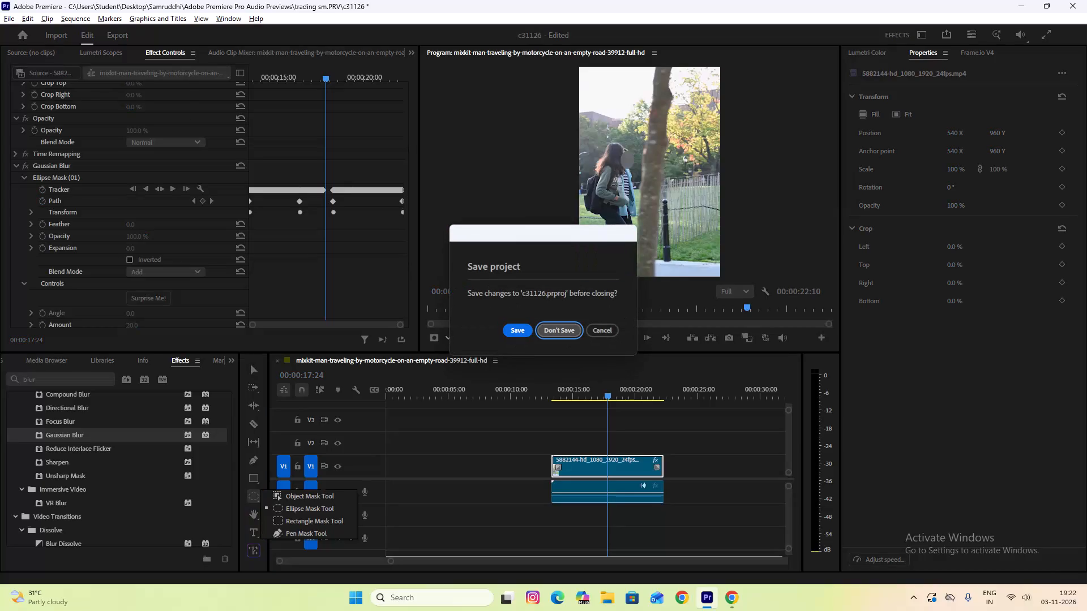
key("Return")
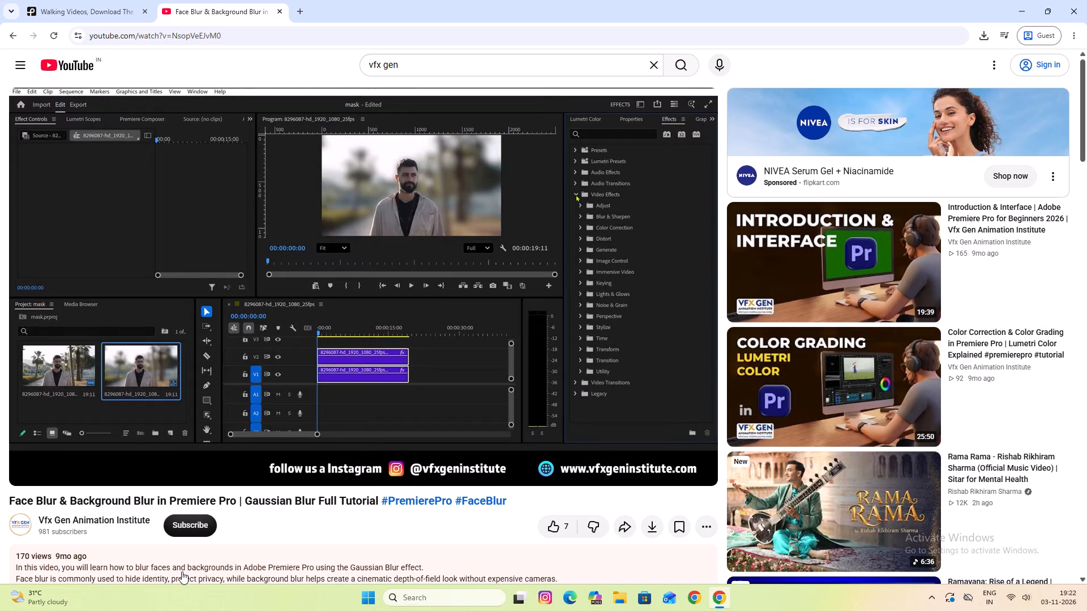
Bring up the Windows power options for the computer.
left_click(361, 601)
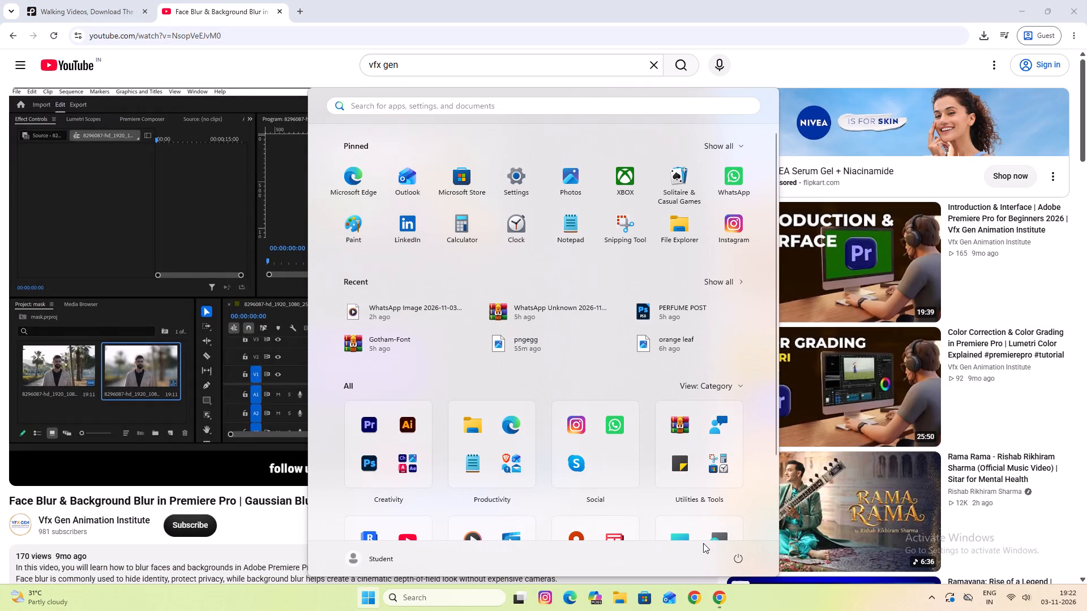
left_click(731, 563)
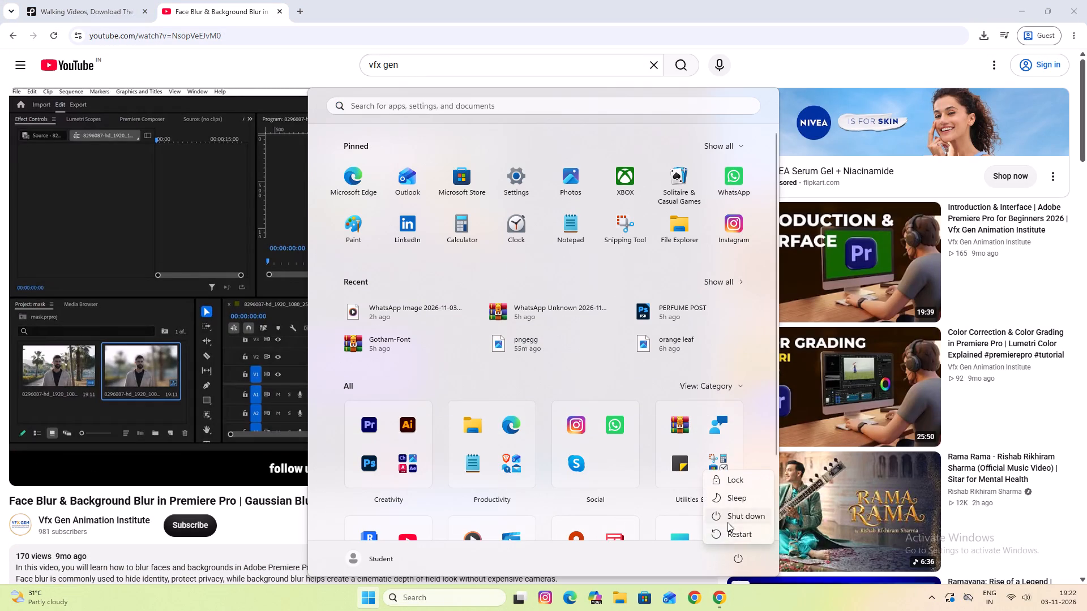